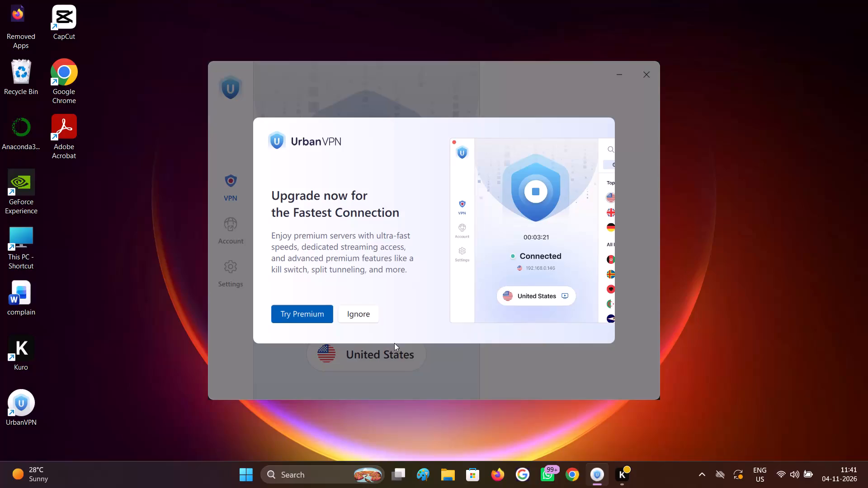
Dismiss the premium upgrade offer and connect the VPN to the United States location.
left_click(357, 318)
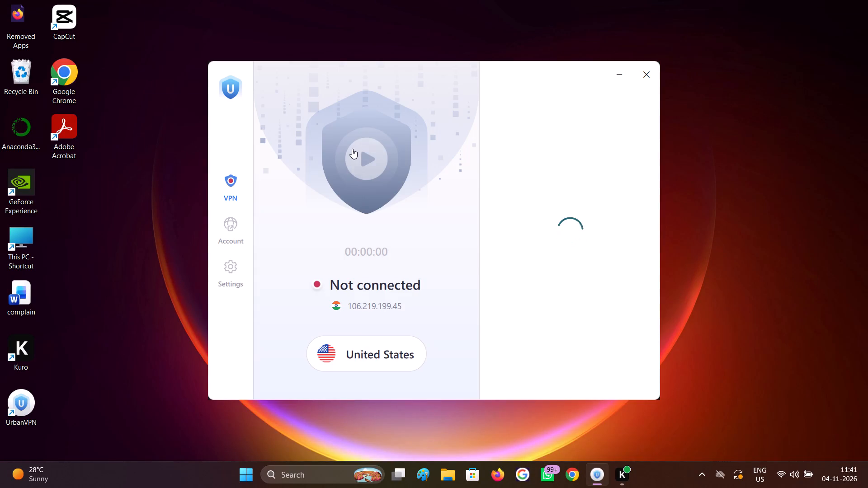
left_click(363, 156)
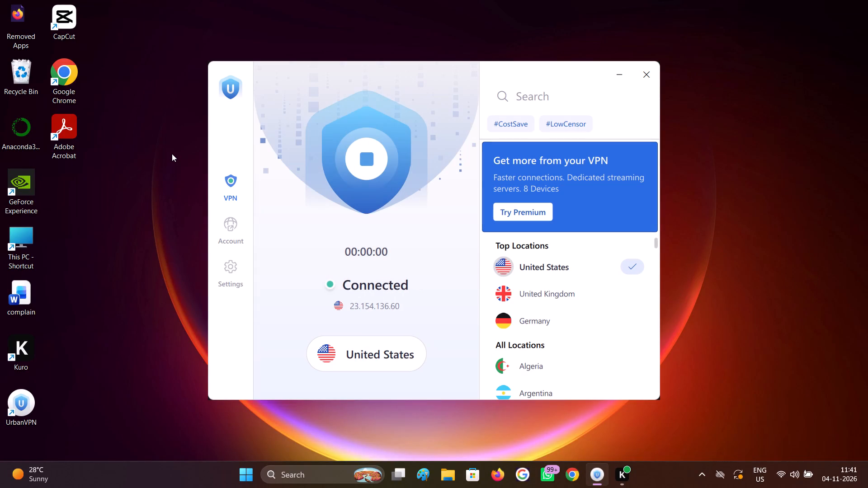
Open CapCut from the desktop and create a new video project.
double_click(67, 27)
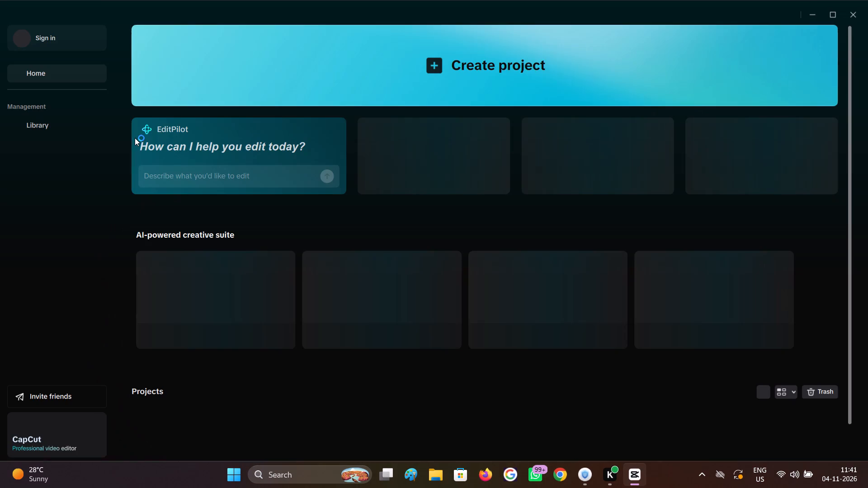
scroll(293, 355, "down", 6)
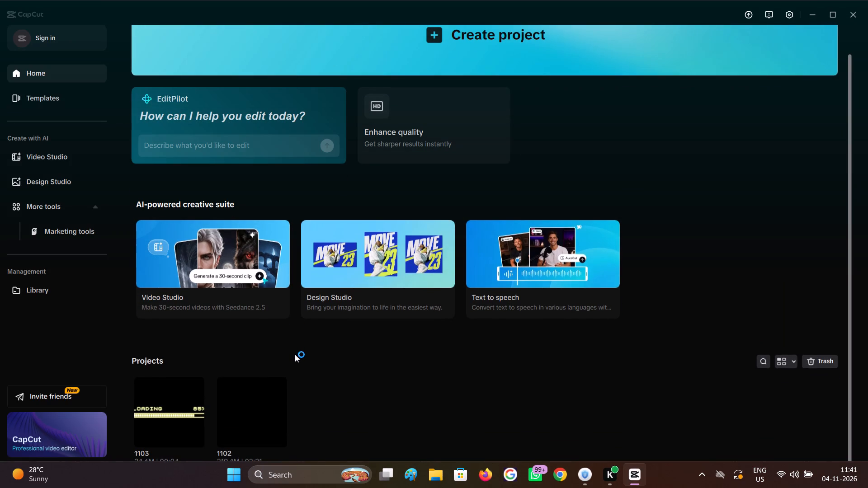
scroll(295, 354, "down", 3)
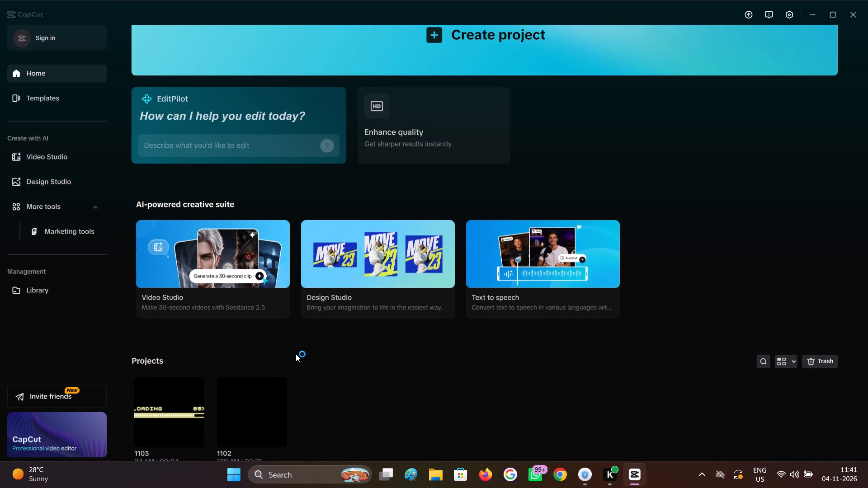
scroll(296, 354, "up", 2)
scroll(296, 354, "down", 4)
scroll(296, 354, "up", 1)
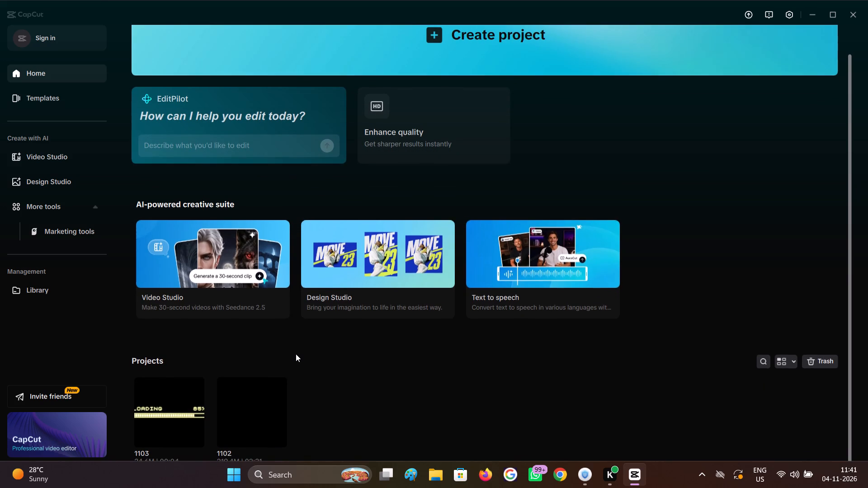
scroll(296, 354, "up", 1)
scroll(296, 354, "down", 1)
scroll(296, 354, "up", 1)
scroll(296, 354, "down", 3)
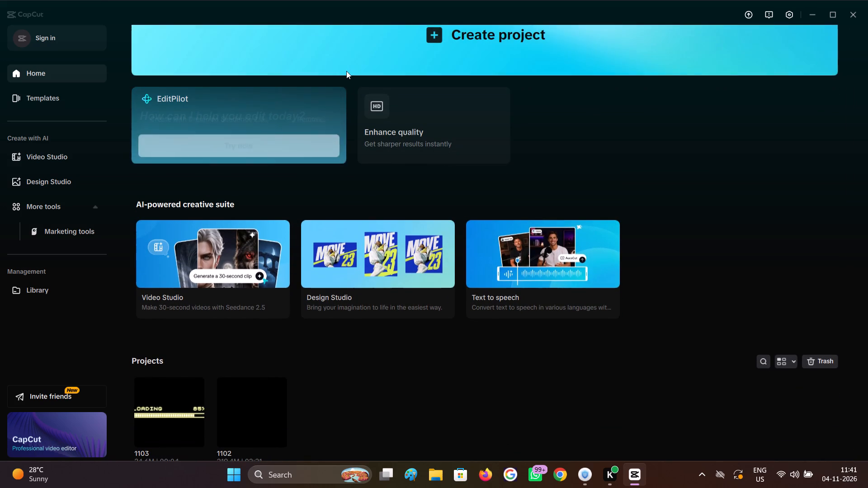
scroll(346, 71, "up", 2)
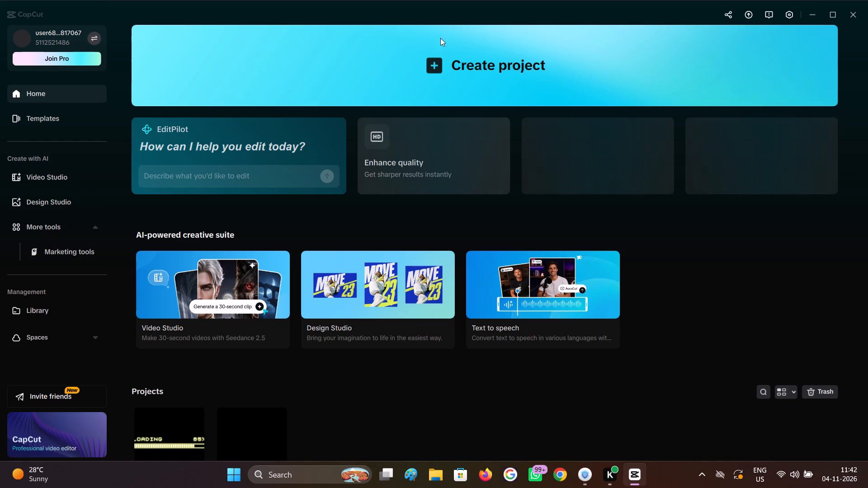
left_click(440, 58)
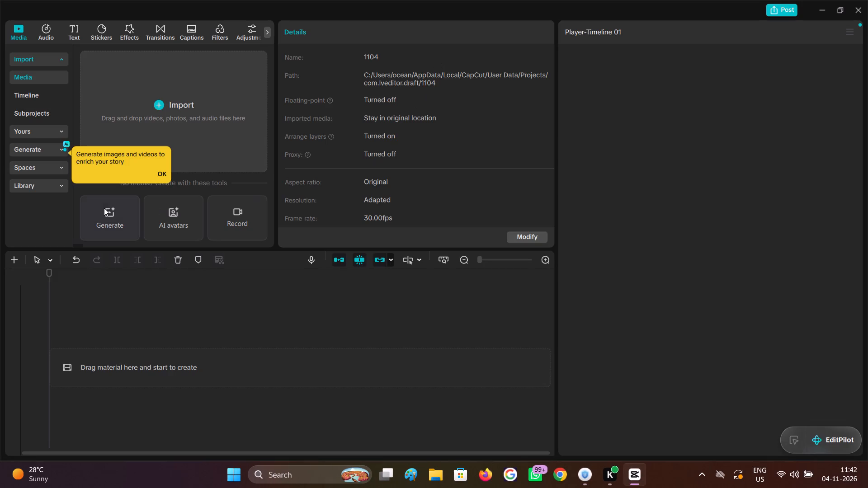
Dismiss the tip about generating images and videos and the OneDrive backup reminder.
left_click(162, 176)
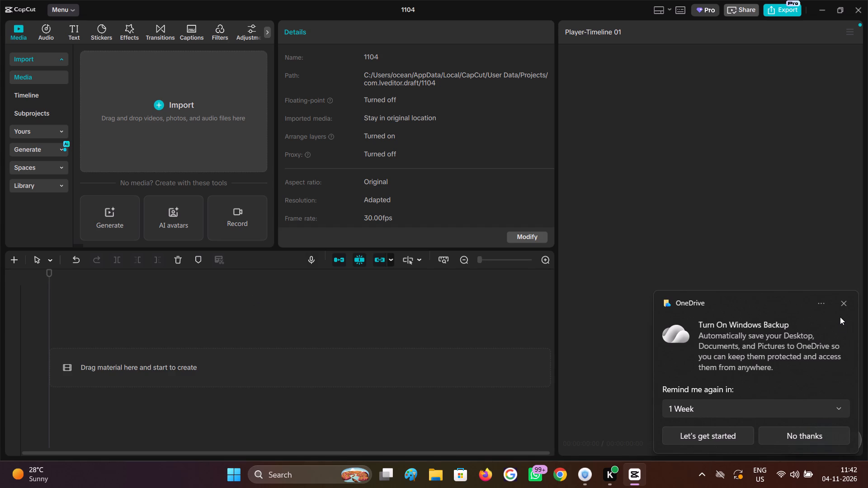
left_click(843, 304)
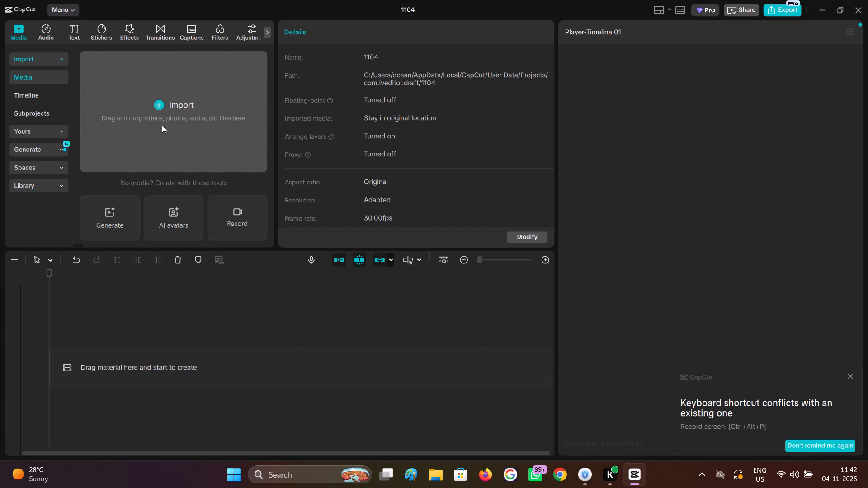
Browse the device's Documents for media to import, checking the Call of Duty and Marvel's Spider-Man Remastered folders.
left_click(162, 125)
left_click_drag(162, 125, 107, 197)
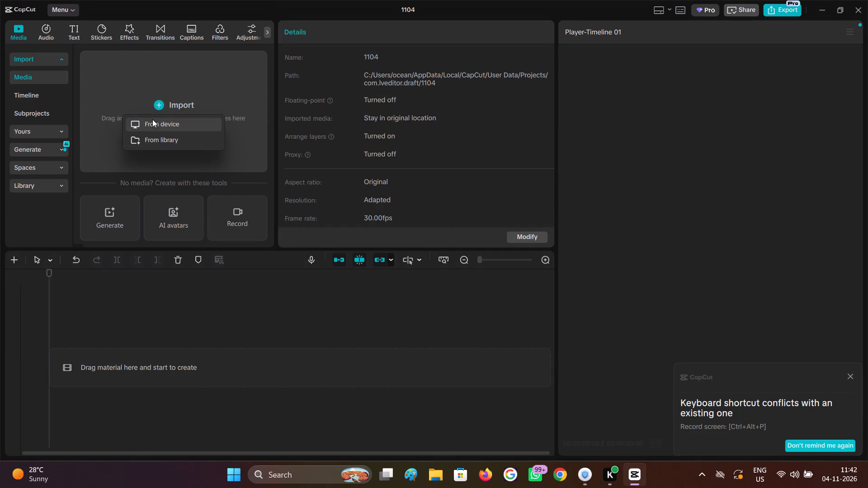
left_click(151, 124)
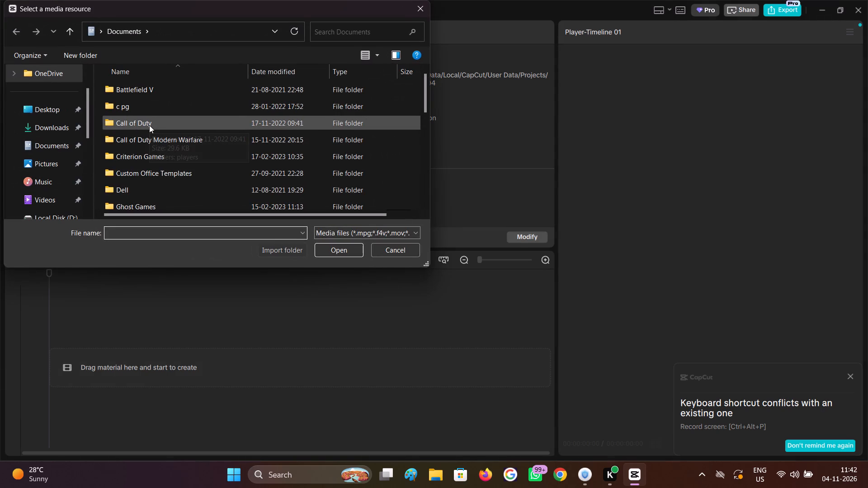
double_click(149, 125)
double_click(175, 93)
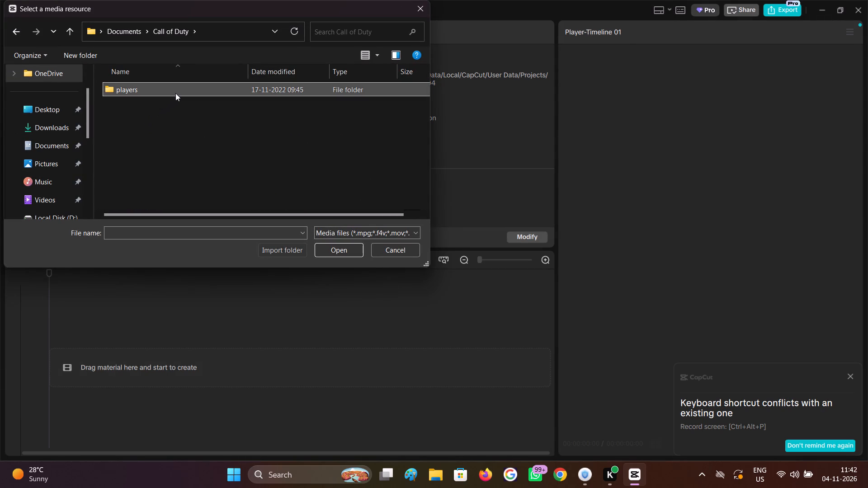
double_click(170, 94)
left_click(18, 40)
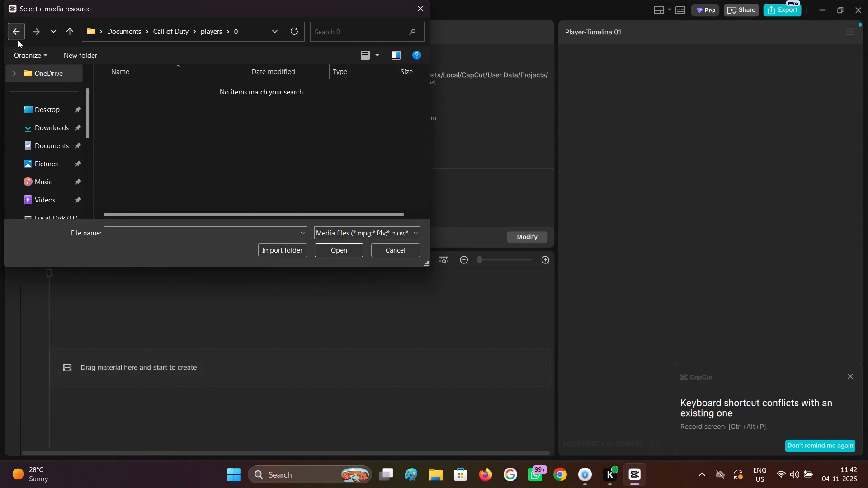
left_click(18, 40)
left_click(18, 40)
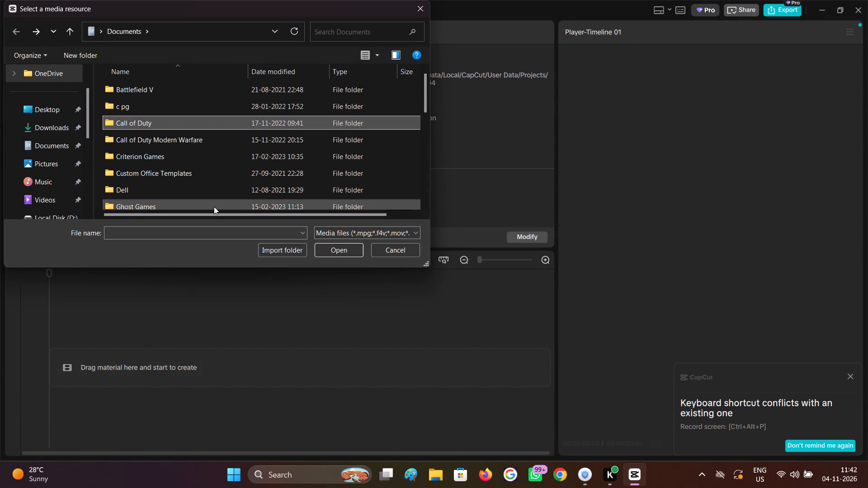
scroll(198, 181, "down", 2)
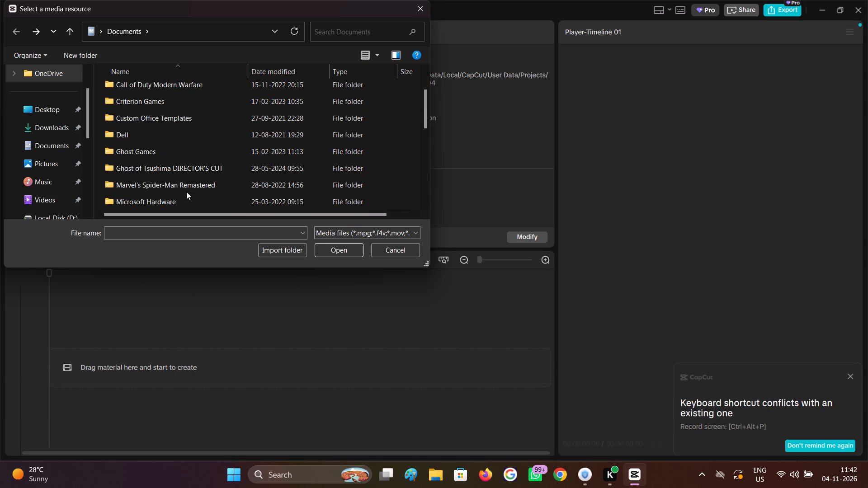
double_click(190, 187)
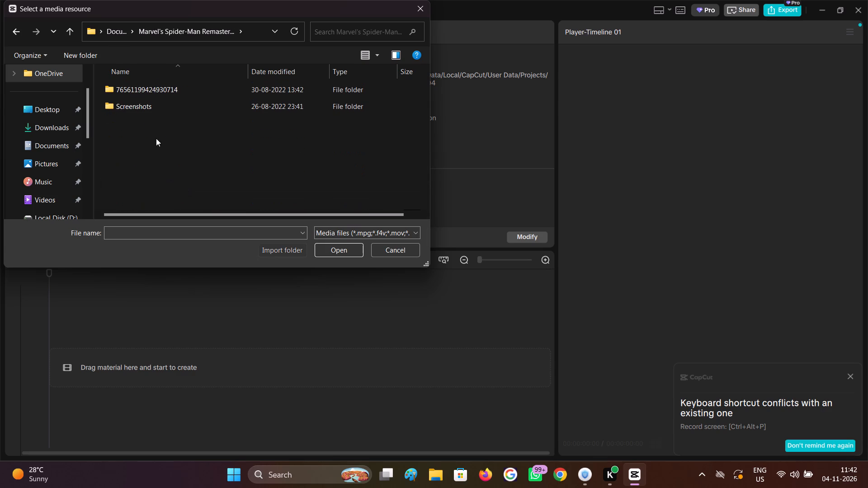
double_click(175, 101)
left_click(26, 38)
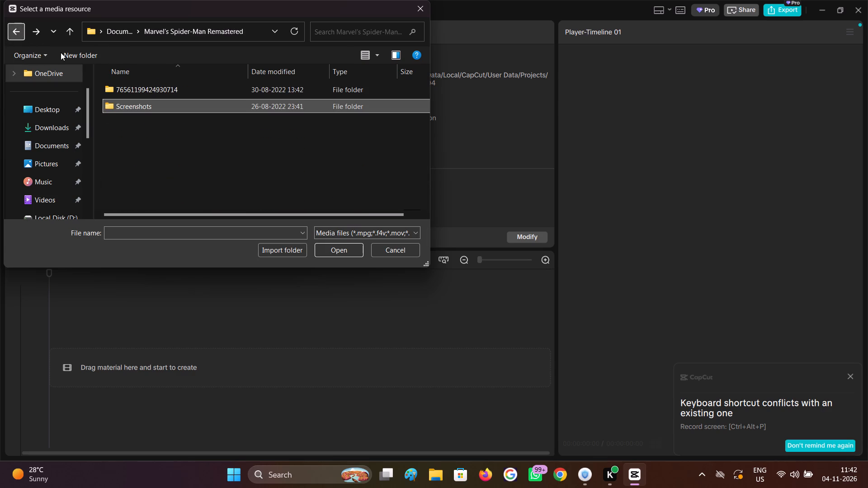
double_click(132, 94)
double_click(19, 34)
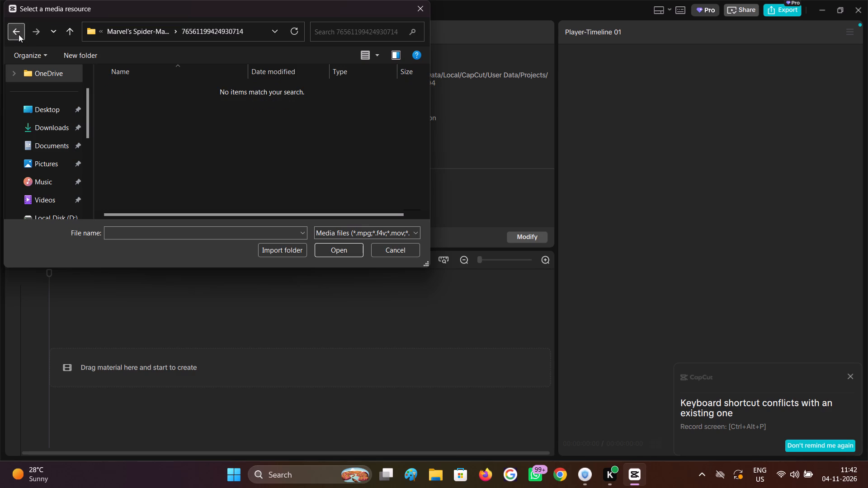
Browse the Videos folder for media to import, checking its Captures, Valorant and Warface subfolders.
scroll(60, 188, "down", 2)
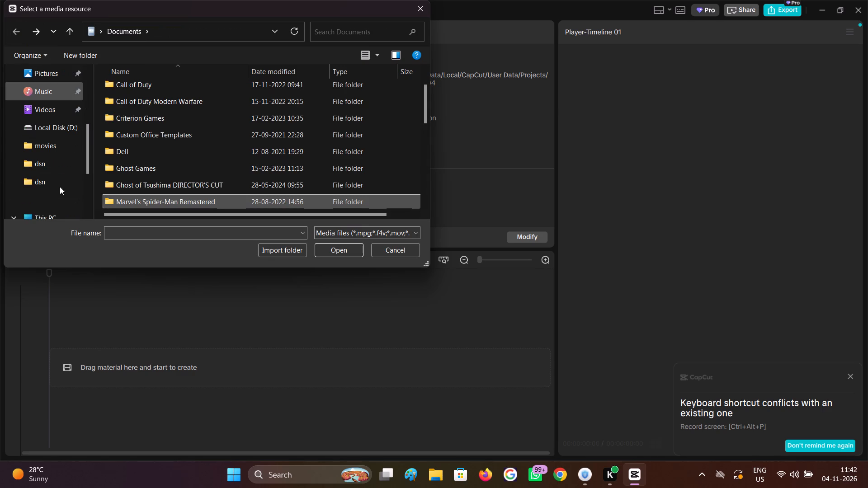
scroll(66, 163, "up", 1)
left_click(57, 137)
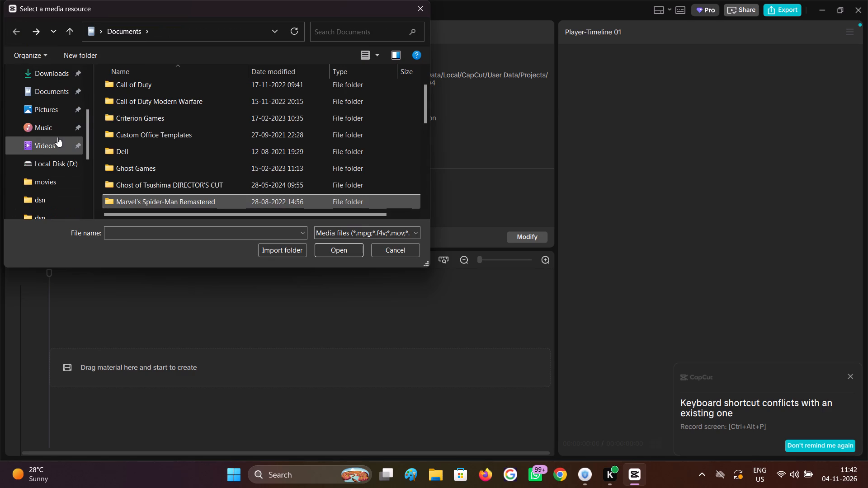
double_click(156, 121)
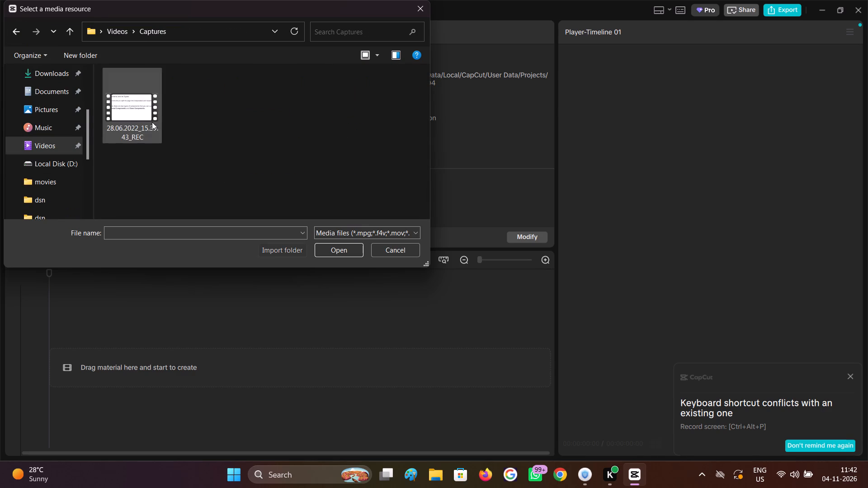
left_click(15, 35)
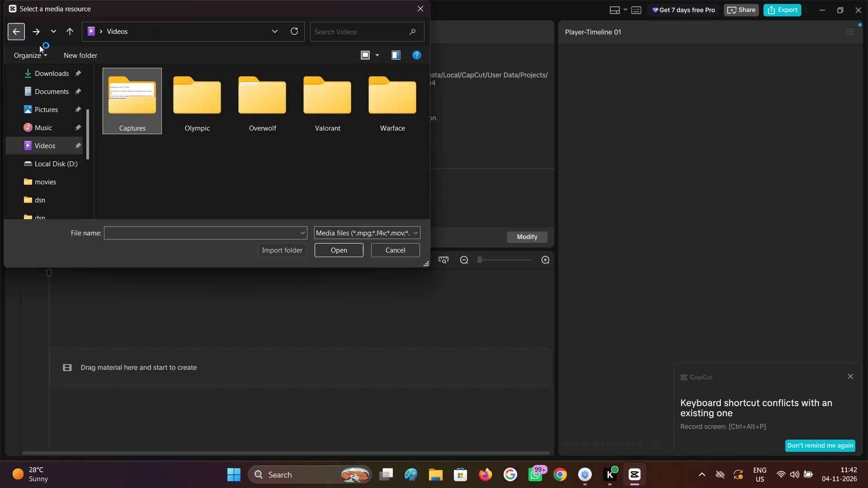
double_click(325, 112)
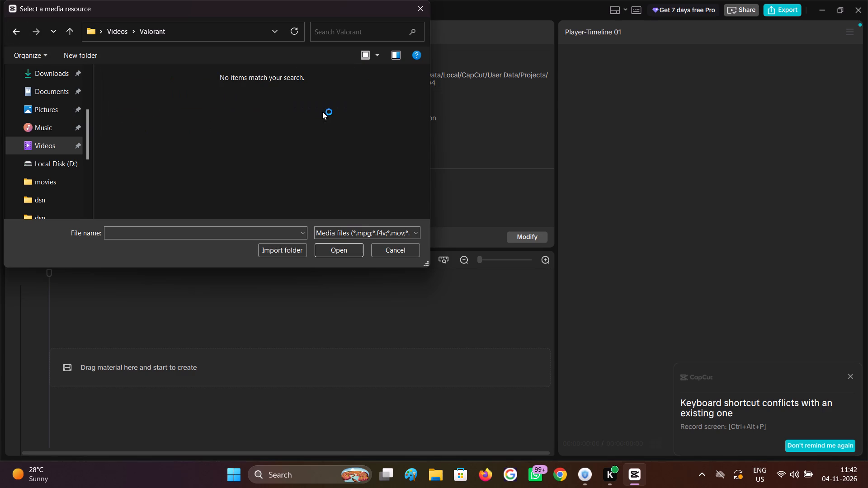
left_click(10, 33)
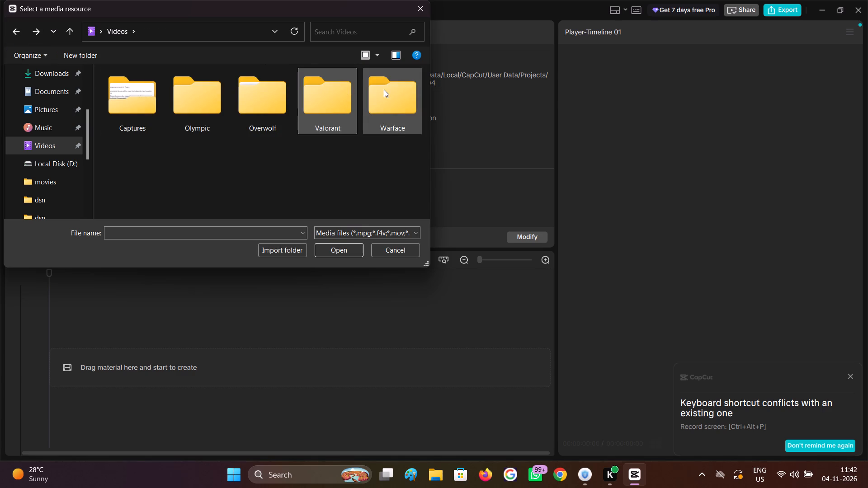
double_click(384, 89)
left_click(20, 37)
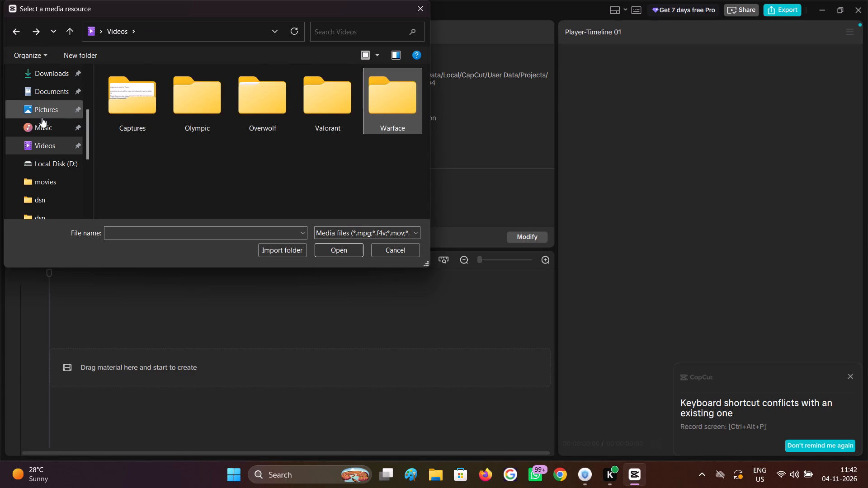
Look through the Downloads folder for media to import and try to open the movies folder.
scroll(46, 121, "up", 1)
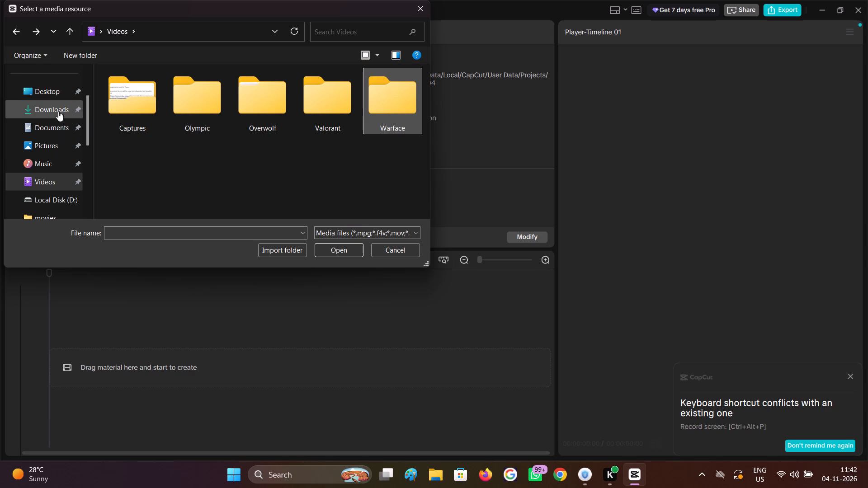
left_click(58, 111)
scroll(165, 174, "down", 11)
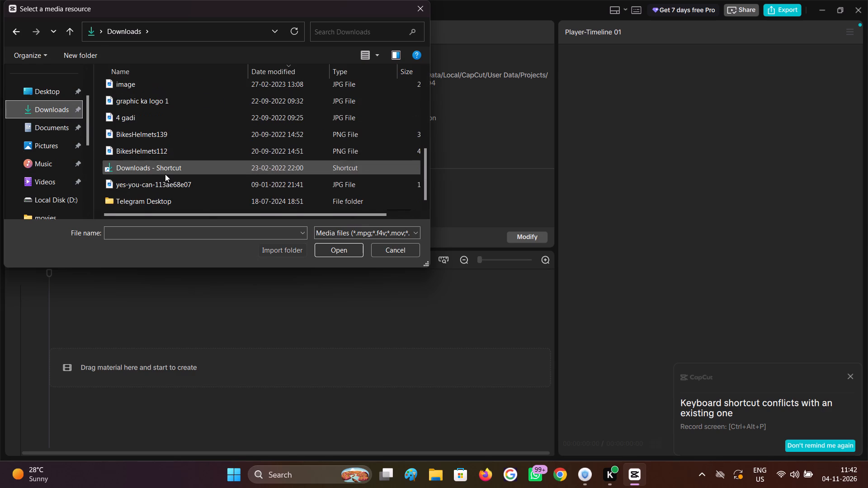
scroll(165, 174, "down", 3)
scroll(36, 190, "up", 1)
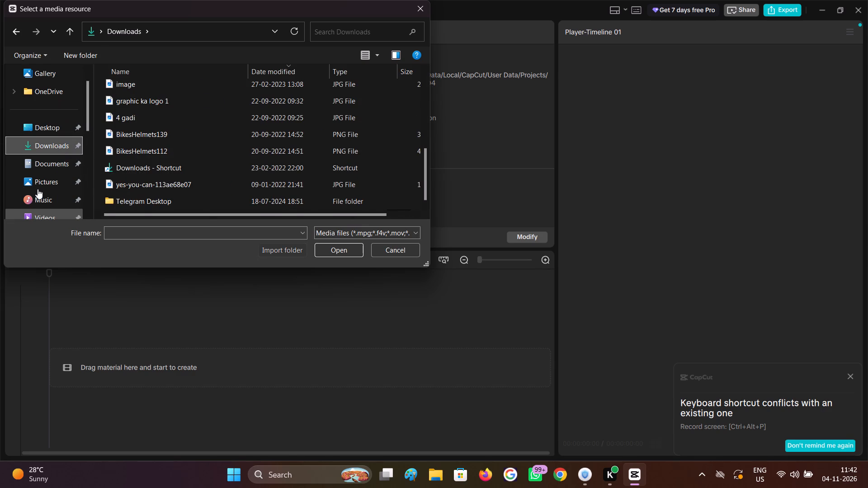
scroll(38, 189, "up", 2)
scroll(38, 189, "down", 3)
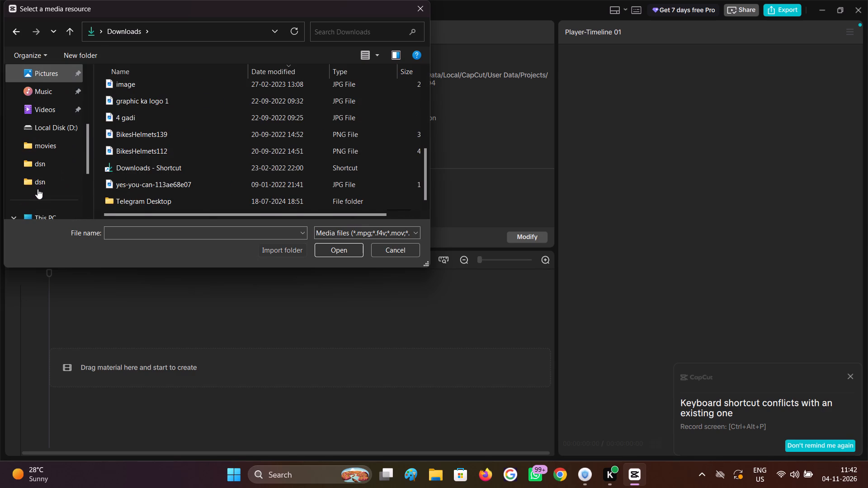
left_click(52, 145)
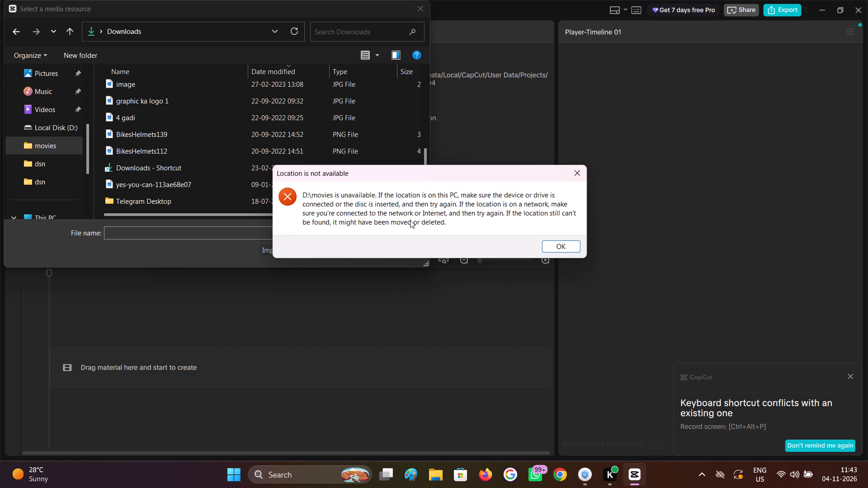
left_click(570, 250)
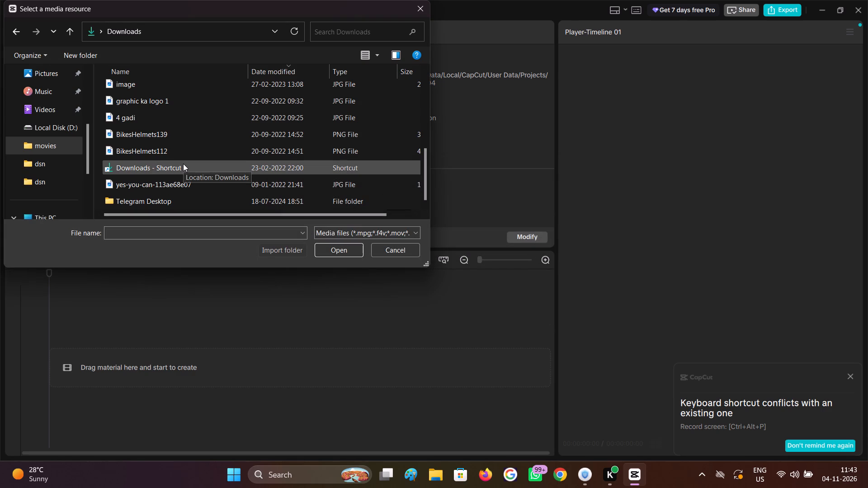
scroll(183, 164, "down", 2)
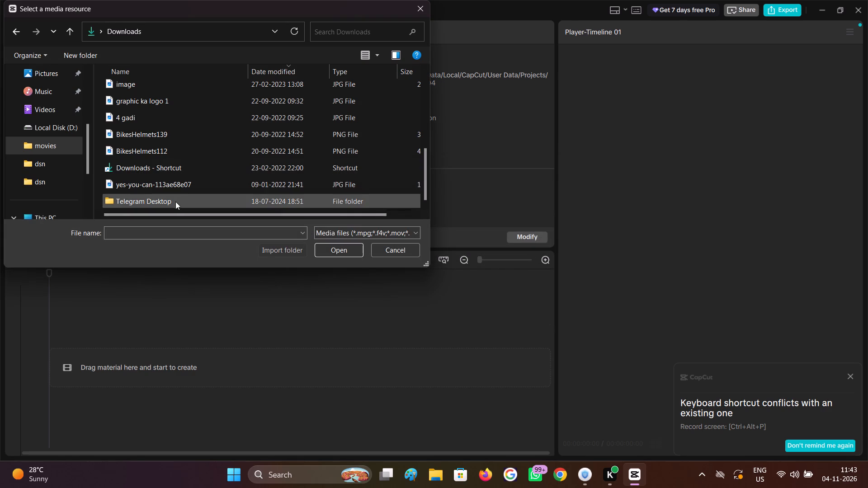
Examine the contents of the two pinned dsn folders for media to import.
left_click(38, 163)
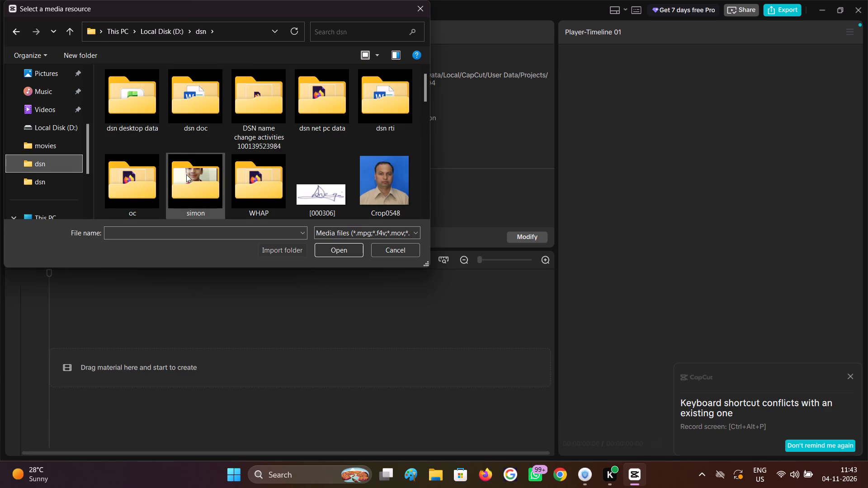
scroll(186, 174, "down", 3)
scroll(295, 172, "down", 4)
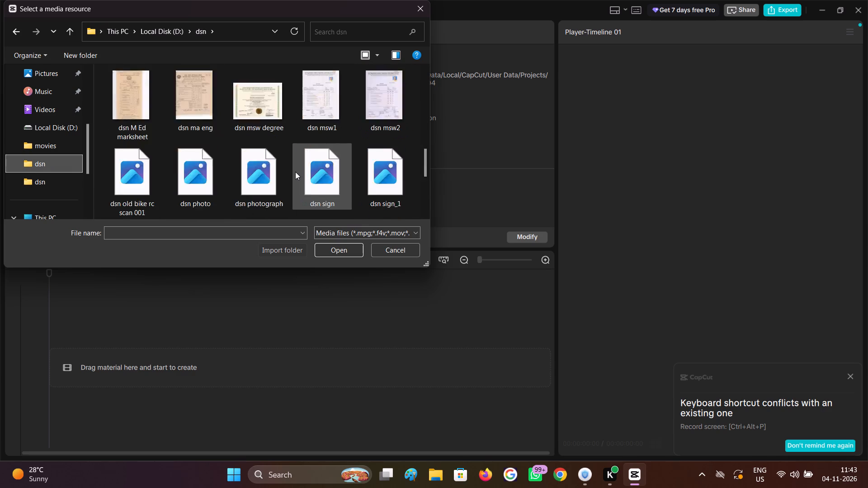
scroll(295, 172, "down", 3)
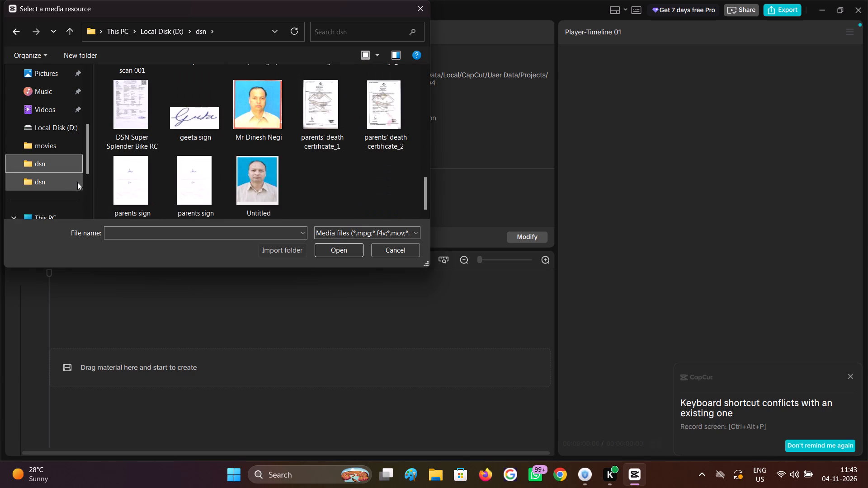
left_click(77, 182)
Check the drives under This PC and cancel the media import without choosing a file.
scroll(78, 181, "down", 2)
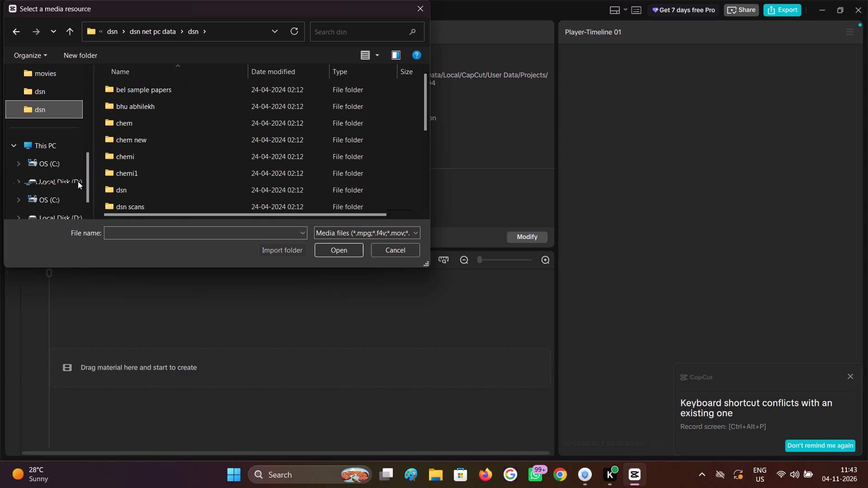
left_click(58, 131)
left_click(57, 144)
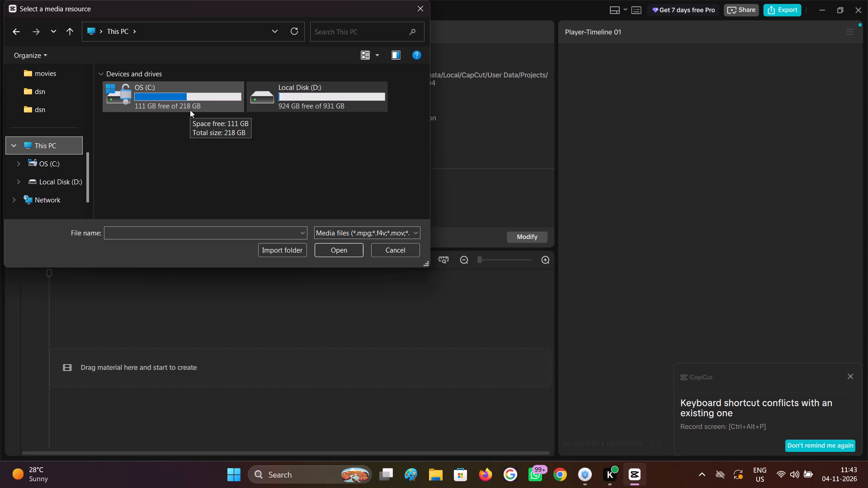
left_click(398, 249)
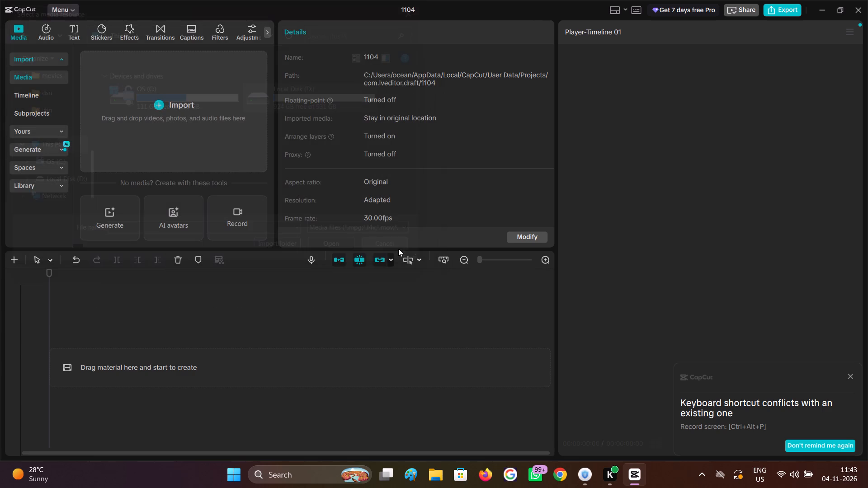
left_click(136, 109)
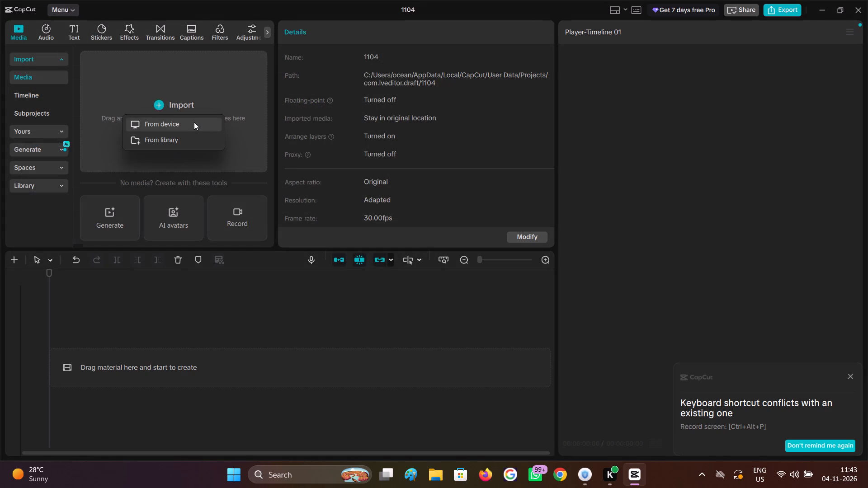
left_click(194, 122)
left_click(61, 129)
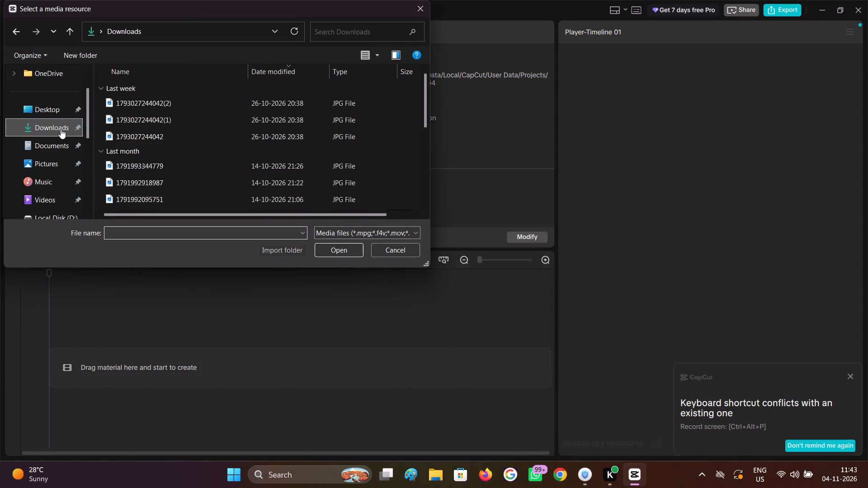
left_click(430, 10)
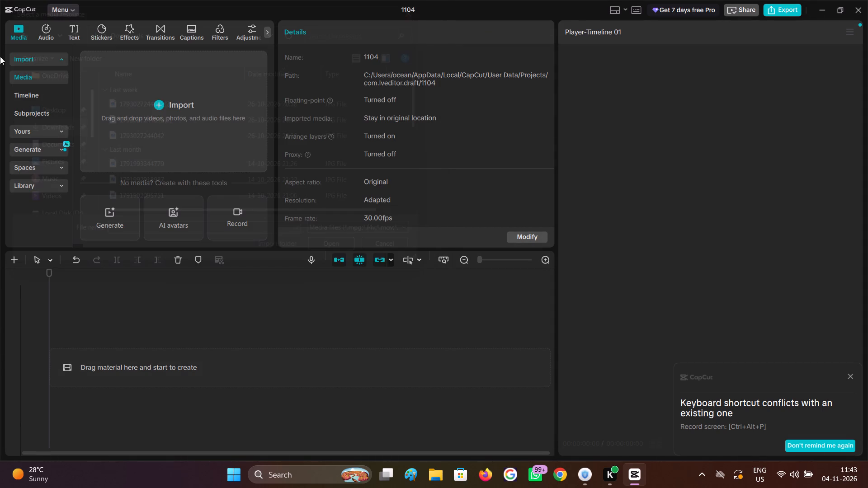
Add the 4-second opening red curtain clip from the stock library's Green Screen category to the start of the timeline.
left_click(39, 185)
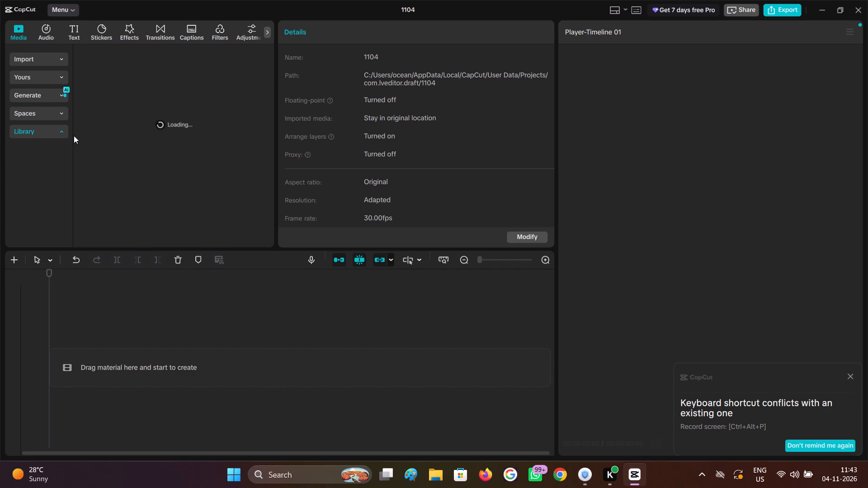
left_click(54, 166)
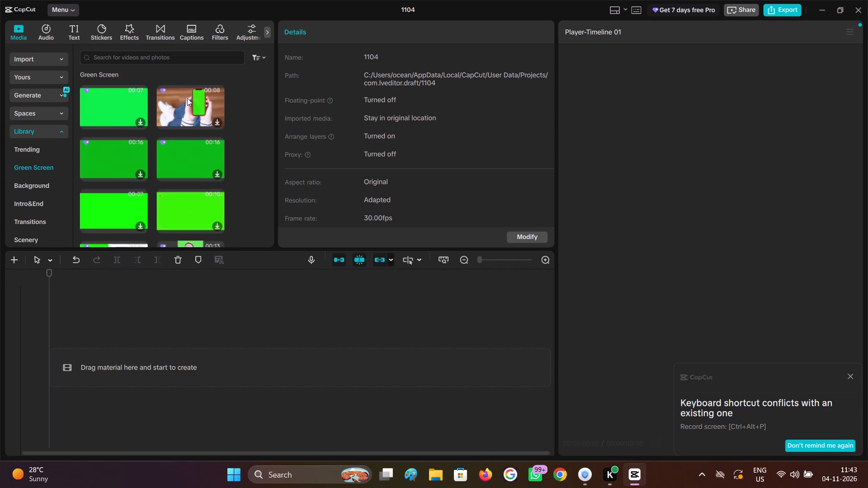
scroll(135, 162, "down", 4)
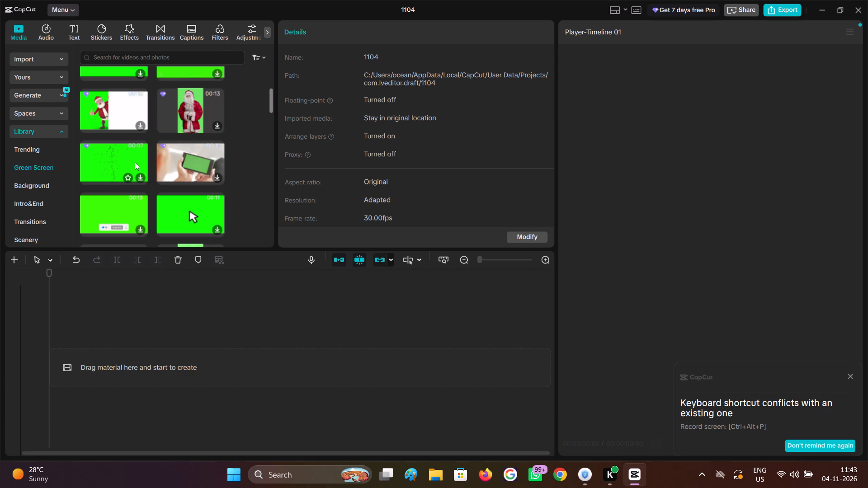
scroll(135, 162, "down", 1)
scroll(110, 217, "down", 2)
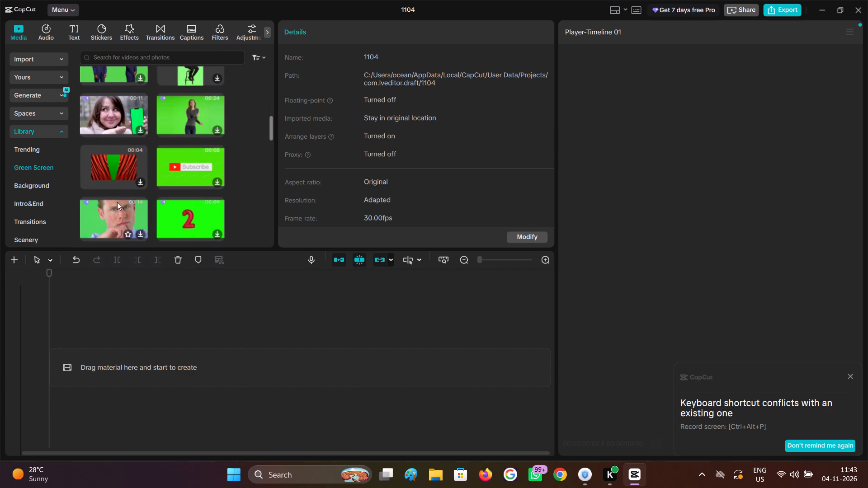
left_click(107, 170)
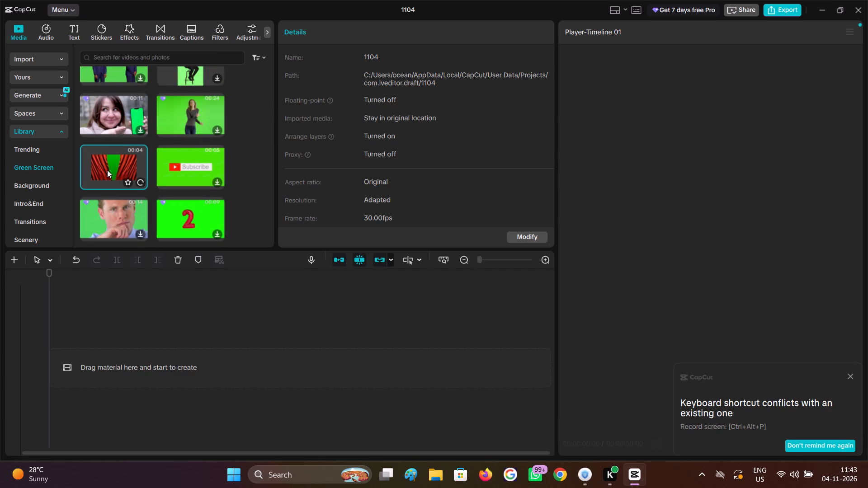
scroll(107, 170, "down", 2)
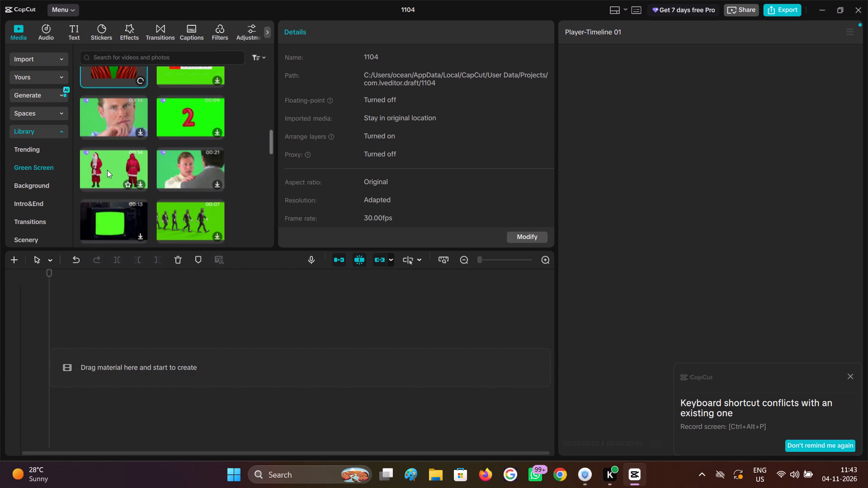
left_click(118, 127)
left_click(182, 156)
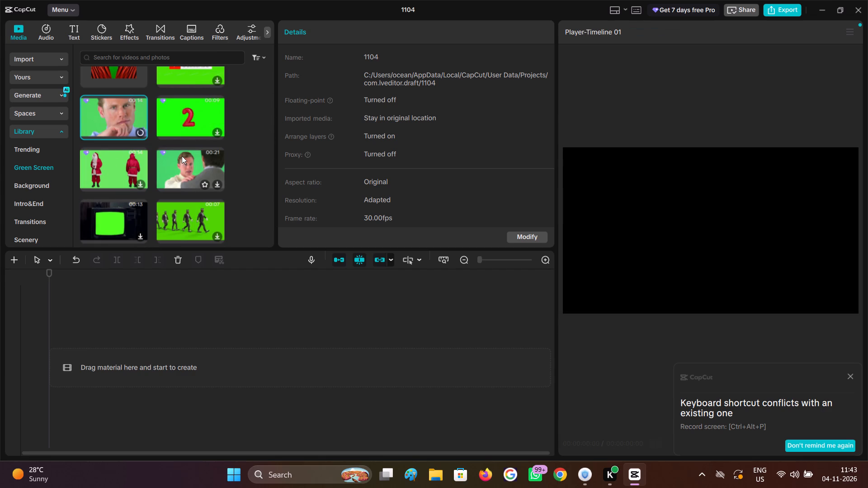
scroll(145, 157, "up", 1)
left_click(96, 113)
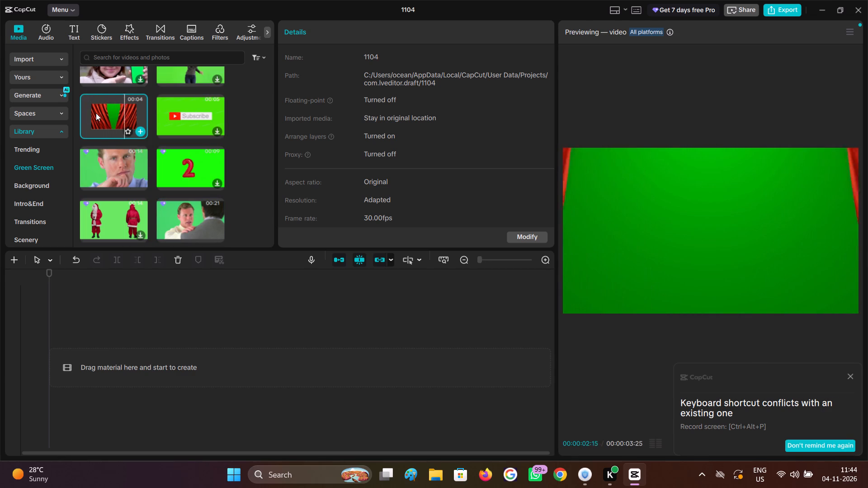
left_click_drag(106, 102, 99, 355)
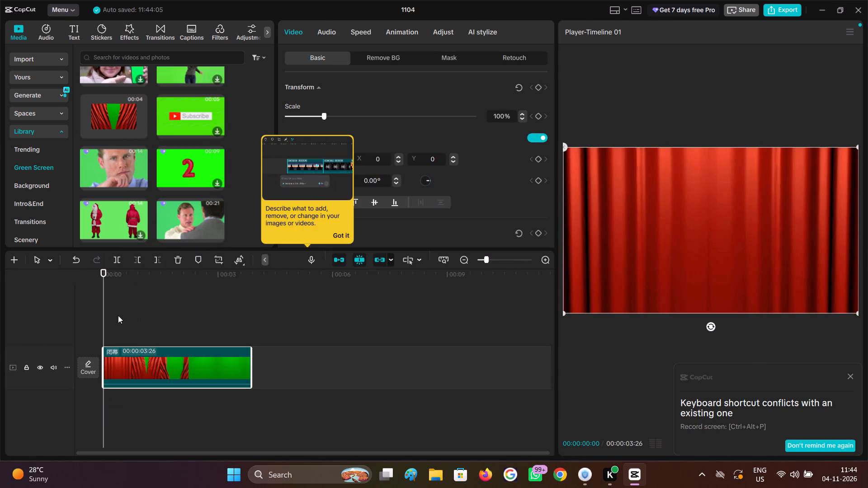
Browse further Green Screen clips, previewing the man covering his ears, the woman in a VR headset and the woman in a bathrobe.
scroll(114, 179, "down", 3)
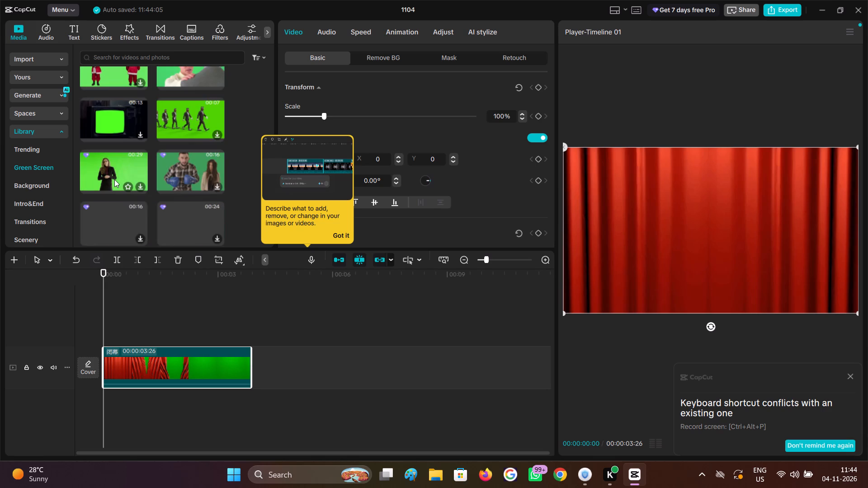
scroll(114, 179, "down", 2)
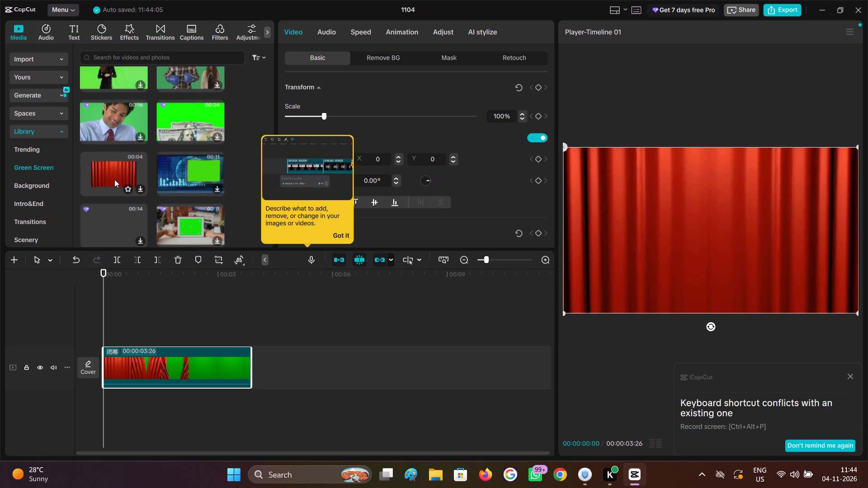
scroll(114, 179, "down", 2)
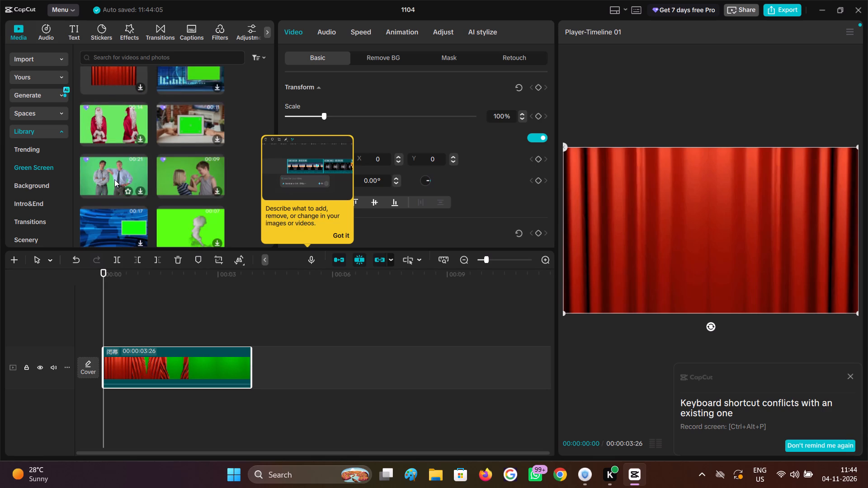
scroll(114, 179, "down", 2)
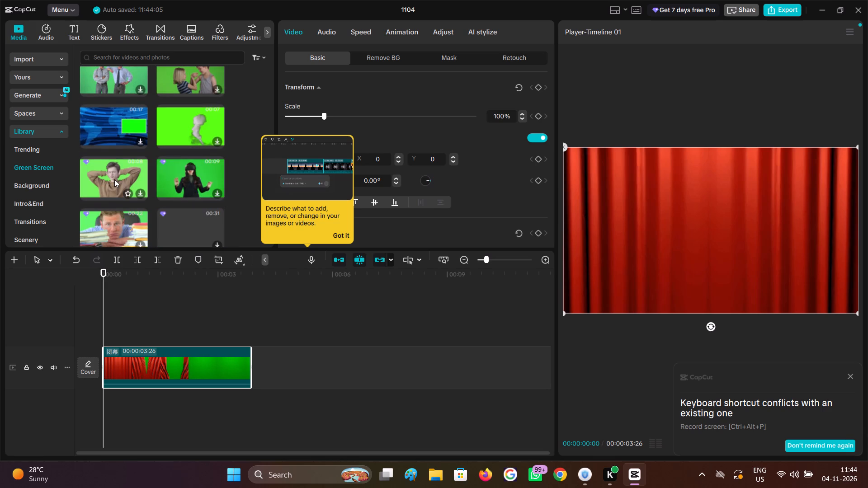
scroll(114, 179, "down", 1)
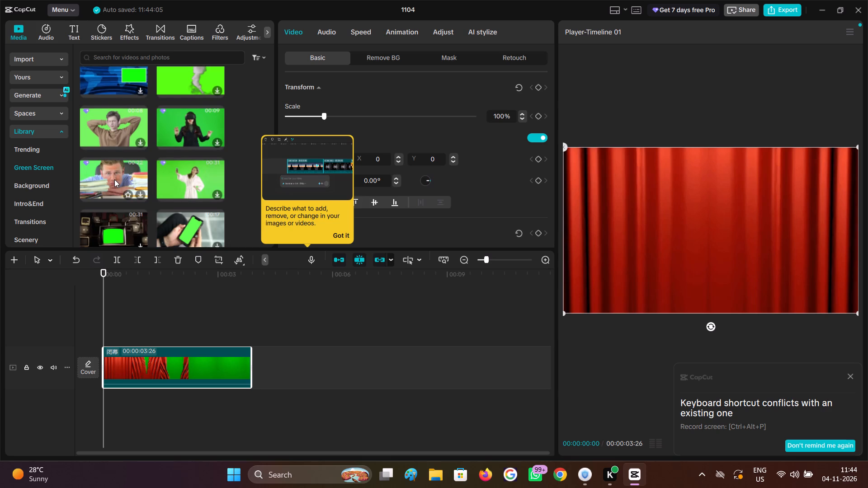
left_click(106, 128)
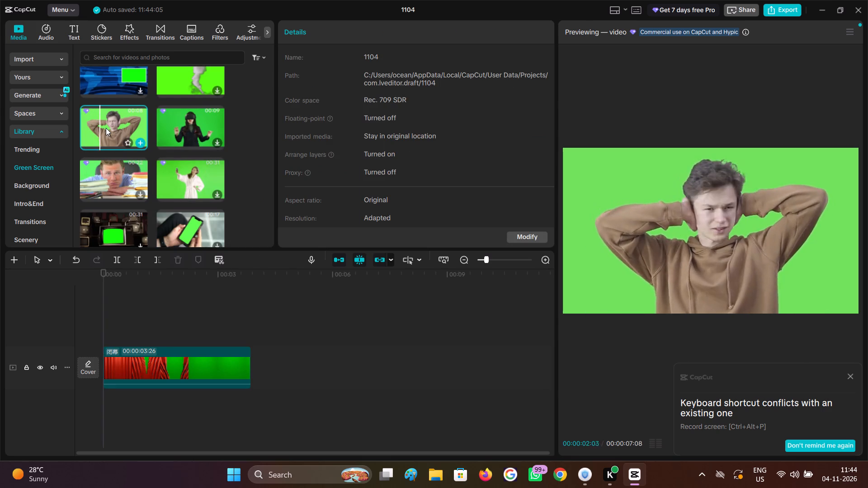
left_click(193, 118)
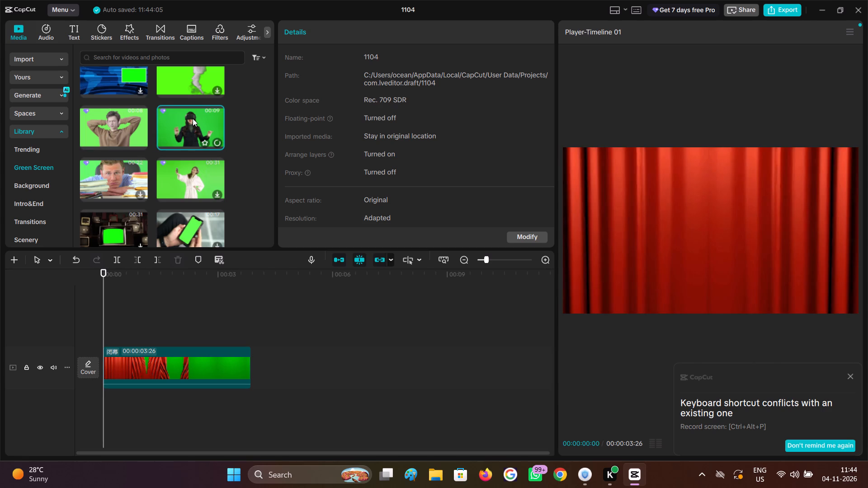
left_click(174, 172)
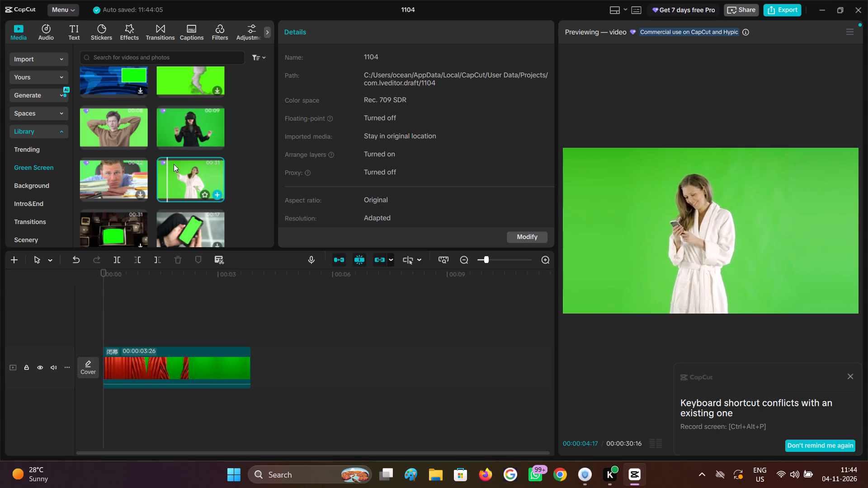
left_click(177, 127)
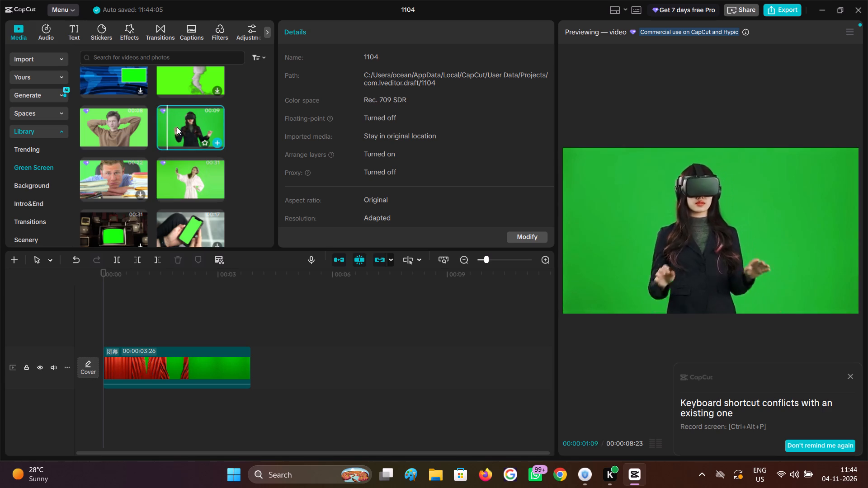
Preview the two-Santa, closed red curtain, smiling man in a tie, and boxer with woman green screen clips.
scroll(181, 152, "down", 1)
scroll(170, 174, "up", 5)
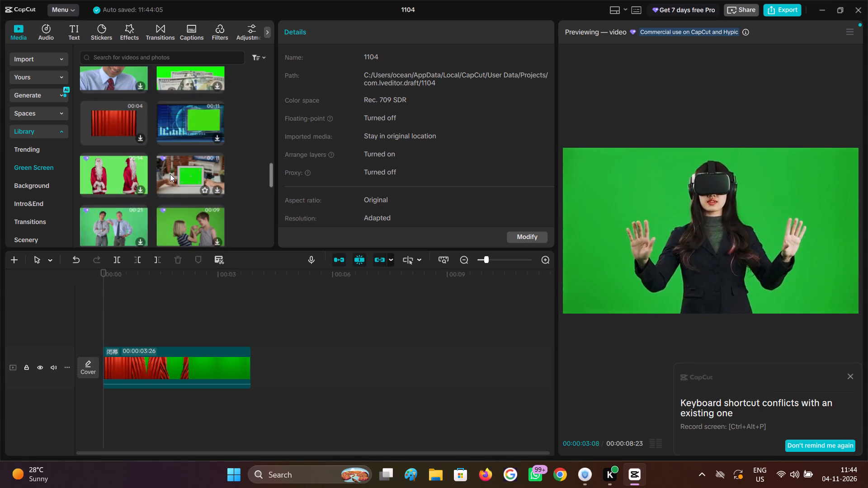
scroll(125, 195, "down", 1)
left_click(113, 119)
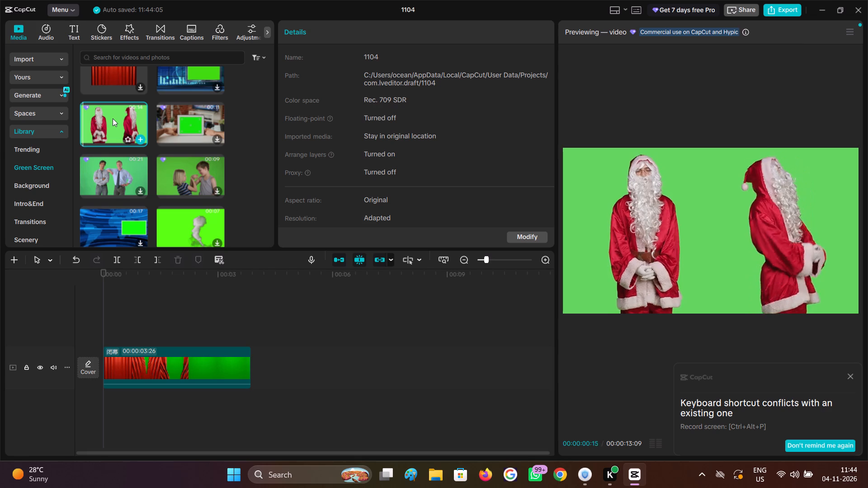
scroll(113, 118, "up", 2)
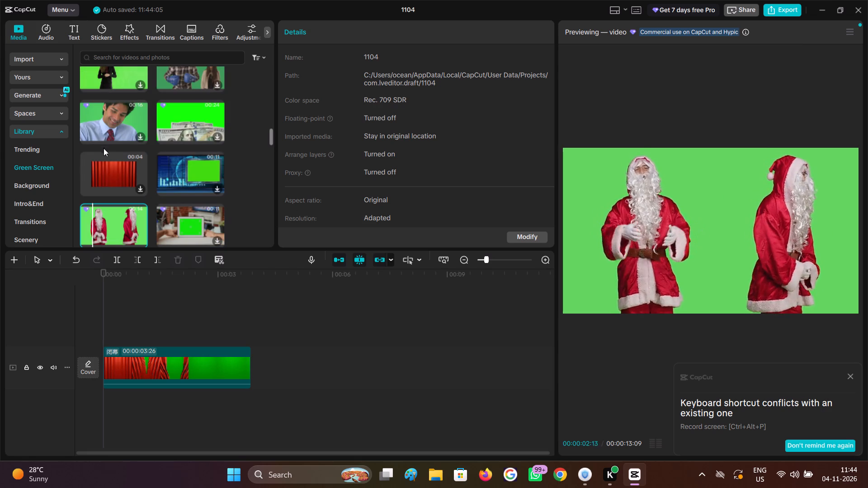
scroll(102, 158, "up", 1)
left_click(108, 214)
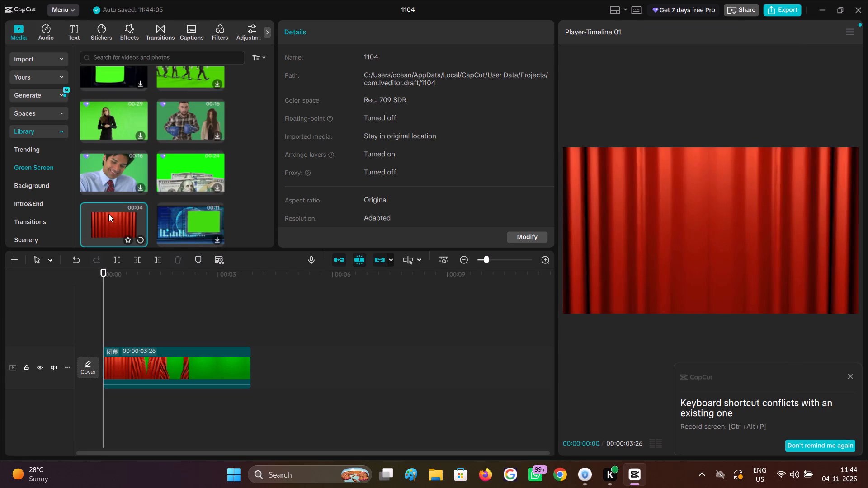
left_click(101, 176)
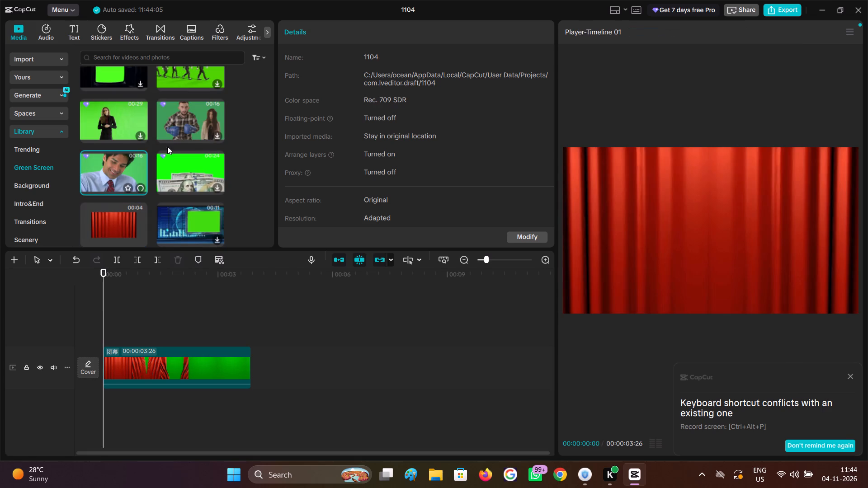
left_click(196, 130)
left_click(118, 226)
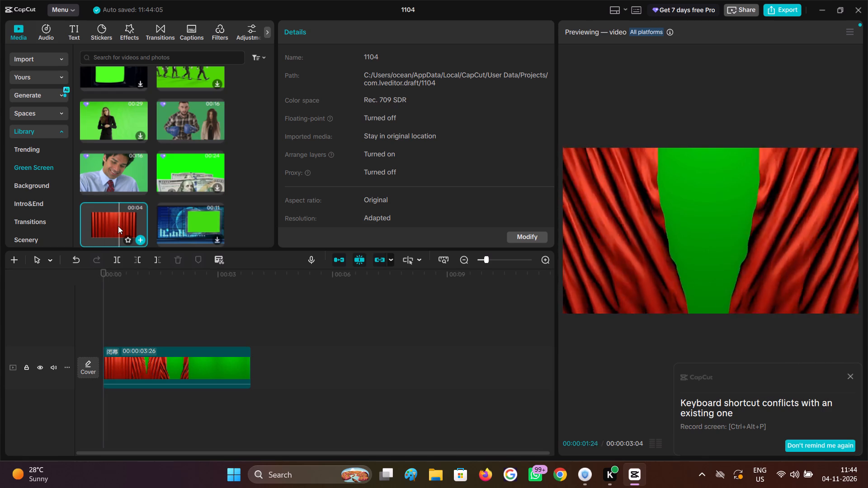
left_click(184, 104)
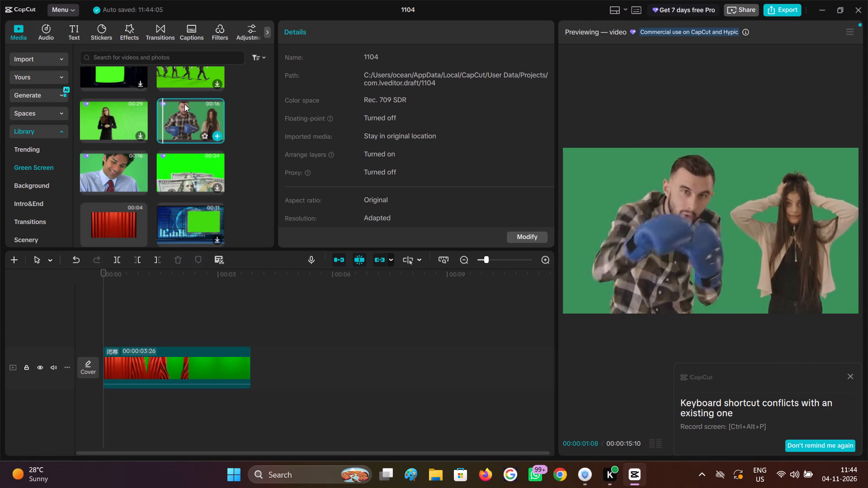
Preview the green screen clips of the two men face to face, the two Santas above the TV clip, and the thinking man.
scroll(176, 177, "up", 1)
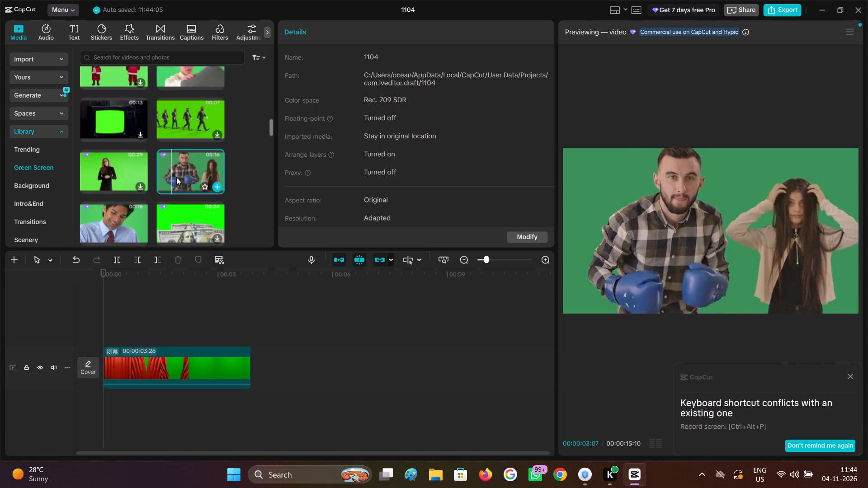
scroll(176, 177, "up", 1)
left_click(176, 106)
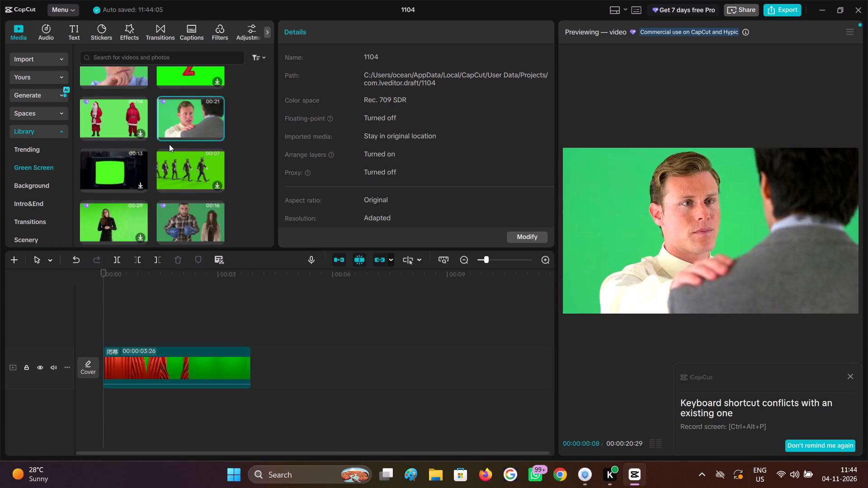
scroll(169, 144, "up", 1)
left_click(103, 149)
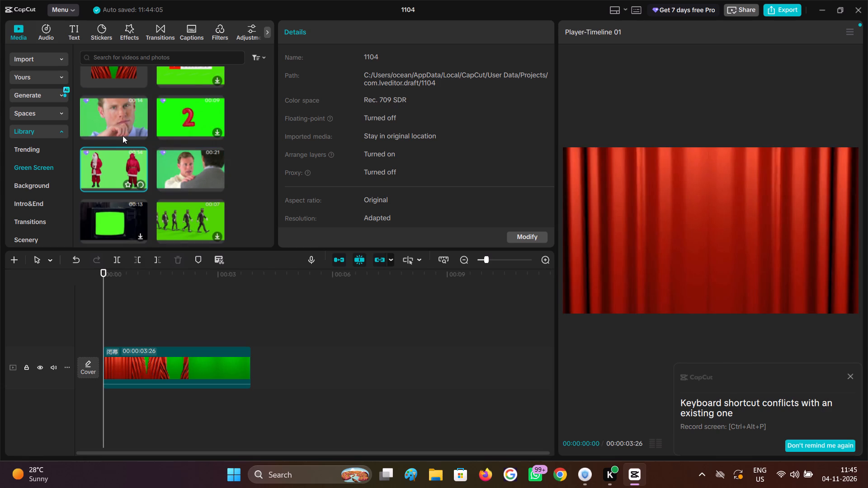
scroll(123, 122, "up", 1)
left_click(117, 179)
scroll(161, 171, "up", 1)
Add the 24-second dancing woman green screen clip at the start of a new track above the curtain clip.
left_click(168, 122)
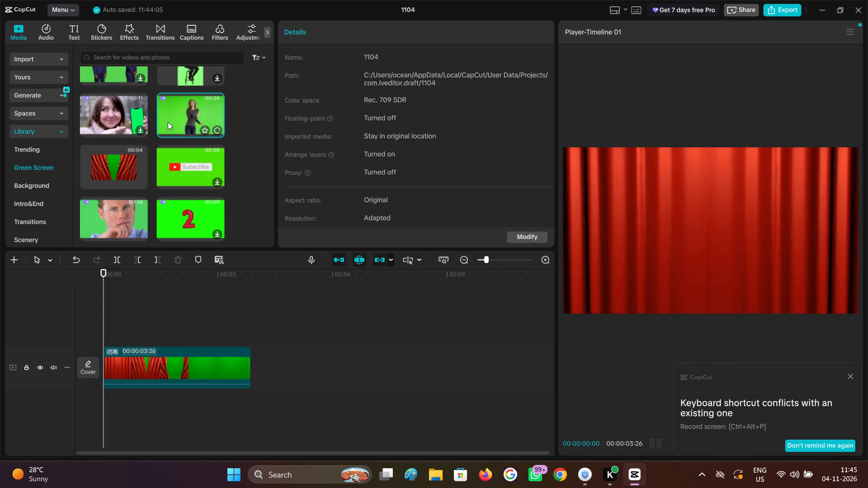
scroll(168, 122, "up", 1)
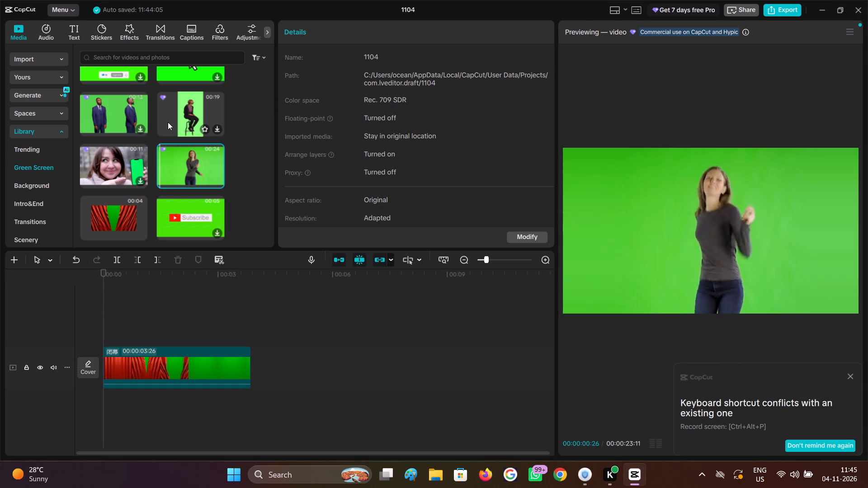
scroll(167, 122, "up", 3)
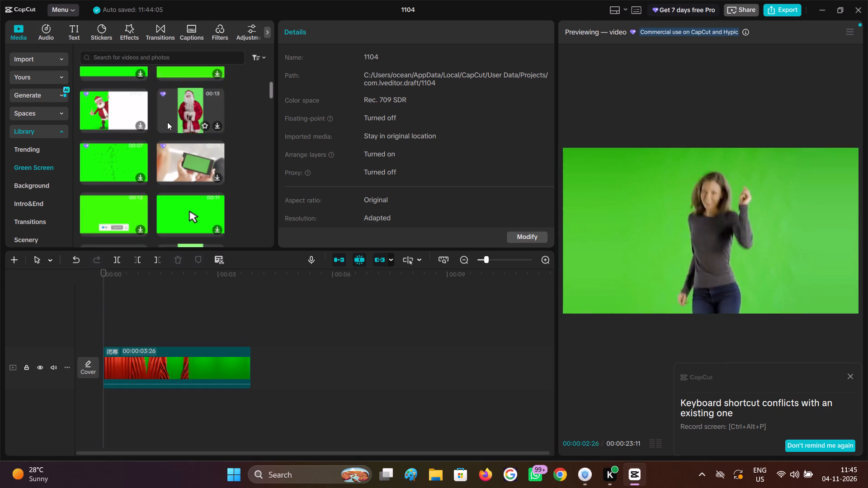
scroll(167, 122, "up", 3)
scroll(166, 122, "down", 5)
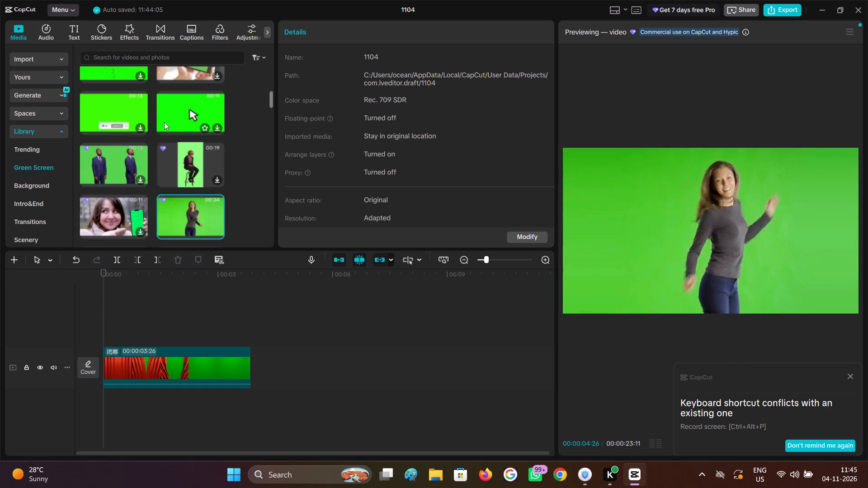
scroll(179, 199, "down", 1)
left_click_drag(186, 169, 187, 281)
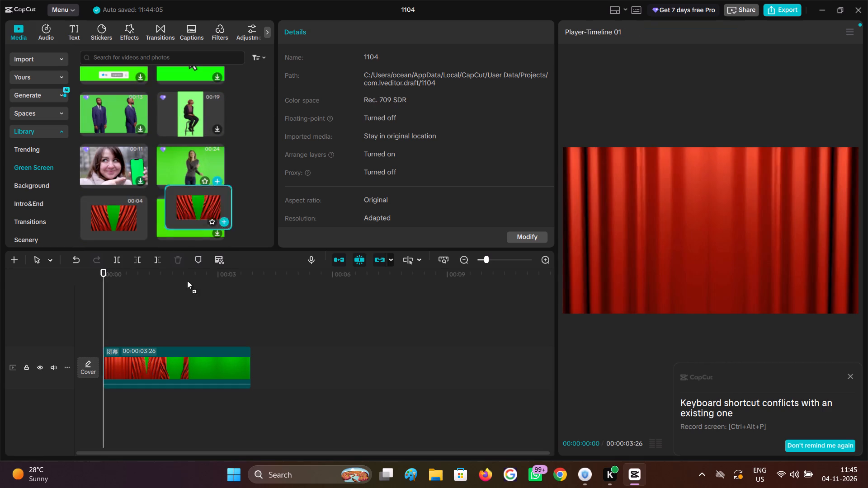
left_click_drag(187, 281, 99, 401)
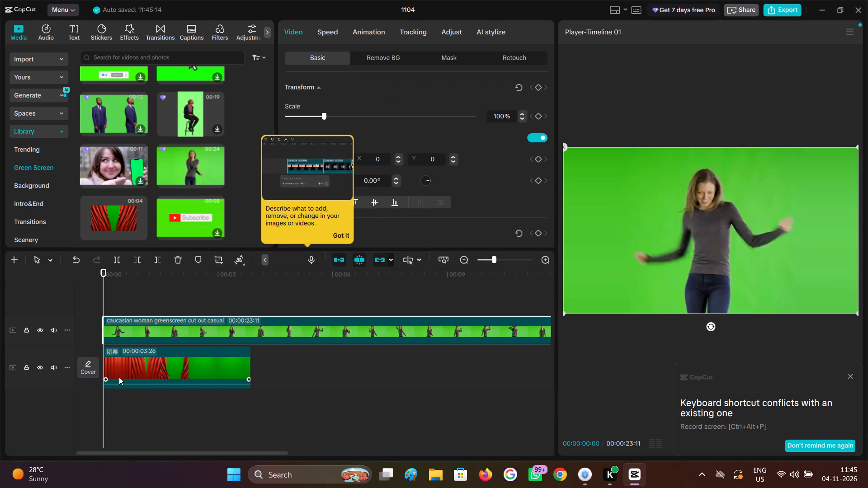
Move the red curtain clip to a track above the dancing woman clip and shift the woman clip's start to about 1.3 seconds.
left_click_drag(121, 375, 127, 300)
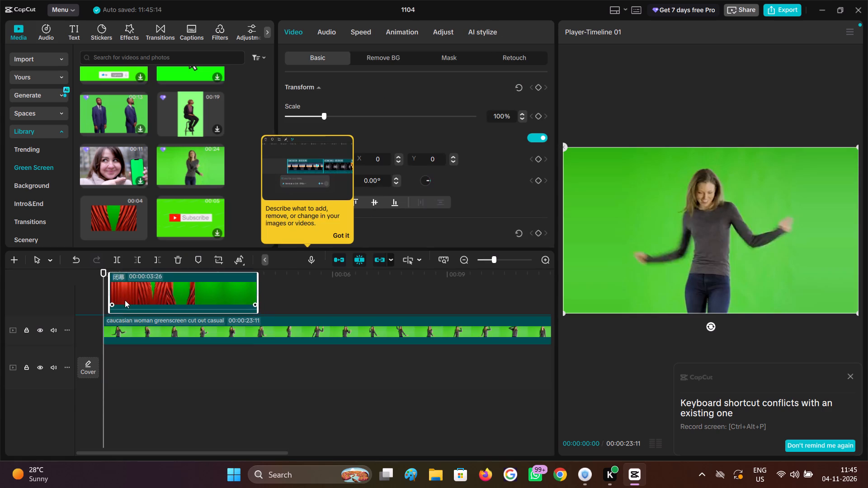
left_click_drag(136, 358, 187, 353)
Apply Chroma key to the red curtain clip, sampling the green area between the opened curtains.
left_click(160, 301)
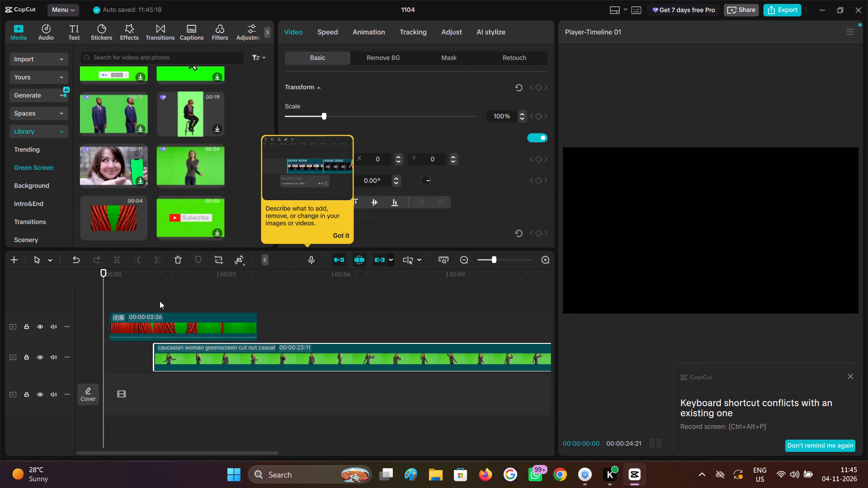
left_click_drag(160, 301, 127, 291)
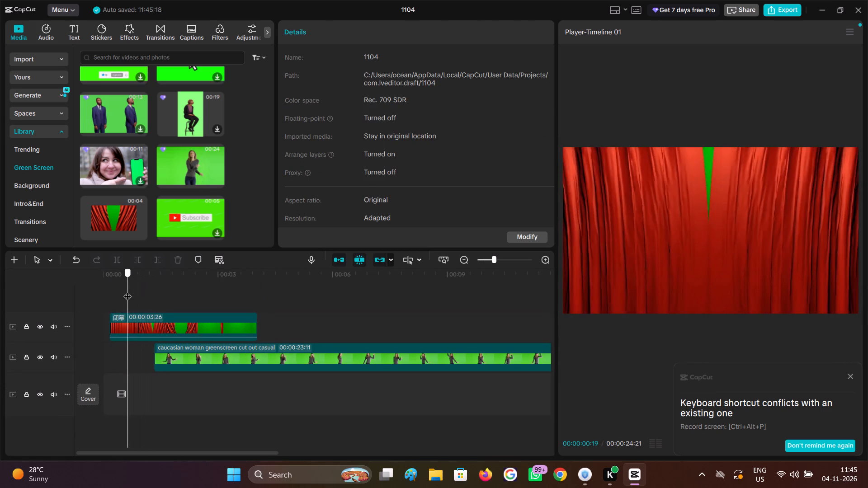
left_click_drag(127, 291, 123, 286)
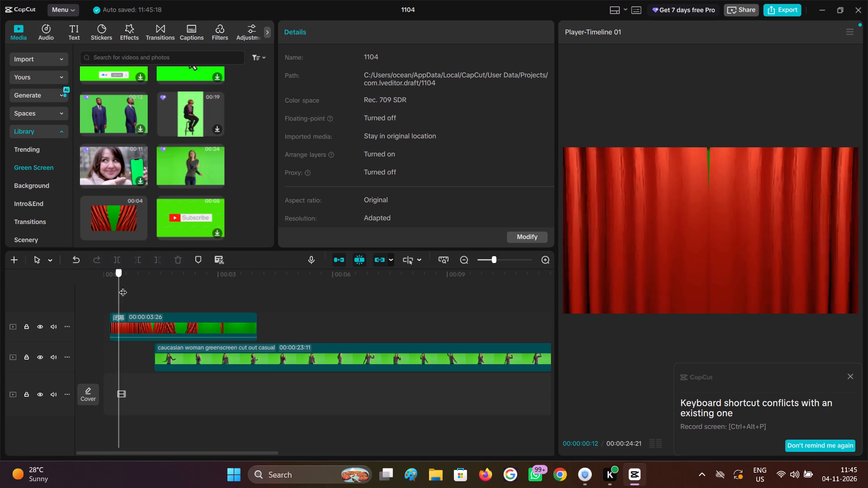
left_click_drag(123, 286, 123, 287)
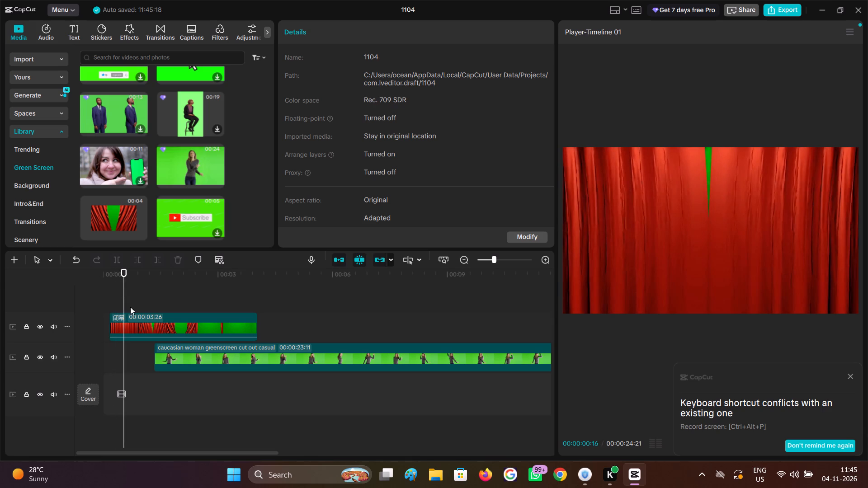
left_click(137, 323)
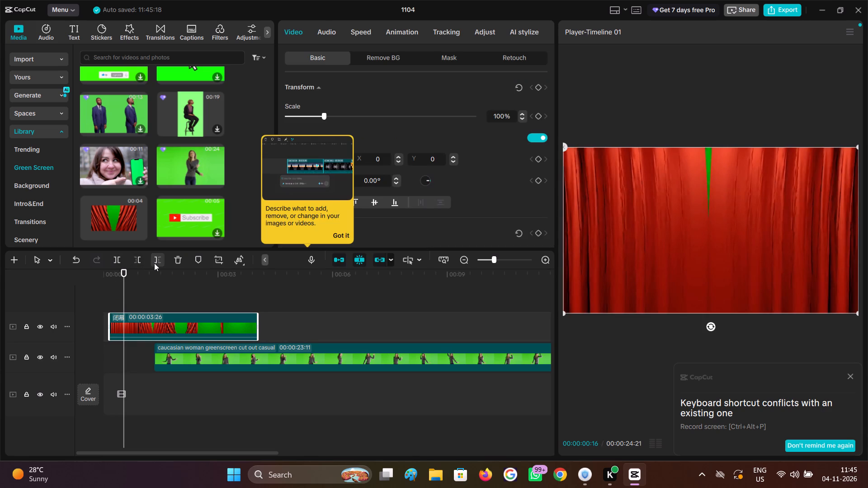
left_click(169, 355)
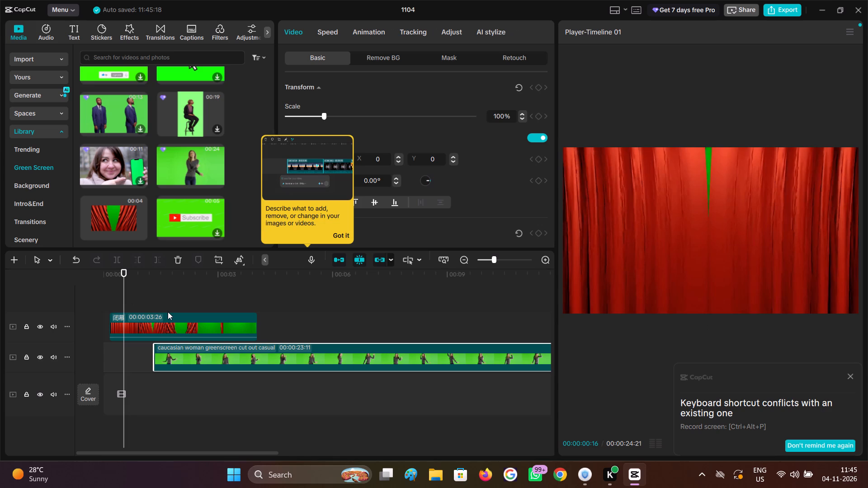
left_click(168, 330)
left_click(374, 56)
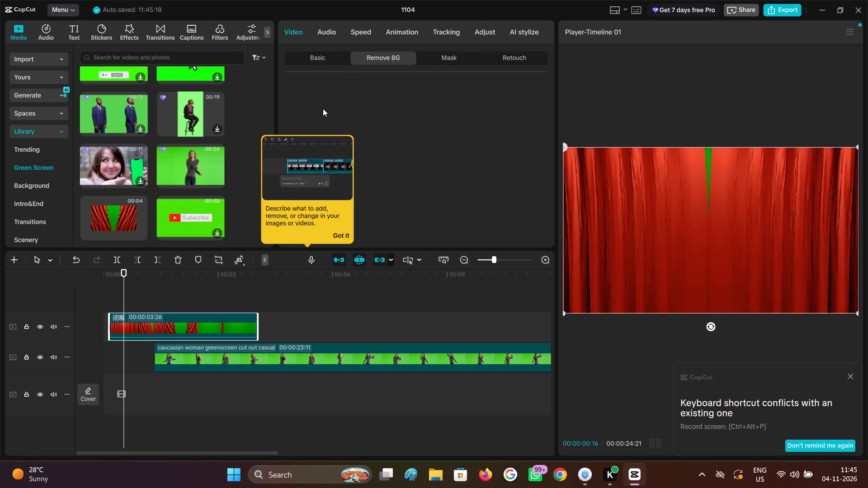
left_click(342, 235)
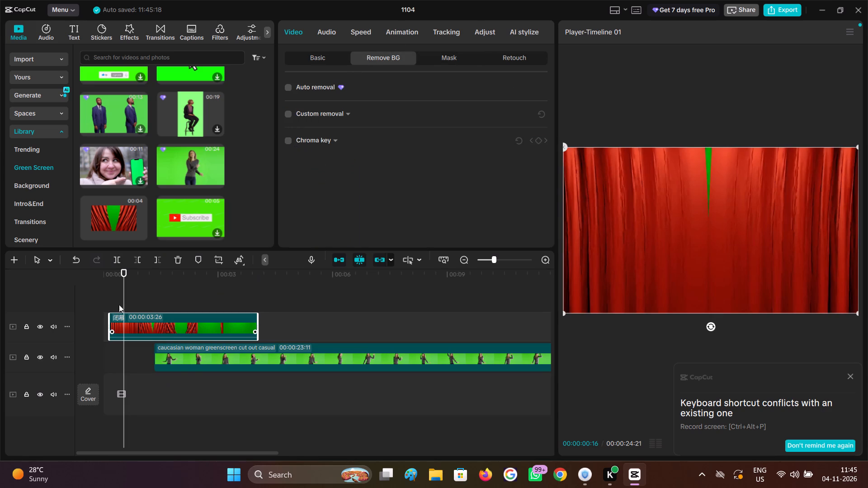
left_click_drag(124, 284, 193, 295)
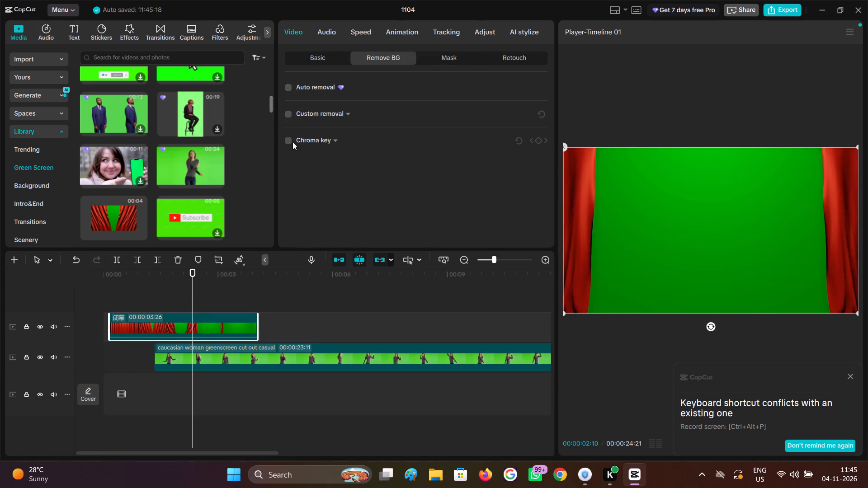
left_click(292, 142)
left_click(288, 141)
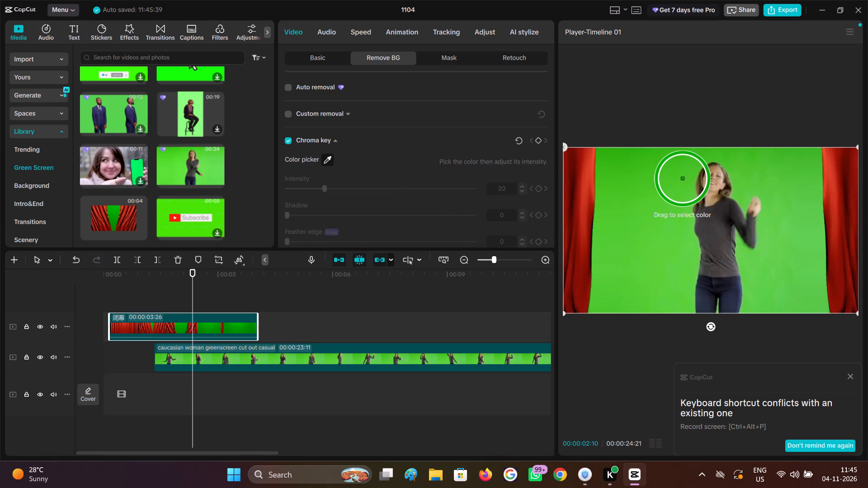
left_click(683, 178)
Apply Chroma key to the dancing woman clip, sampling its green background at a frame where the curtains are partly open.
left_click(150, 301)
left_click_drag(150, 301, 133, 295)
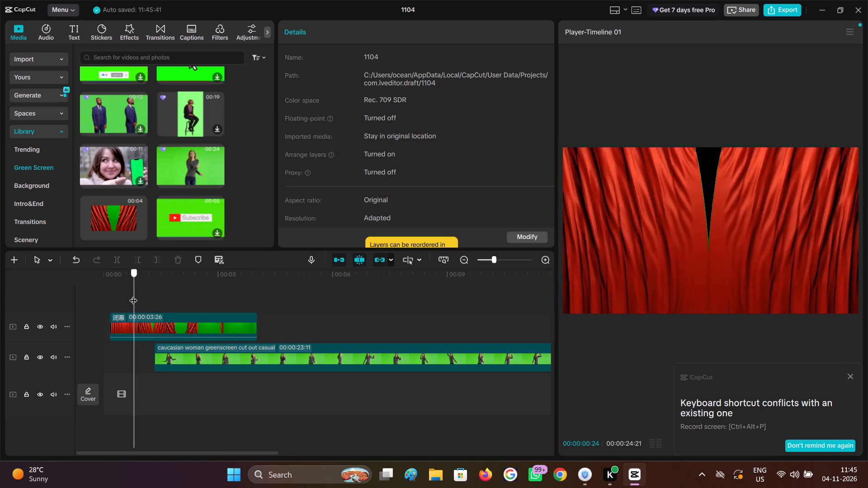
left_click_drag(133, 295, 116, 284)
left_click(168, 287)
left_click(224, 368)
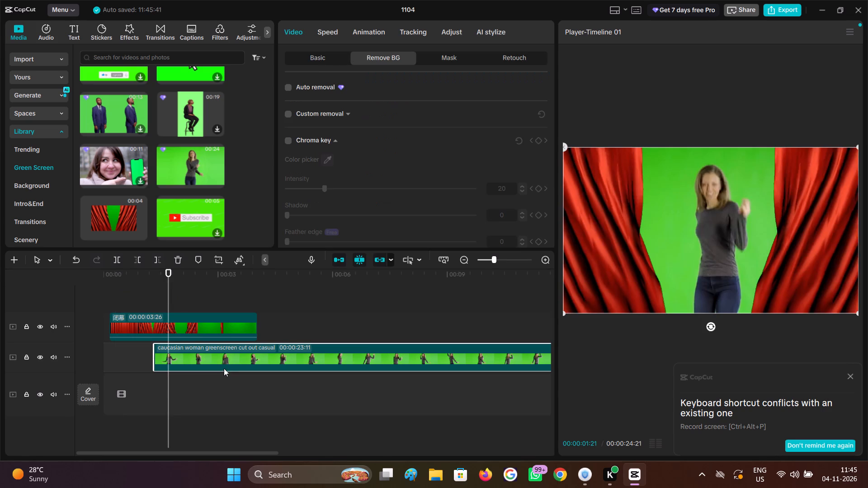
left_click(290, 142)
left_click(619, 190)
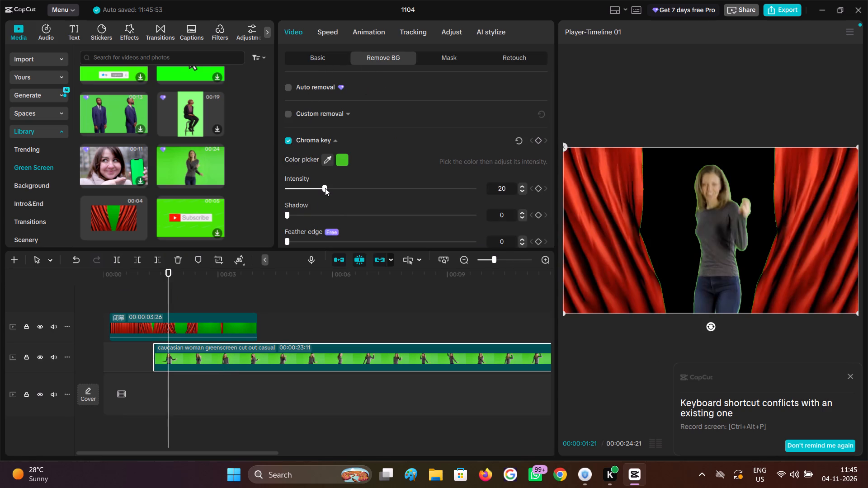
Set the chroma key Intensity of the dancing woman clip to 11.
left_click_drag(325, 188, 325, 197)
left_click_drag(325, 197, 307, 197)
Set the chroma key's Clean up edge value to 100 for the dancing woman clip.
scroll(292, 222, "down", 1)
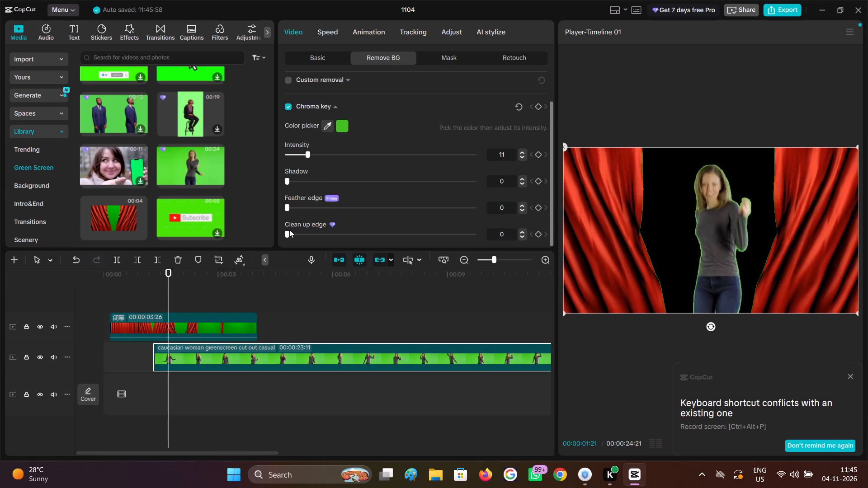
left_click_drag(289, 235, 217, 233)
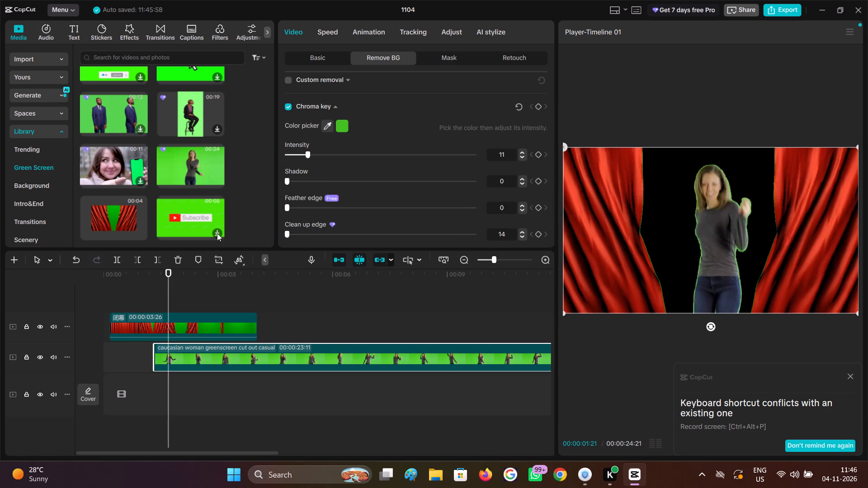
left_click_drag(217, 233, 540, 221)
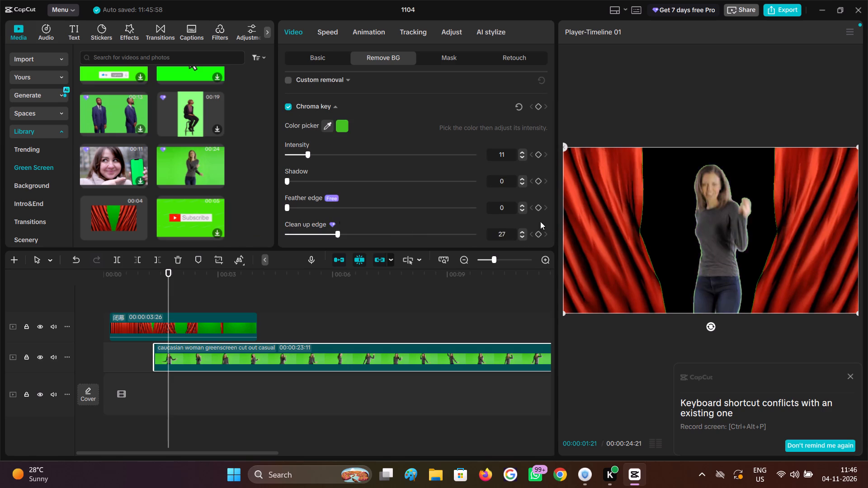
left_click_drag(540, 221, 748, 227)
left_click_drag(350, 234, 610, 235)
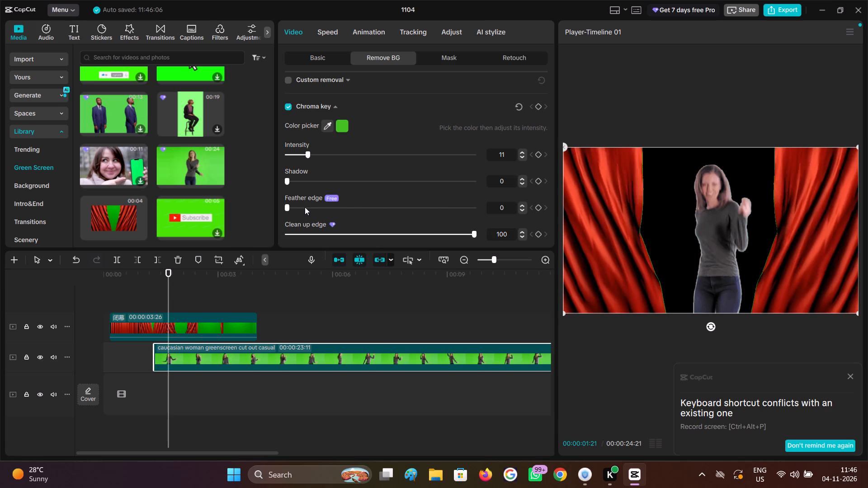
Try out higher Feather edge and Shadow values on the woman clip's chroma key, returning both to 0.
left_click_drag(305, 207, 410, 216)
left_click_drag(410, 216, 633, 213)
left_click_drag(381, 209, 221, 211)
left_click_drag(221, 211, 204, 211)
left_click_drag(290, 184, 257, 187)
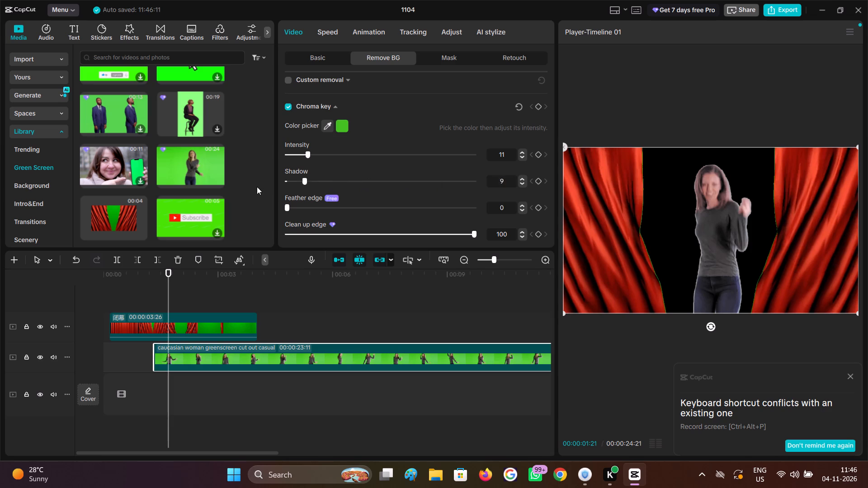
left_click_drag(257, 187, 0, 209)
Set the chroma key Intensity of the dancing woman clip to 36, trying lower and higher values along the way.
left_click_drag(310, 155, 307, 166)
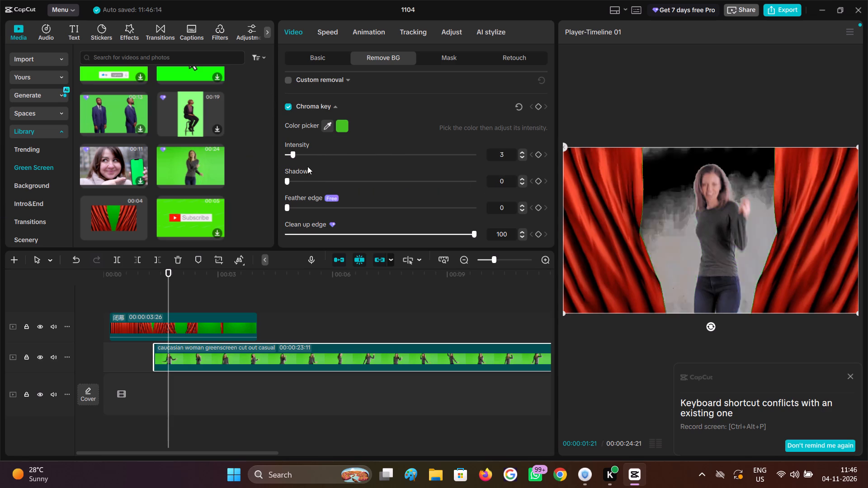
left_click_drag(307, 166, 313, 164)
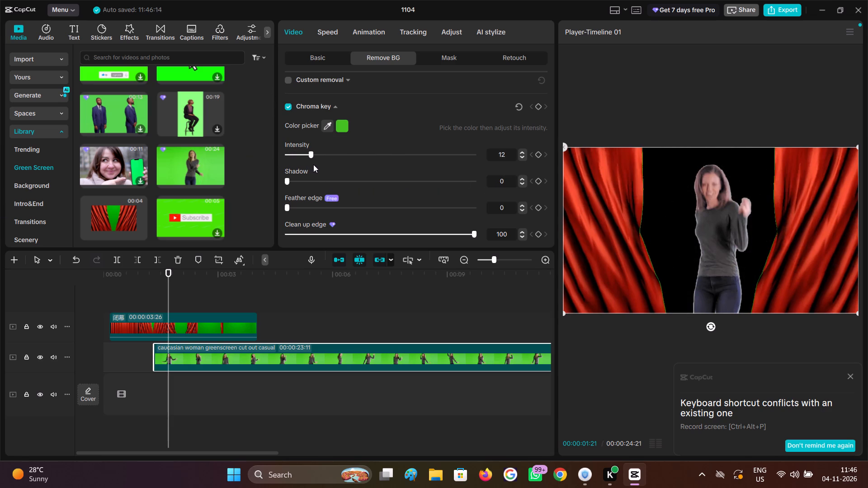
left_click_drag(313, 164, 321, 164)
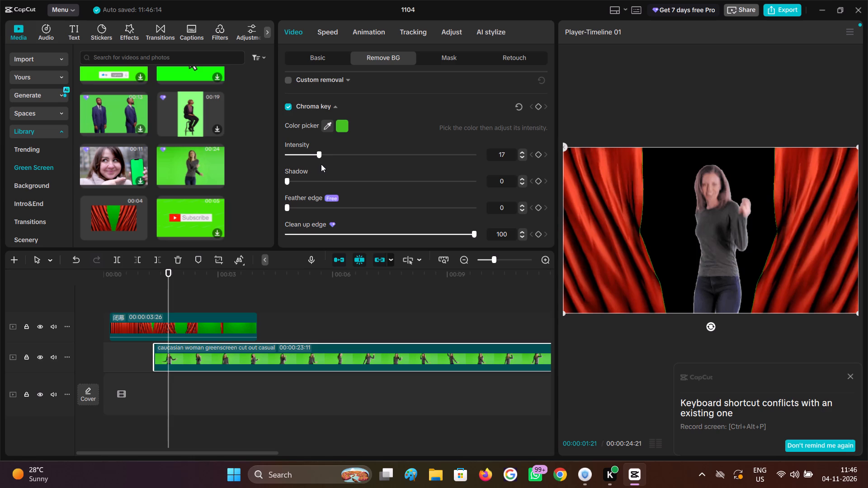
left_click_drag(321, 164, 340, 164)
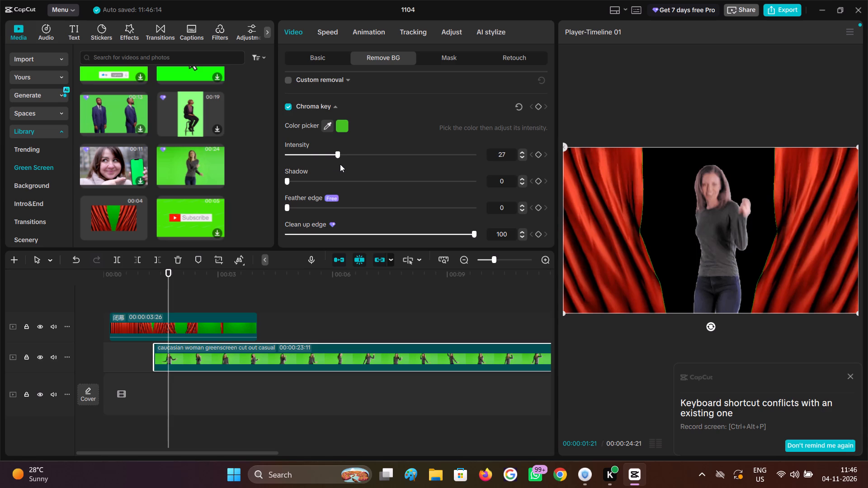
left_click_drag(340, 164, 349, 164)
left_click_drag(349, 164, 368, 169)
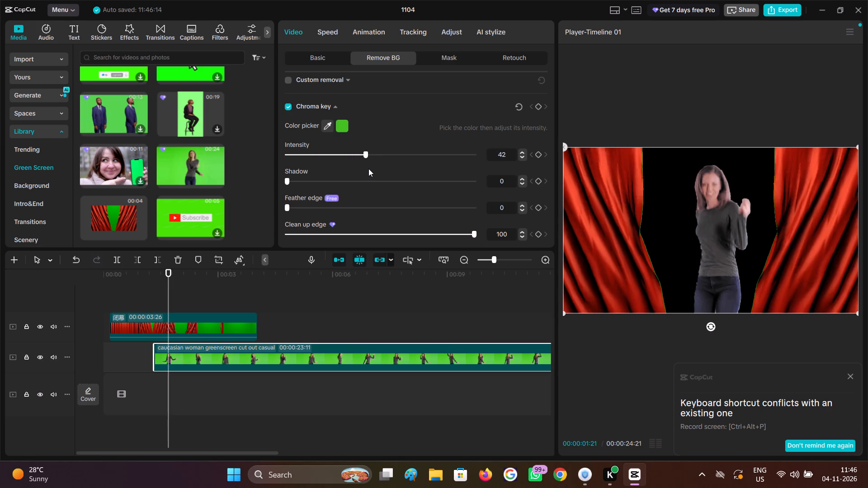
left_click_drag(368, 169, 361, 172)
left_click_drag(361, 172, 359, 168)
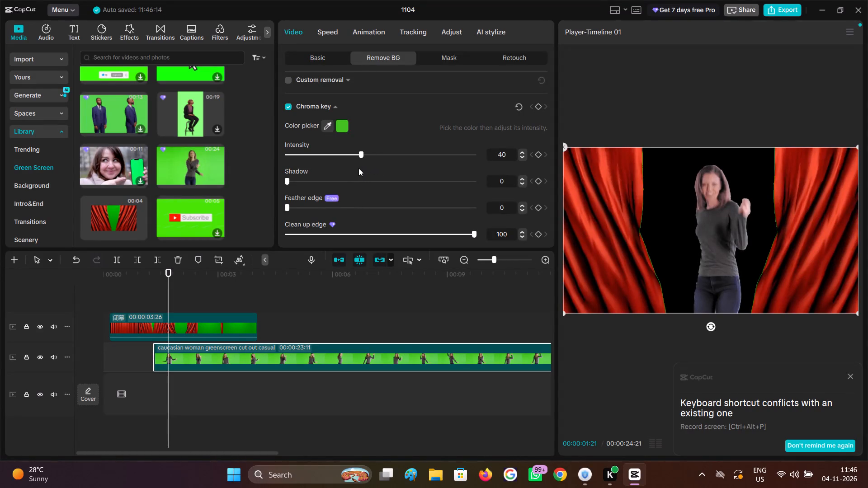
left_click_drag(359, 168, 356, 168)
Move the dancing woman clip earlier so it starts at 00:00:00:11, where the curtains begin to part.
left_click(125, 303)
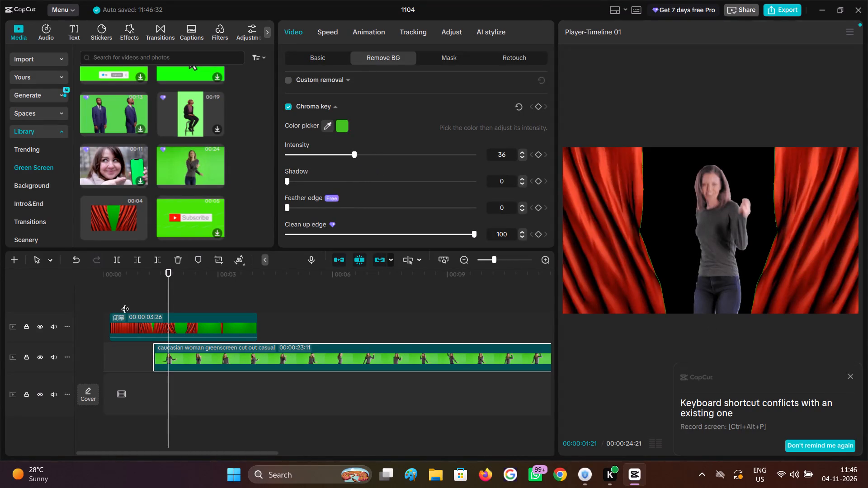
left_click_drag(125, 303, 120, 295)
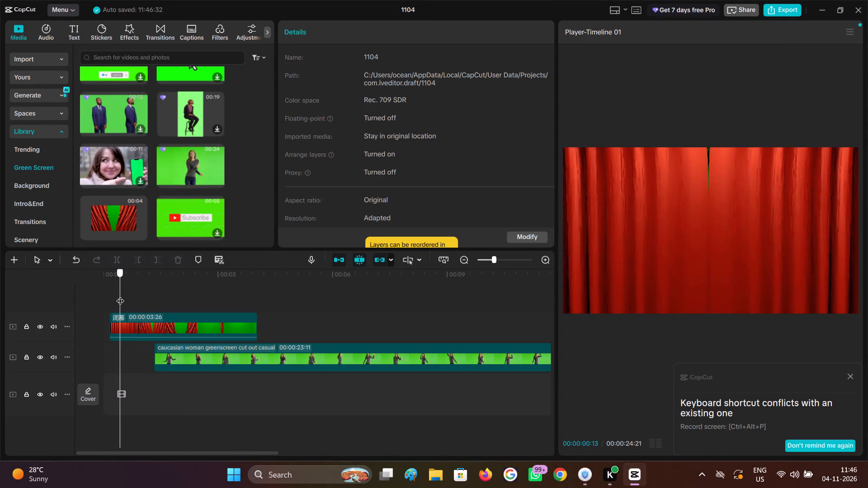
left_click_drag(120, 295, 117, 294)
left_click_drag(174, 354, 133, 353)
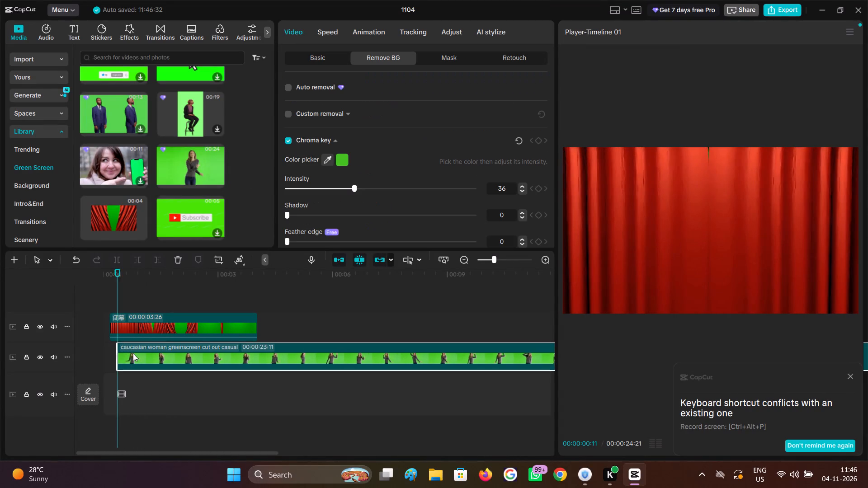
left_click_drag(133, 353, 138, 352)
left_click_drag(119, 304, 113, 300)
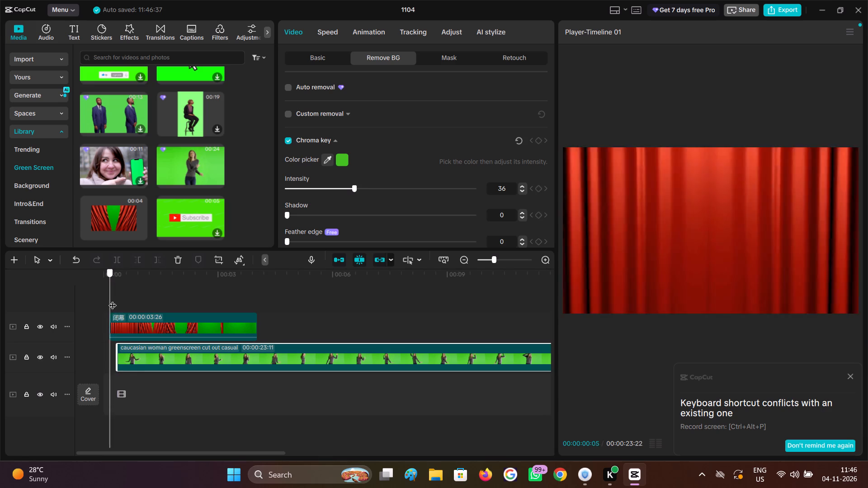
Set the red curtain clip's chroma key Intensity to 100 and its Clean up edge to 100.
left_click_drag(113, 300, 168, 303)
left_click(171, 324)
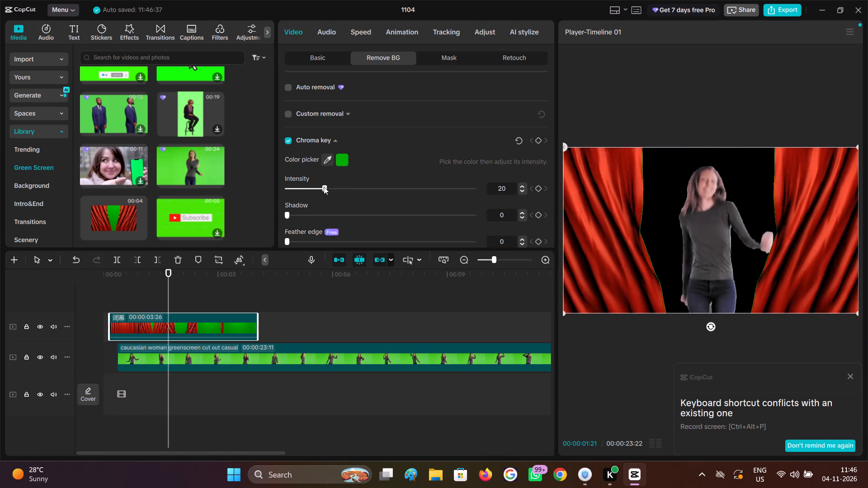
left_click_drag(324, 187, 548, 195)
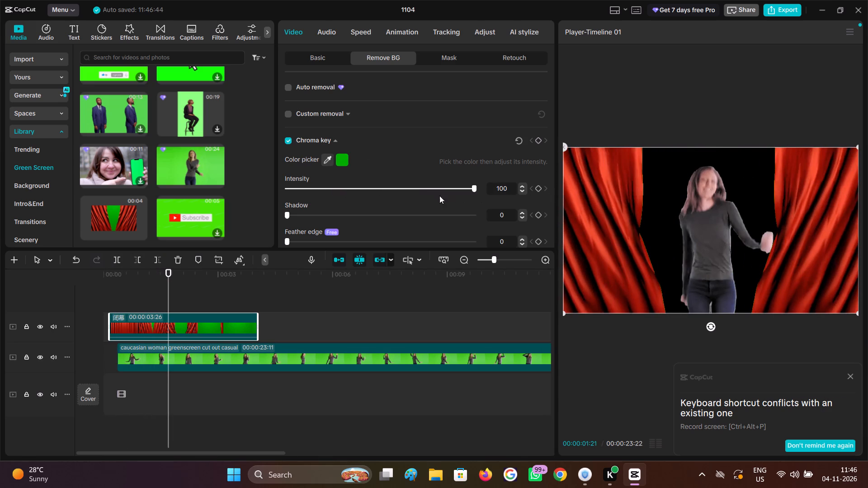
scroll(373, 204, "down", 2)
left_click_drag(288, 236, 707, 236)
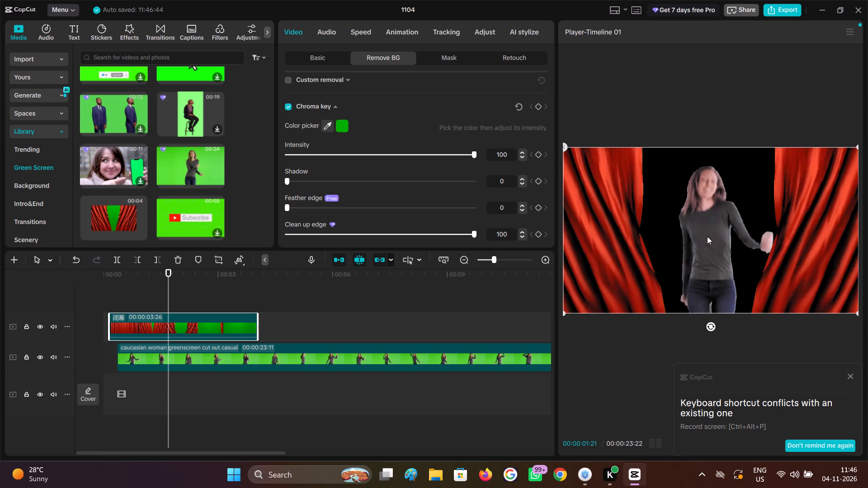
left_click_drag(707, 236, 701, 236)
Move the curtain and woman clips earlier together so the curtains start at 00:00:00:00.
left_click_drag(126, 298, 146, 303)
left_click_drag(146, 303, 134, 303)
left_click(134, 303)
left_click_drag(134, 303, 71, 303)
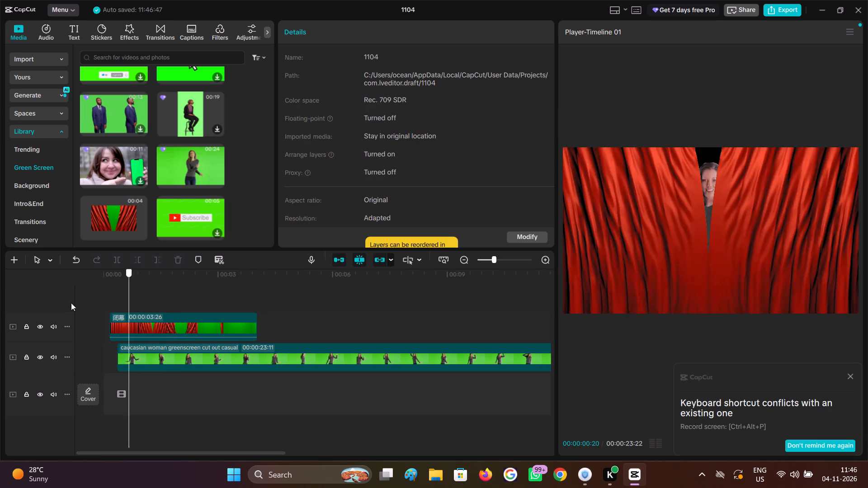
left_click_drag(71, 303, 62, 303)
left_click_drag(141, 303, 146, 363)
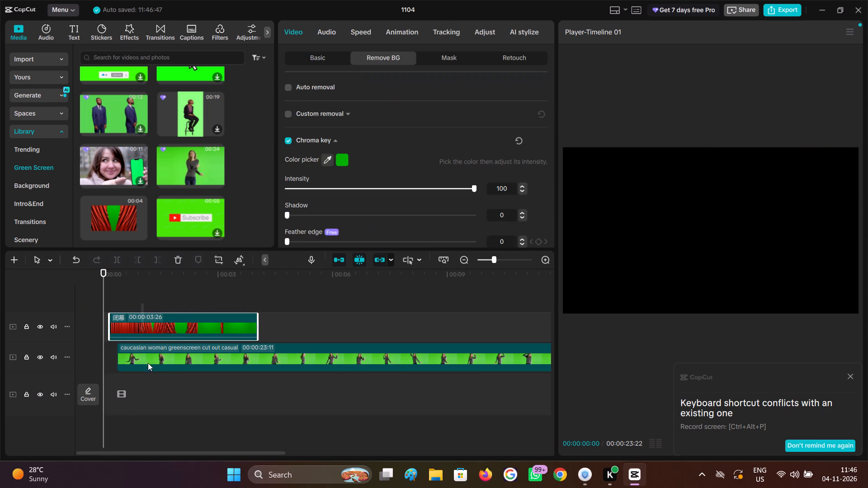
left_click_drag(156, 363, 139, 361)
left_click(105, 297)
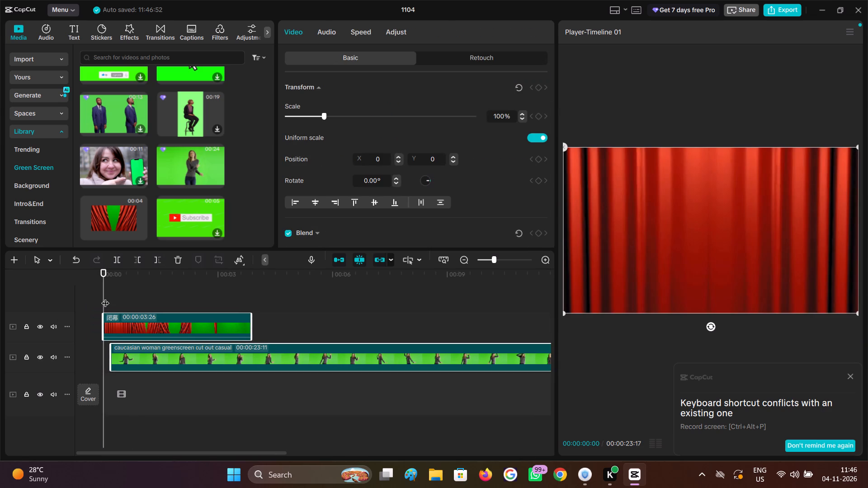
left_click_drag(105, 297, 94, 297)
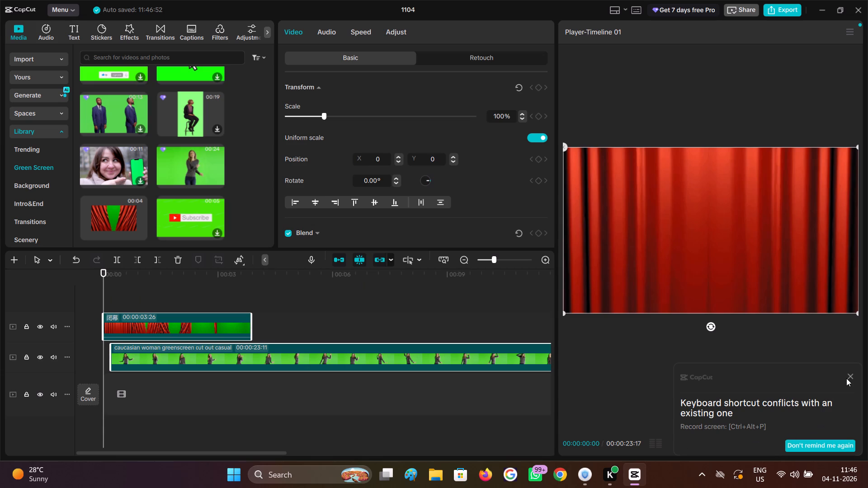
Dismiss the keyboard shortcut conflict notification.
left_click(844, 377)
left_click(849, 377)
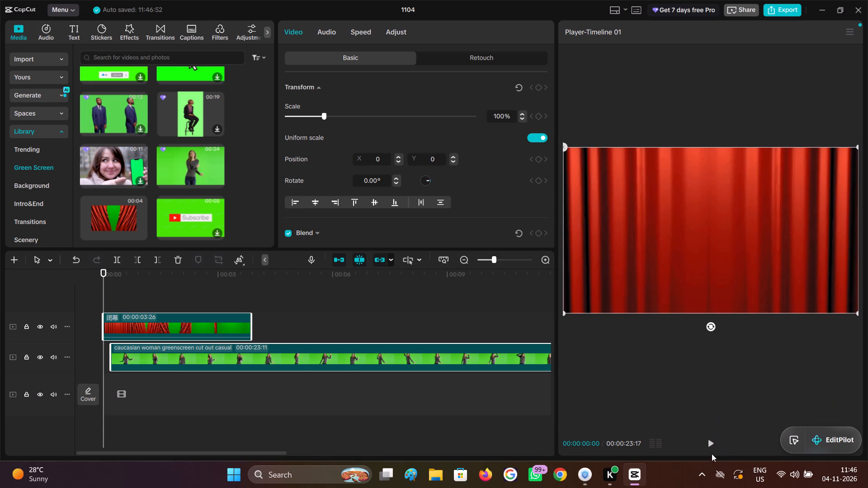
Play and scrub through the curtain opening to check the keyed edges of the curtains and the woman.
left_click(712, 449)
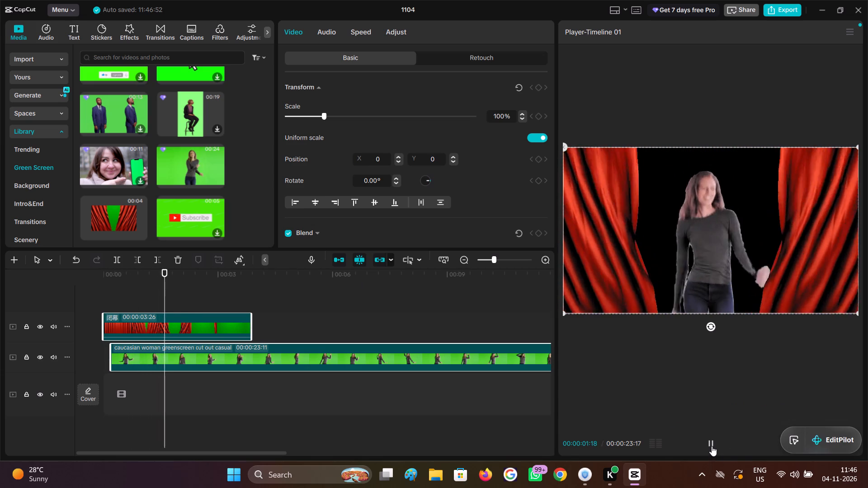
left_click(712, 446)
left_click(186, 310)
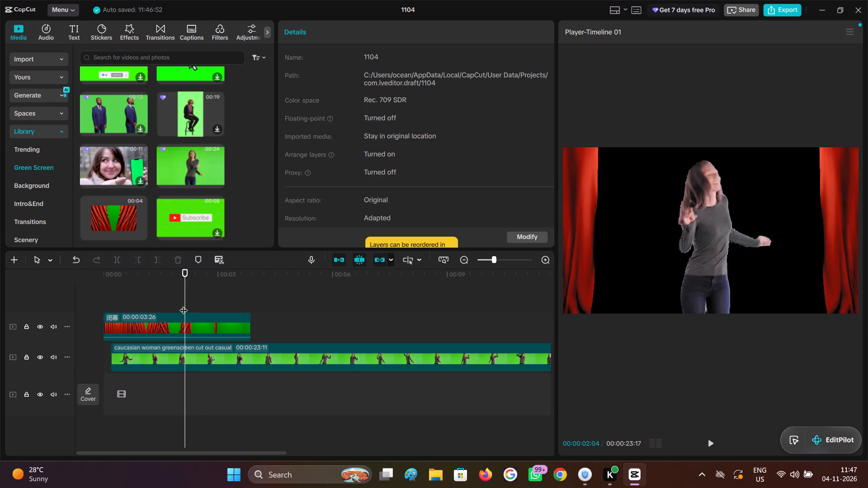
left_click(175, 299)
left_click(152, 296)
left_click(123, 295)
left_click_drag(123, 295, 146, 298)
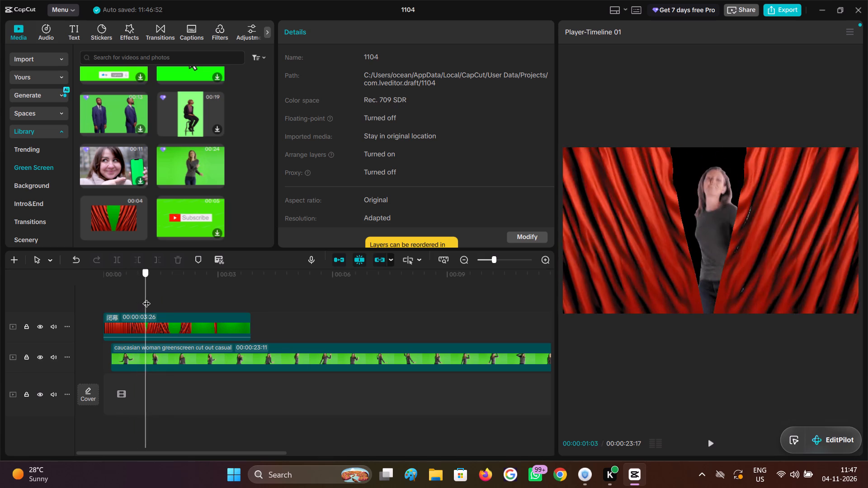
left_click_drag(146, 298, 157, 304)
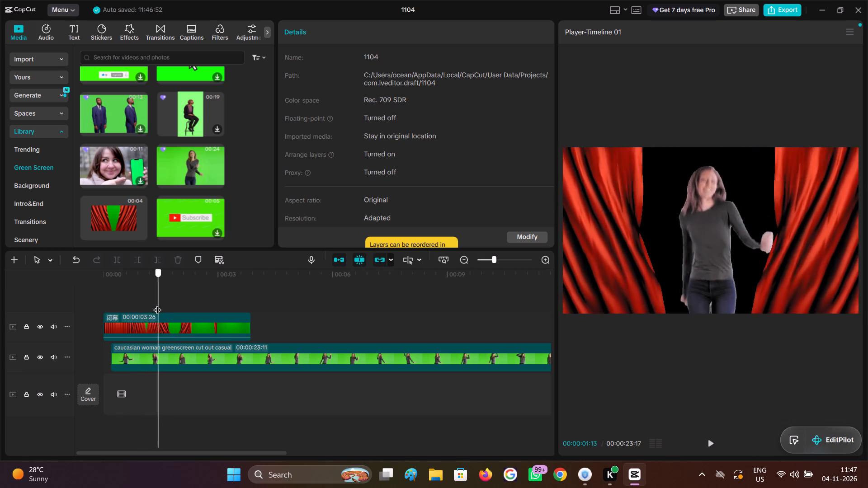
left_click_drag(157, 304, 151, 301)
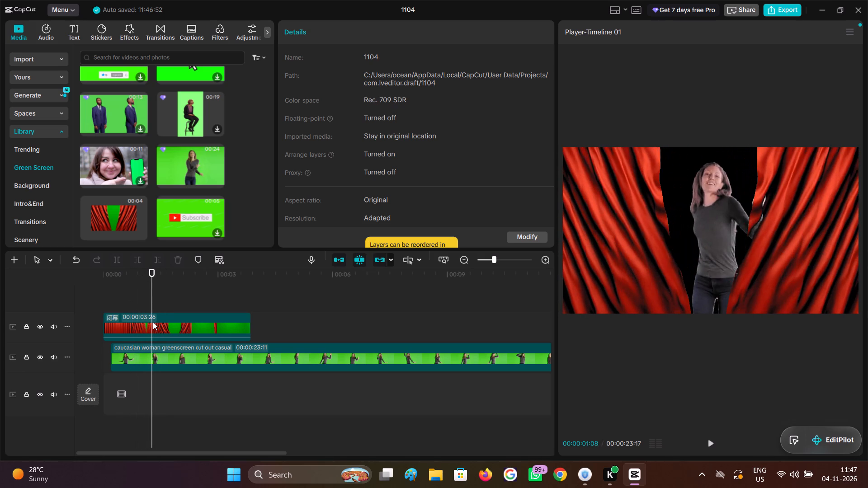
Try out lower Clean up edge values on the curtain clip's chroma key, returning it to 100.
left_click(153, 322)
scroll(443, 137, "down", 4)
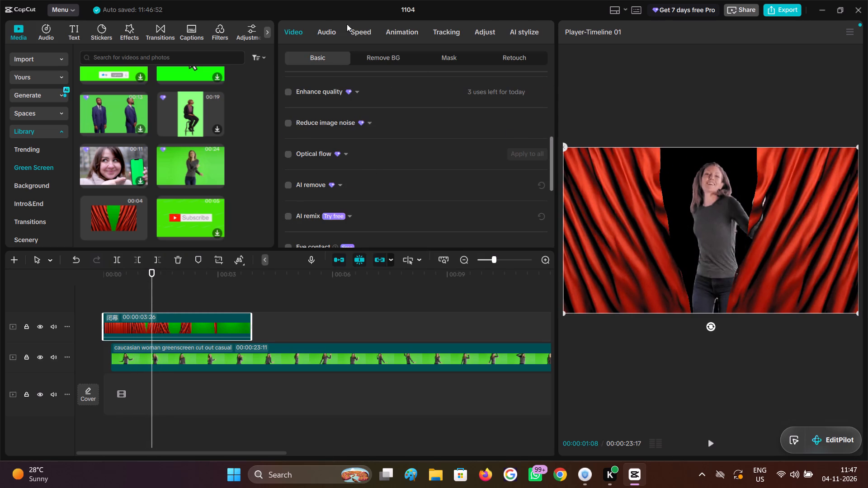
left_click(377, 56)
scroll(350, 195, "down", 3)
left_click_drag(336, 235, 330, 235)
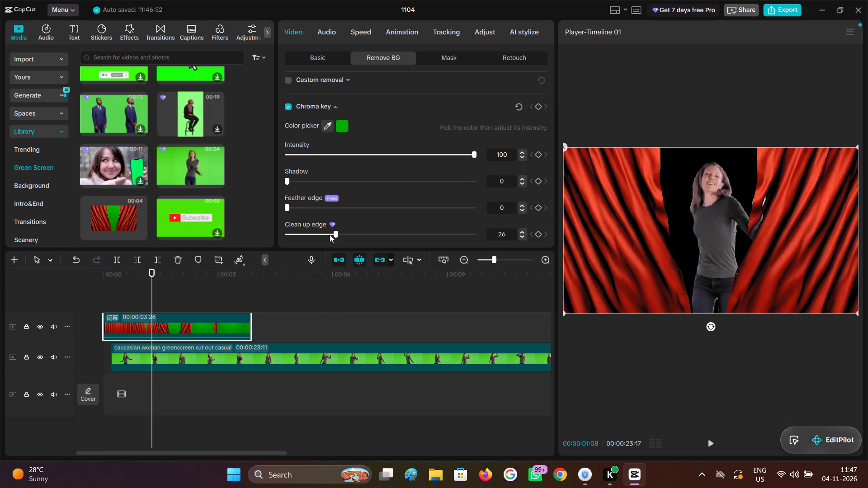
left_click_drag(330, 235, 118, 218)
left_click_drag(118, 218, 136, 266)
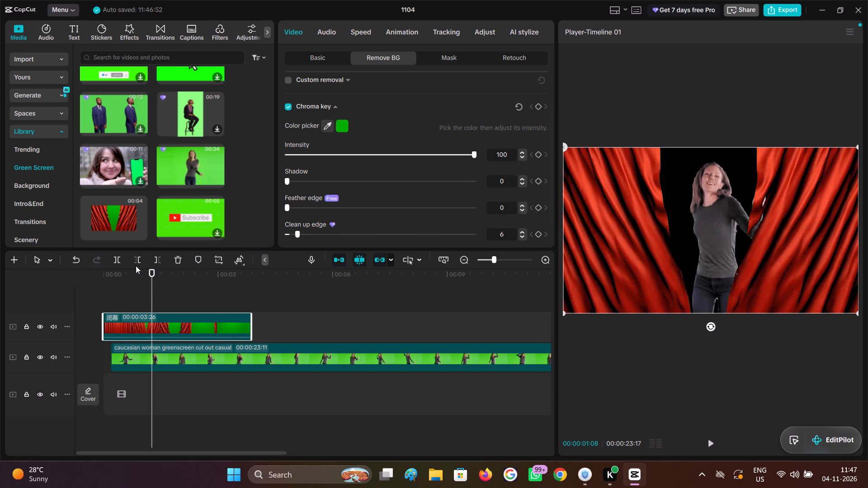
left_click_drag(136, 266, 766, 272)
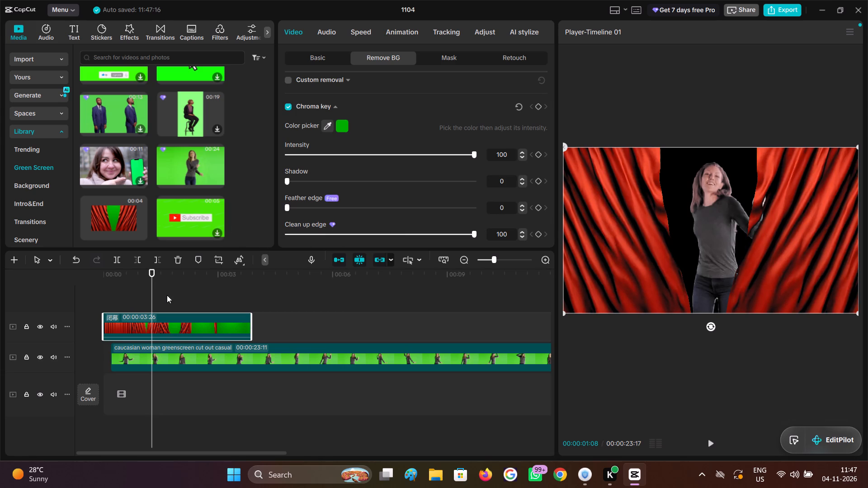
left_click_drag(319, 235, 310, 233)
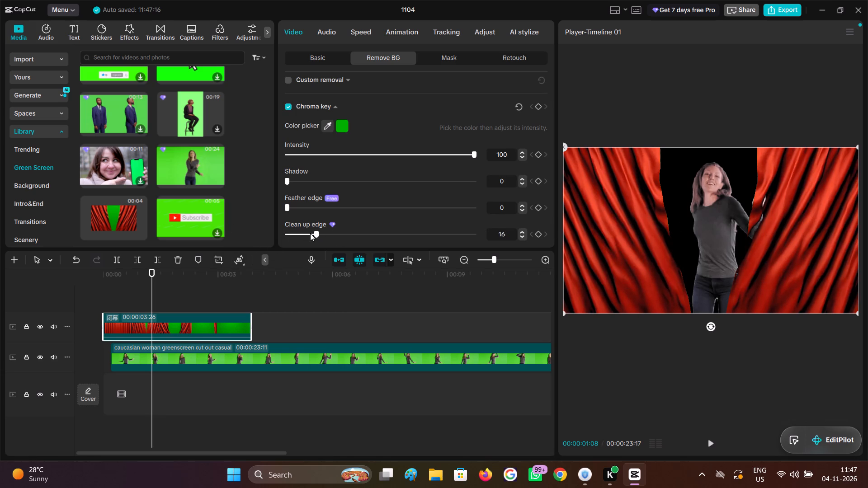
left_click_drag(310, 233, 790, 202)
Play the video from the start and scrub back through the curtain opening to check the keying.
left_click(134, 288)
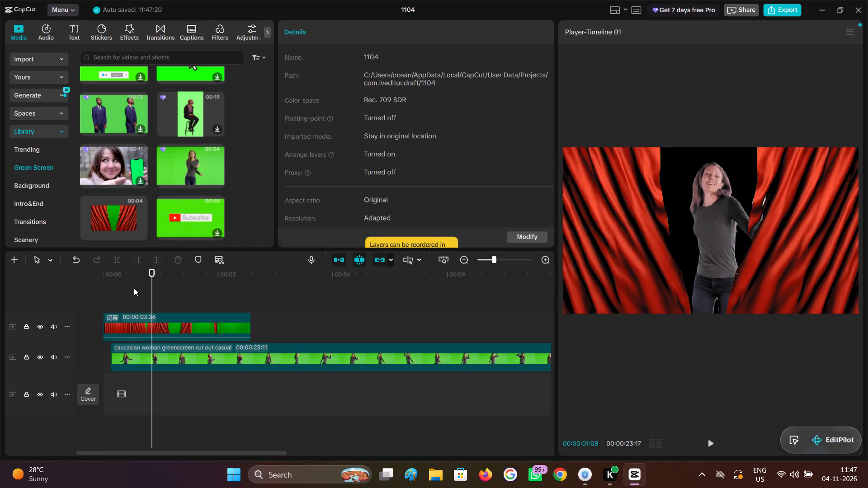
left_click_drag(134, 288, 28, 305)
left_click(713, 439)
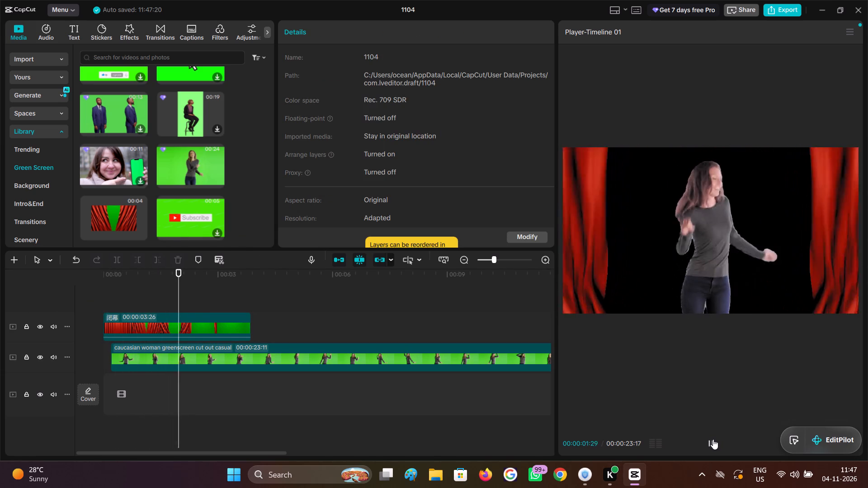
left_click(713, 439)
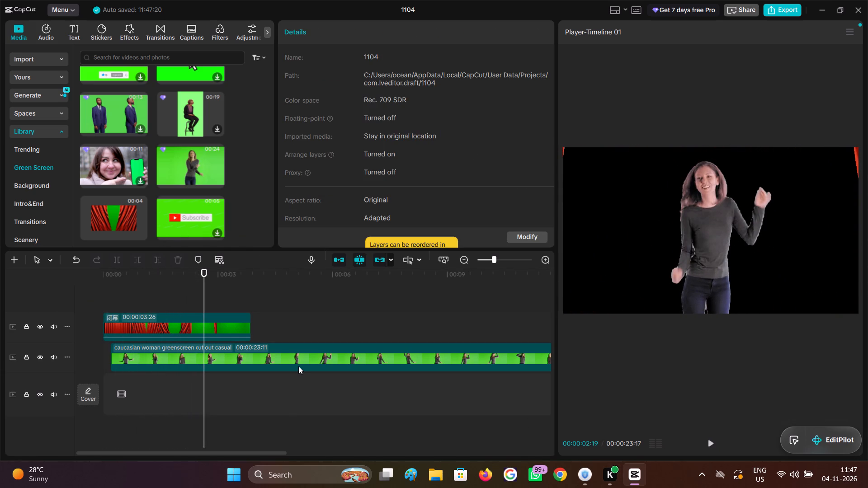
left_click(136, 285)
left_click_drag(136, 285, 147, 289)
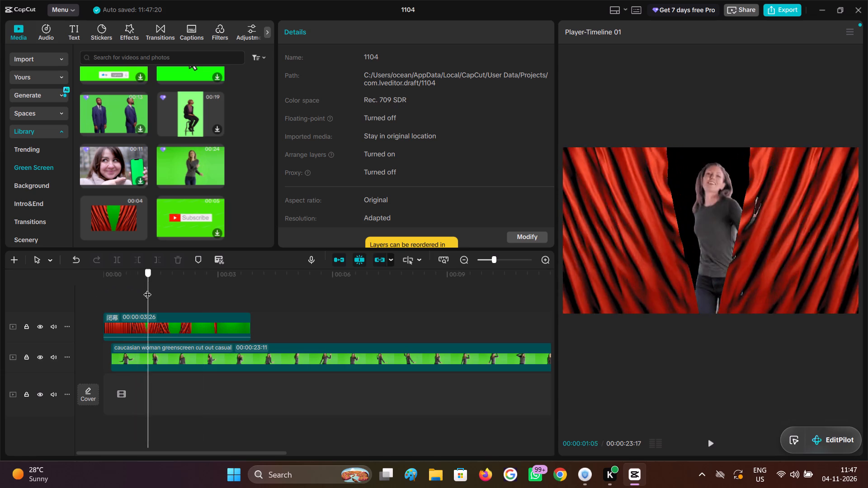
left_click_drag(147, 289, 118, 285)
Add the blurred yellow evening lights bokeh clip from the library's Background category to the main track at the timeline start.
left_click(28, 192)
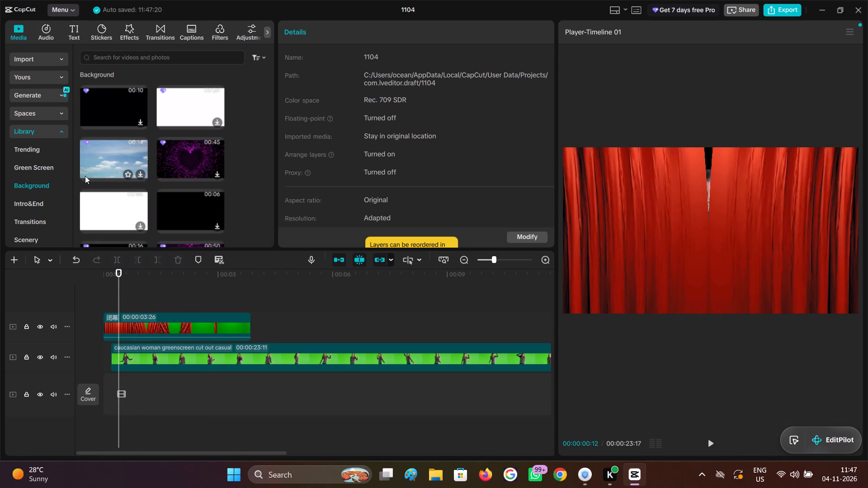
scroll(106, 166, "down", 3)
left_click(199, 144)
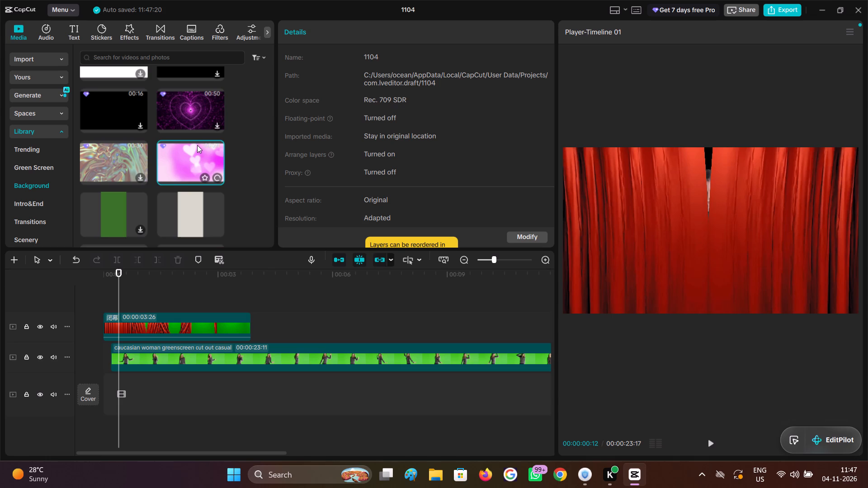
scroll(189, 155, "down", 3)
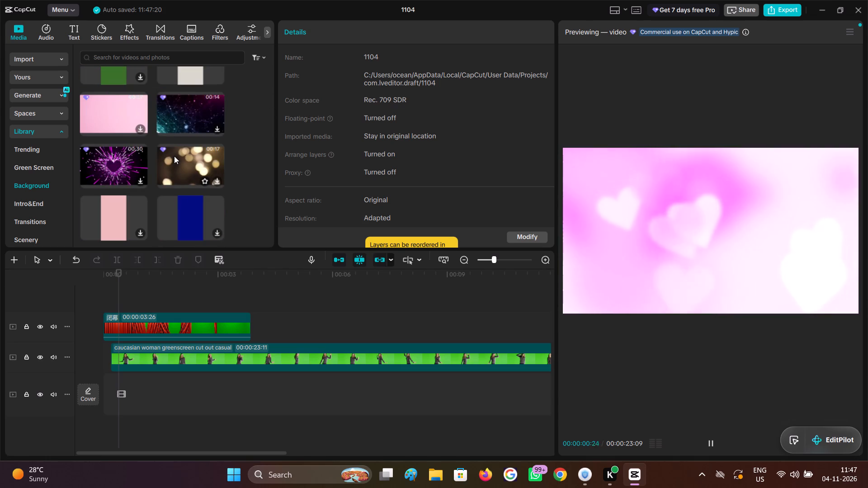
left_click(175, 155)
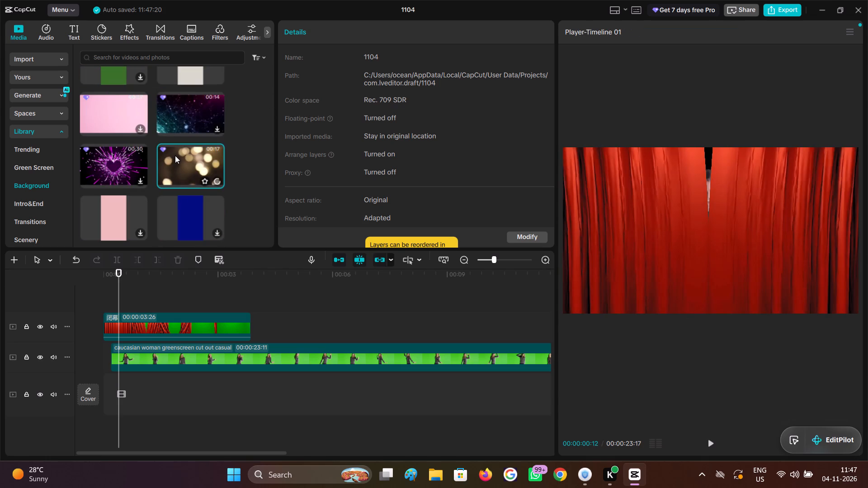
left_click_drag(175, 155, 196, 328)
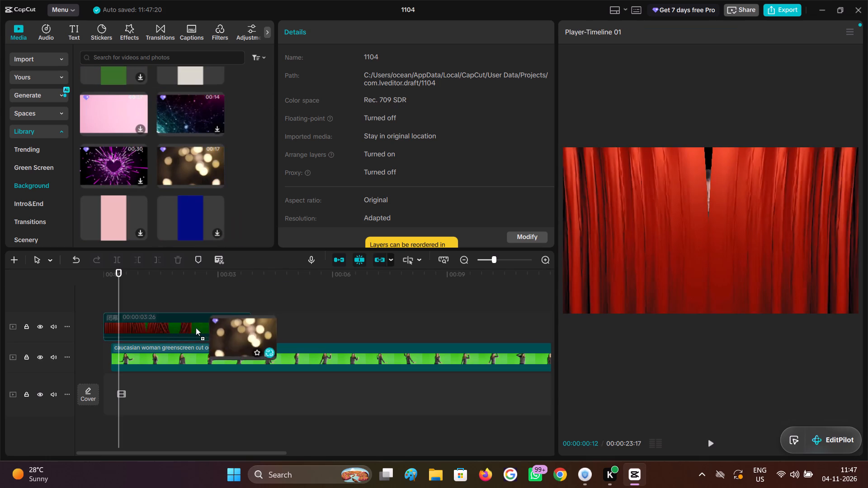
left_click_drag(196, 328, 118, 388)
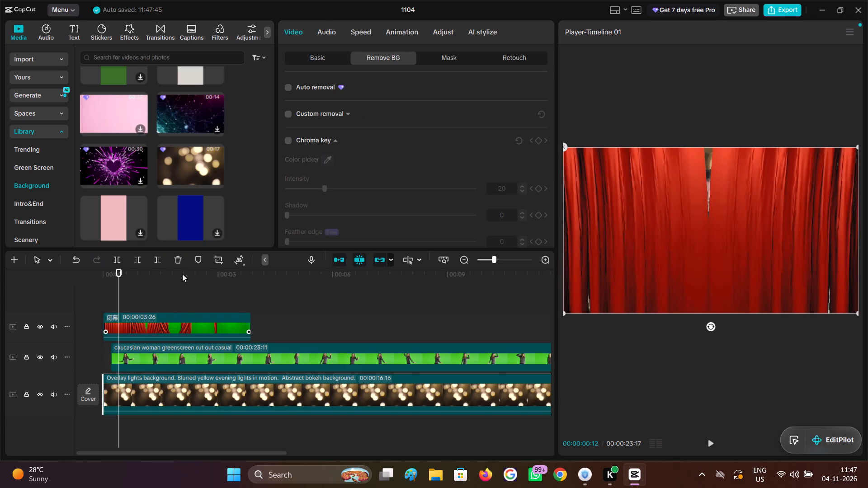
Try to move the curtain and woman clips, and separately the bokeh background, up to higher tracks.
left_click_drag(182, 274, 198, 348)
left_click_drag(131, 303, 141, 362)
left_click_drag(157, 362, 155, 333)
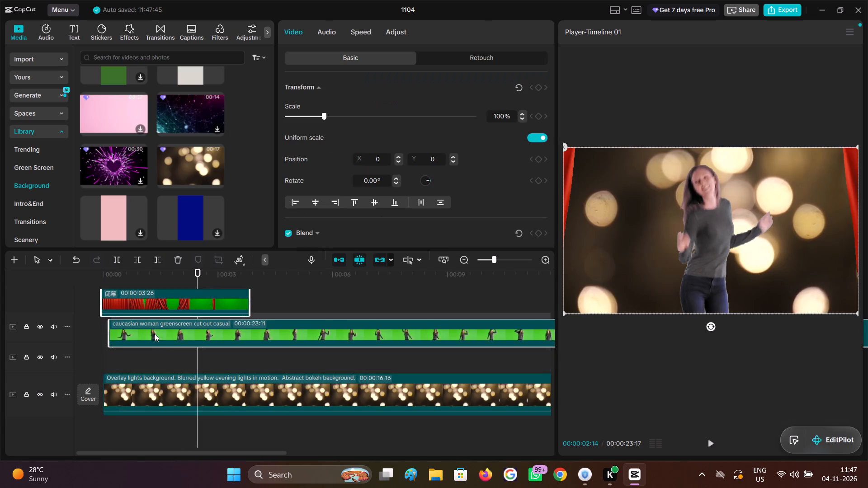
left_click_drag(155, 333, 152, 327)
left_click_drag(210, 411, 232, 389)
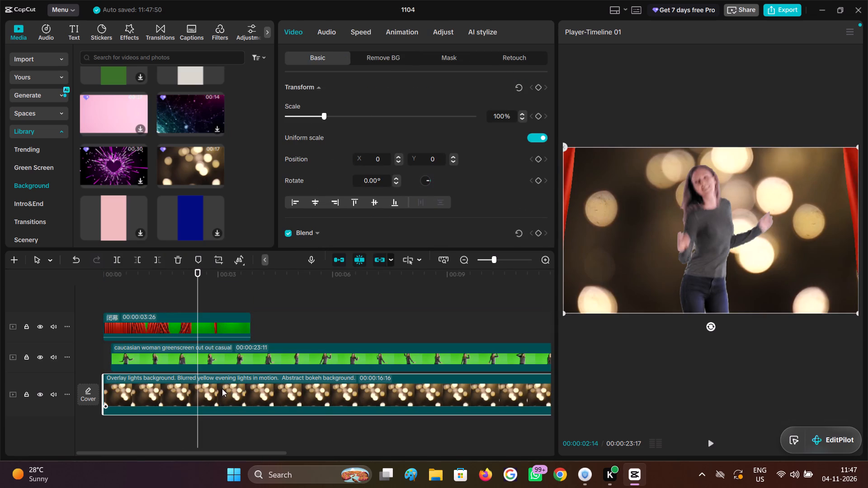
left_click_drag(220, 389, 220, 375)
Move all three clips up together so the bokeh background leaves the main track, with the group starting slightly after 00:00:00:00.
left_click_drag(171, 266, 176, 297)
left_click_drag(176, 297, 176, 406)
left_click_drag(145, 307, 141, 413)
left_click_drag(144, 400, 153, 339)
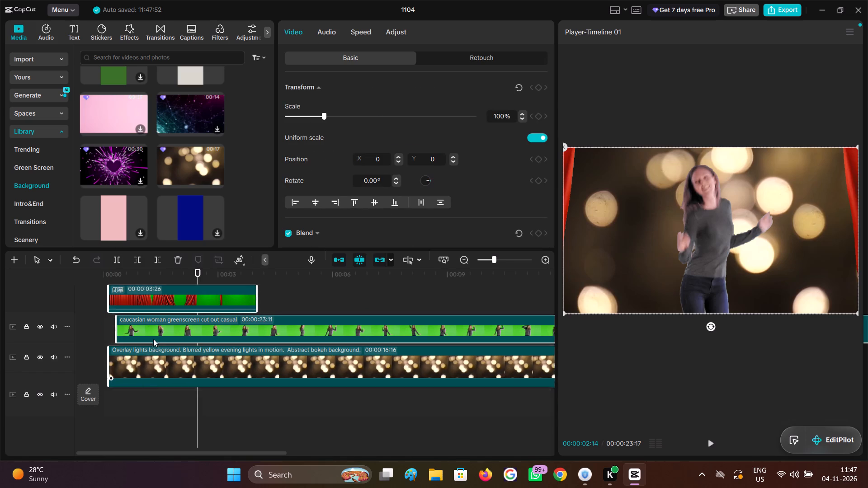
left_click_drag(153, 339, 152, 306)
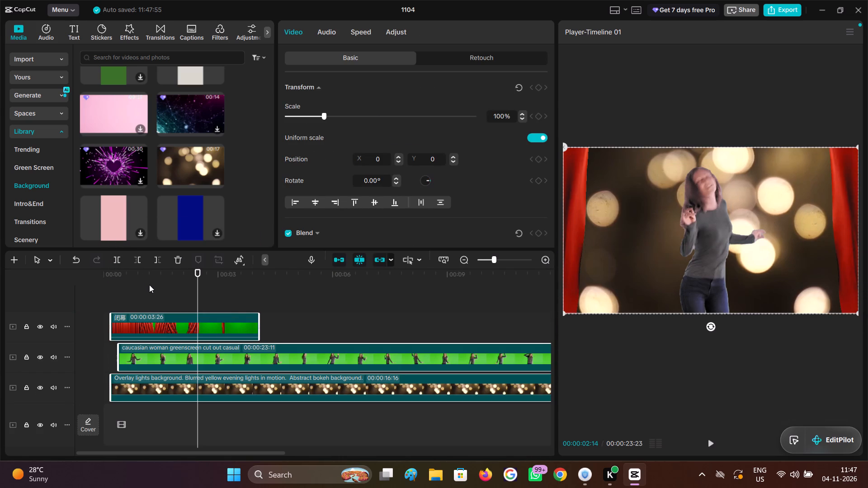
Scrub through the curtain opening and the woman's dance up to about 00:00:06:00 to check the composite over the bokeh background.
left_click(158, 291)
left_click_drag(158, 291, 138, 286)
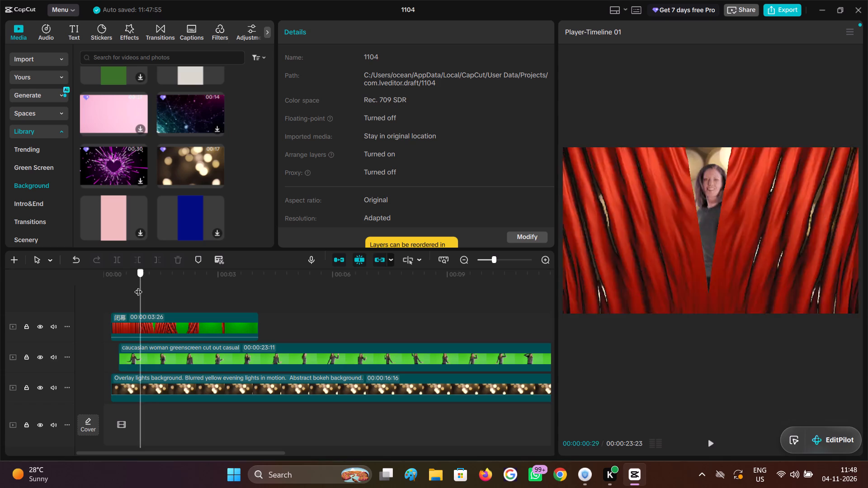
left_click_drag(138, 286, 139, 285)
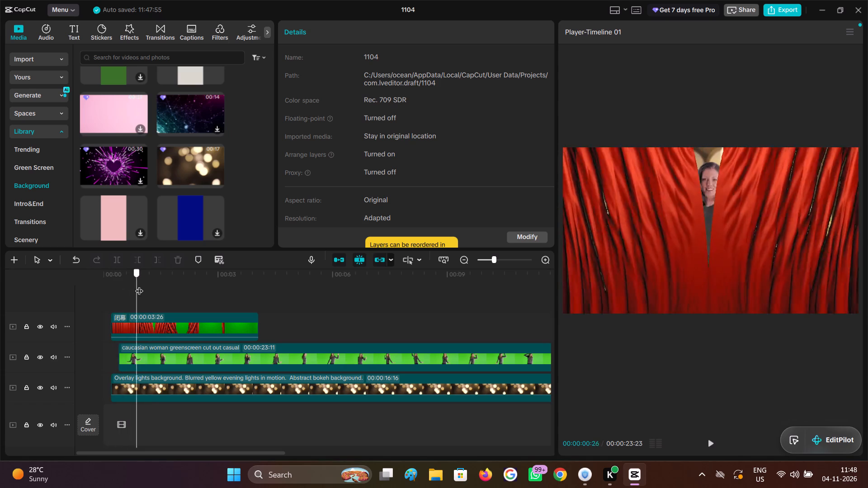
left_click_drag(139, 285, 197, 300)
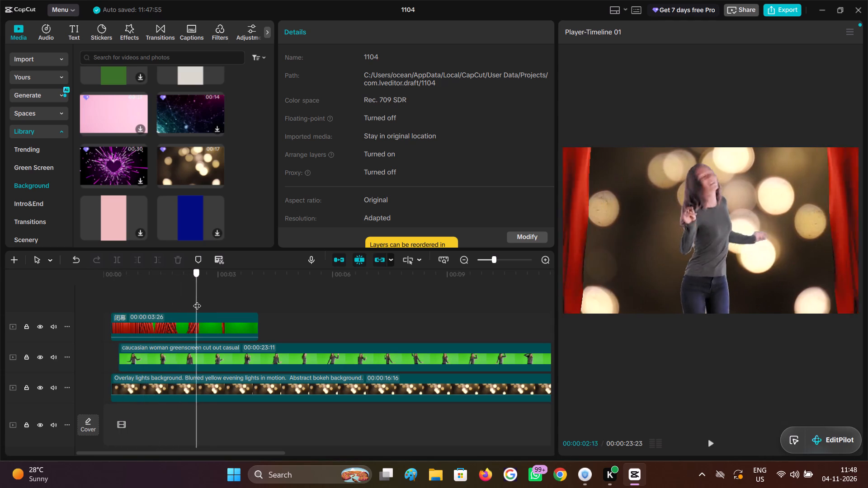
left_click_drag(197, 300, 243, 315)
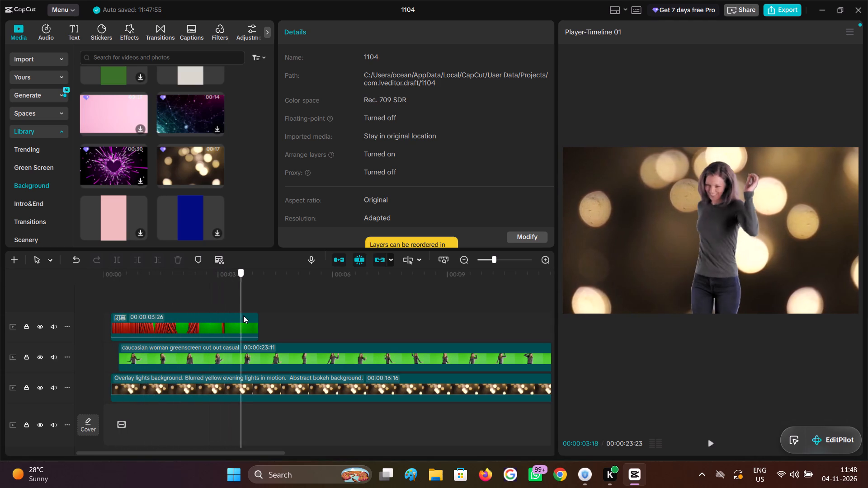
left_click_drag(243, 315, 327, 335)
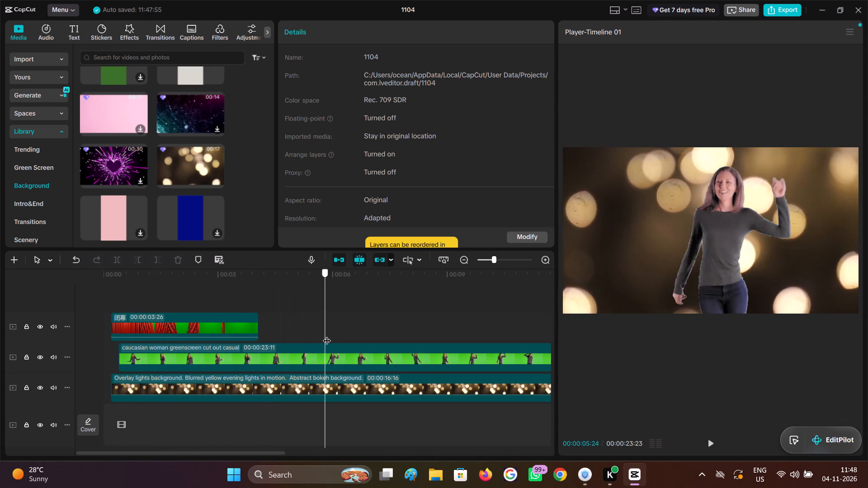
left_click_drag(327, 335, 332, 320)
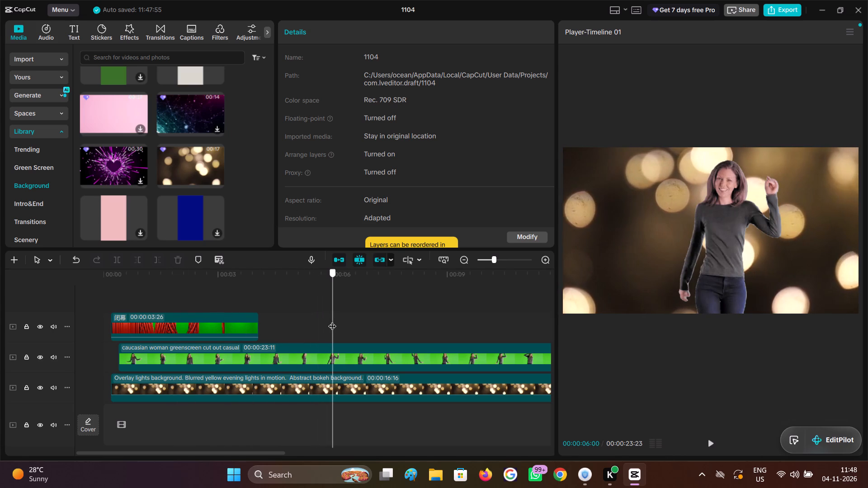
left_click_drag(332, 320, 332, 321)
Browse the library's Background and Transitions categories for another clip, previewing the cartoon girl matte transition.
scroll(165, 197, "down", 3)
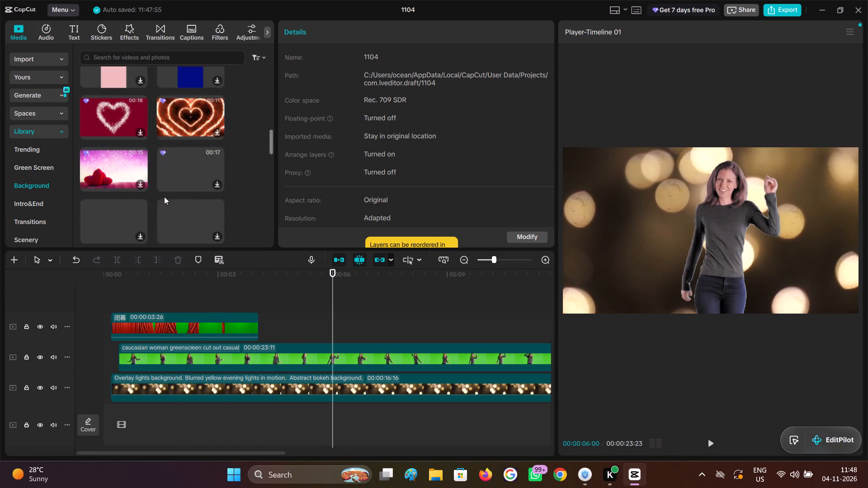
scroll(140, 202, "down", 2)
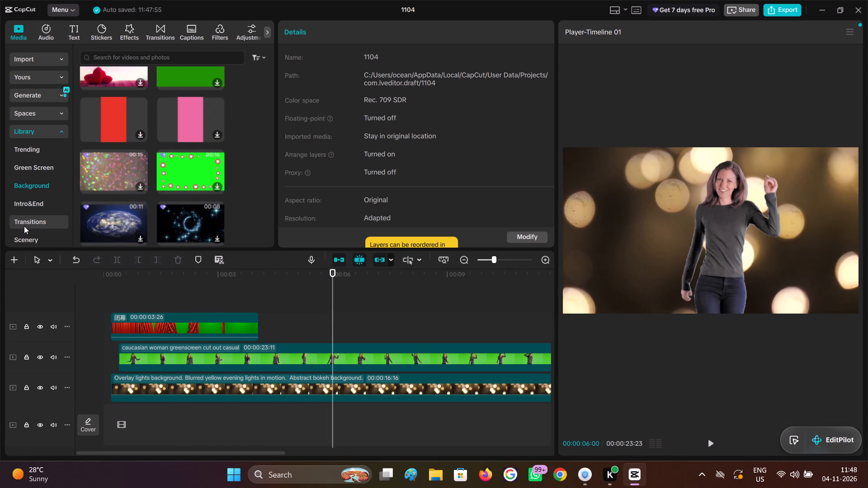
left_click(54, 219)
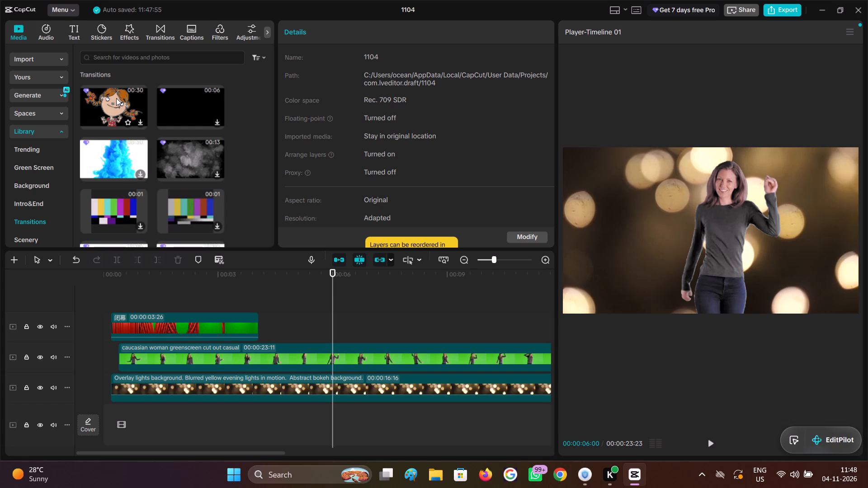
left_click(116, 98)
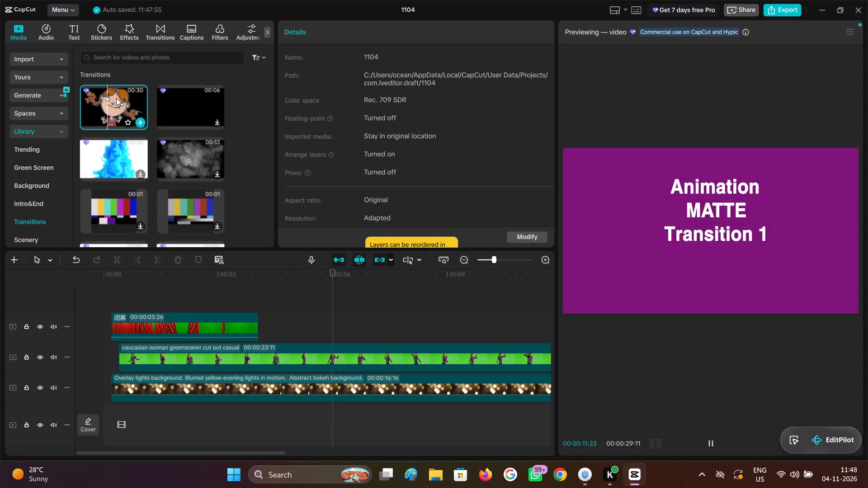
scroll(192, 165, "down", 1)
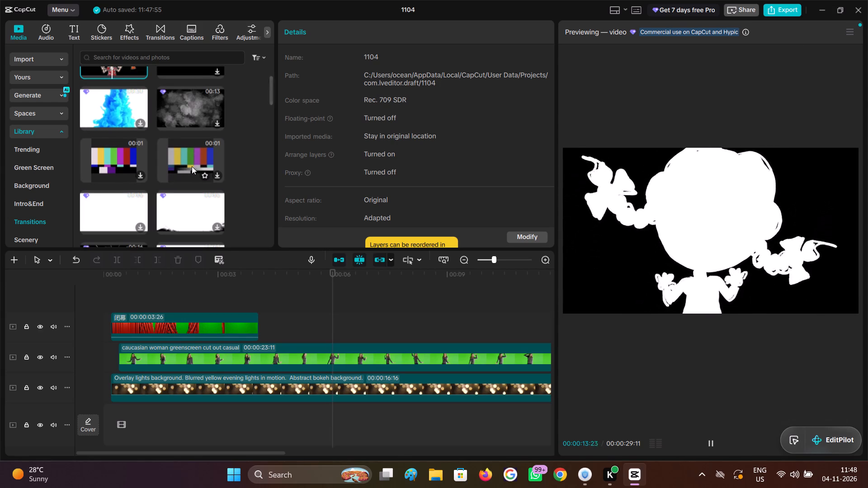
scroll(192, 166, "down", 1)
scroll(149, 196, "down", 1)
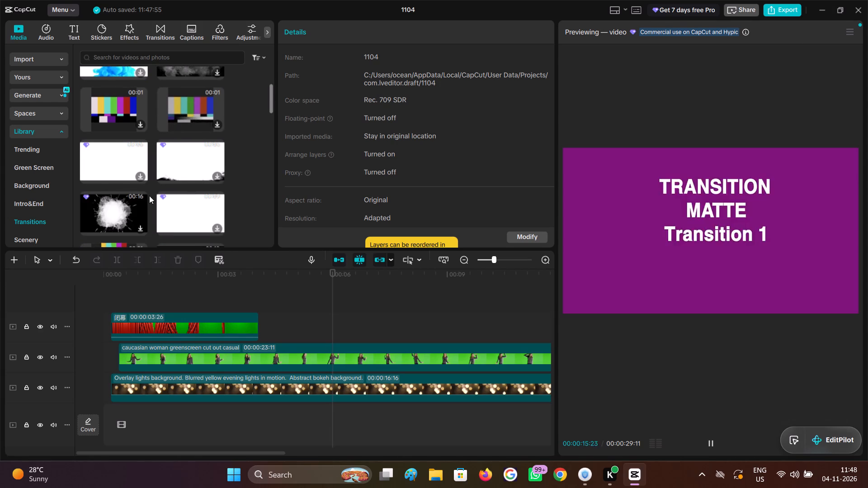
scroll(159, 216, "down", 2)
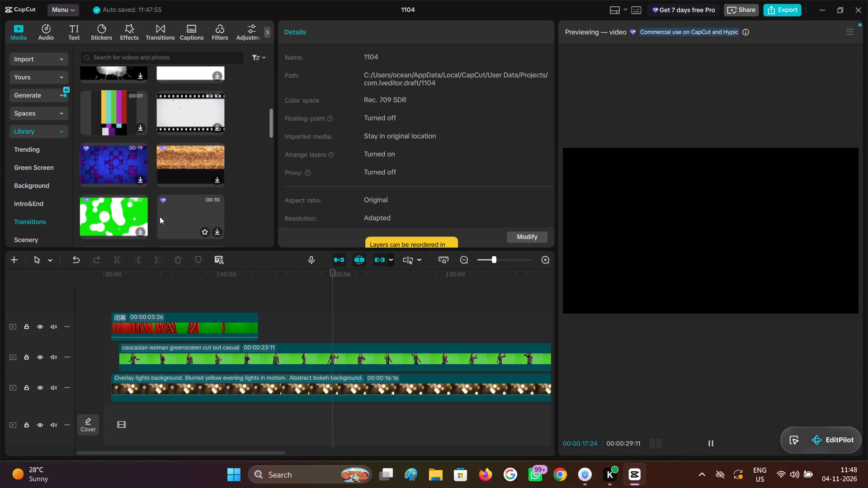
scroll(161, 203, "down", 2)
Add the walking black cat clip from the library's Transitions category to a new track above the curtains, starting at about 00:00:03.
left_click(177, 169)
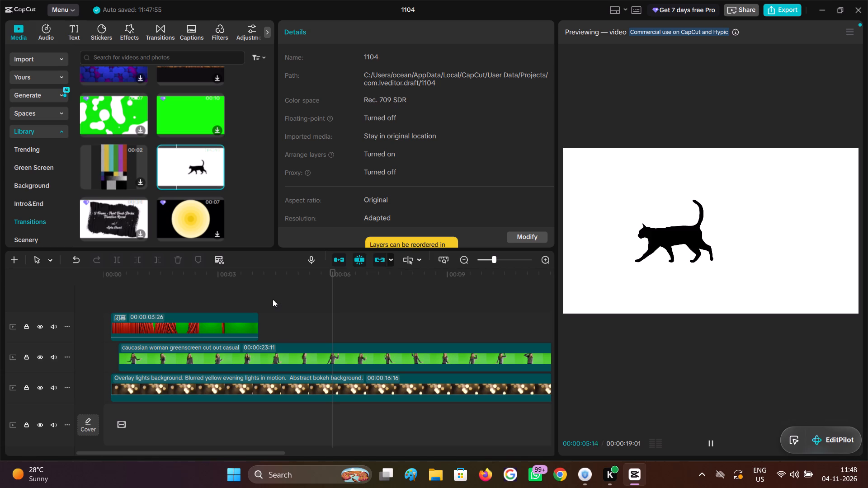
left_click(201, 299)
left_click_drag(201, 299, 215, 298)
left_click_drag(198, 162, 243, 296)
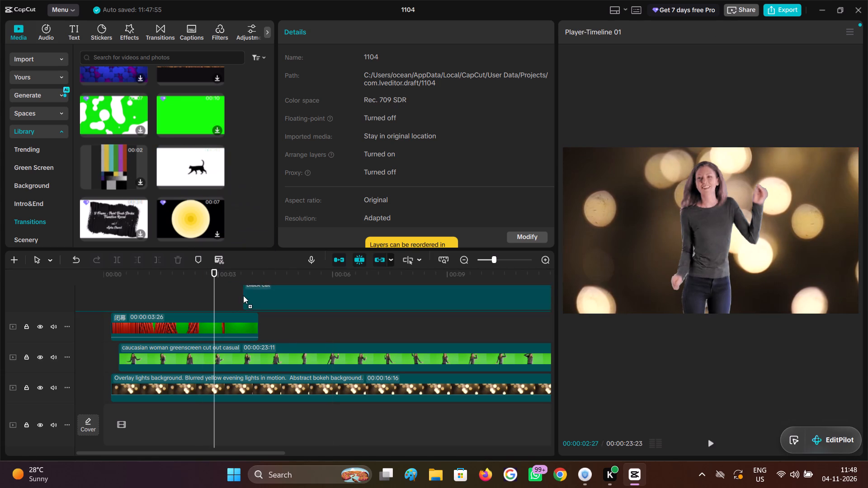
left_click_drag(243, 296, 224, 295)
left_click(224, 295)
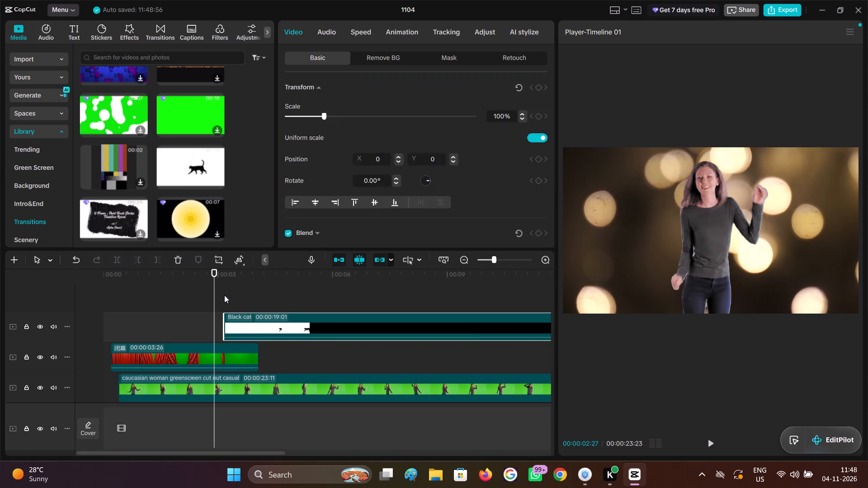
Key out the Black cat clip's white background with Chroma key, setting Intensity and Clean up edge to 100.
left_click_drag(224, 295, 306, 312)
left_click(313, 333)
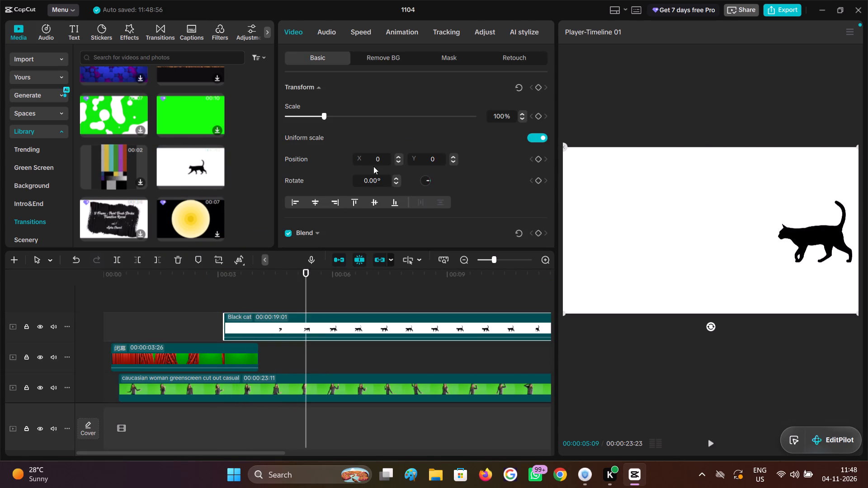
left_click(388, 62)
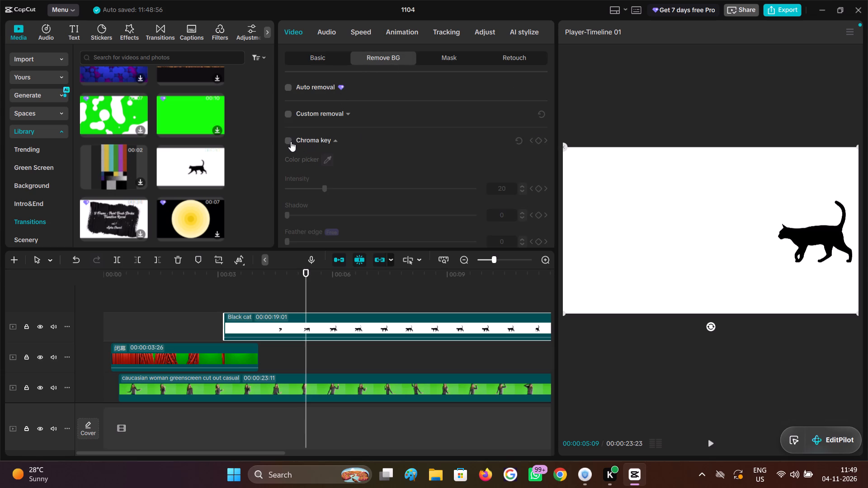
left_click(288, 141)
left_click(689, 192)
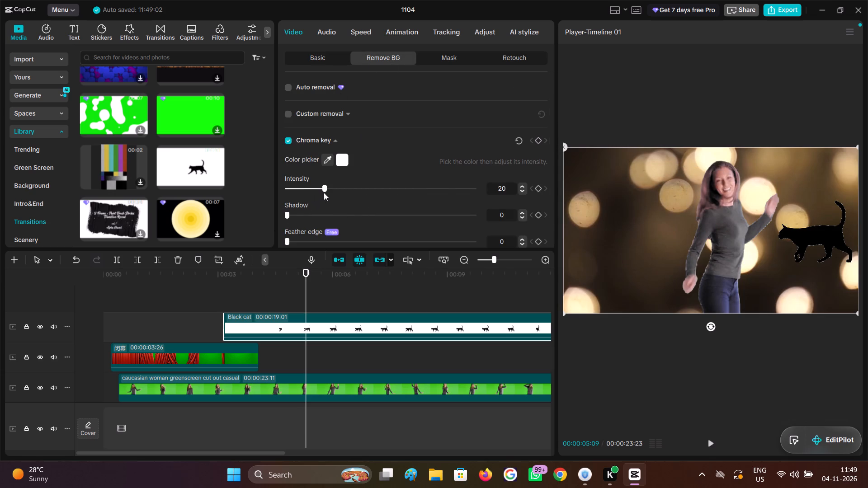
left_click_drag(325, 190, 552, 187)
scroll(354, 189, "down", 1)
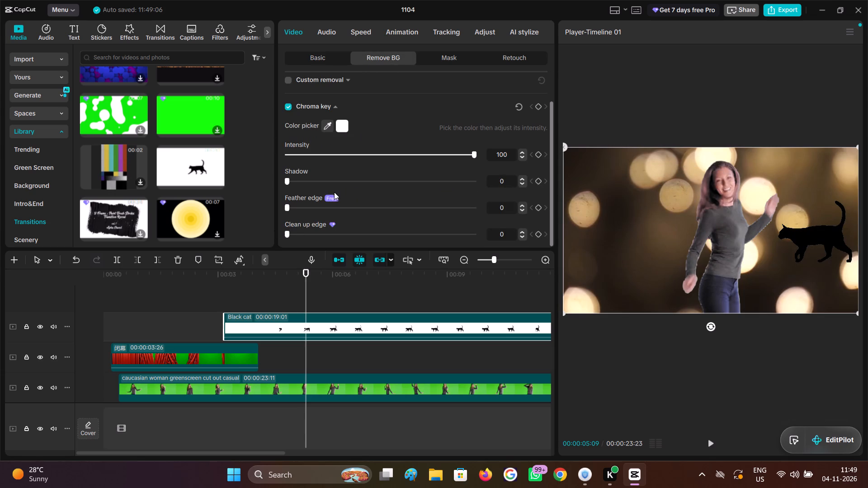
scroll(328, 193, "down", 1)
left_click_drag(289, 239, 163, 236)
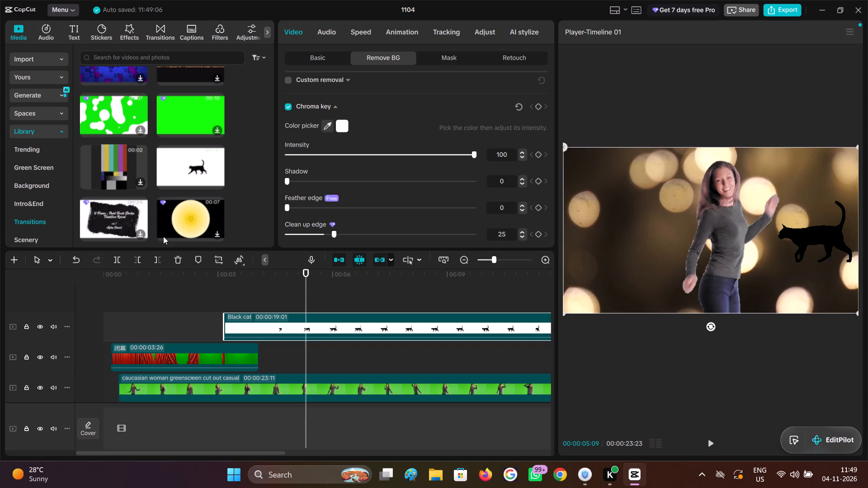
left_click_drag(163, 236, 708, 228)
Move the Black cat clip down onto the curtain clip's track so it starts directly where the curtain clip ends.
scroll(293, 411, "down", 4)
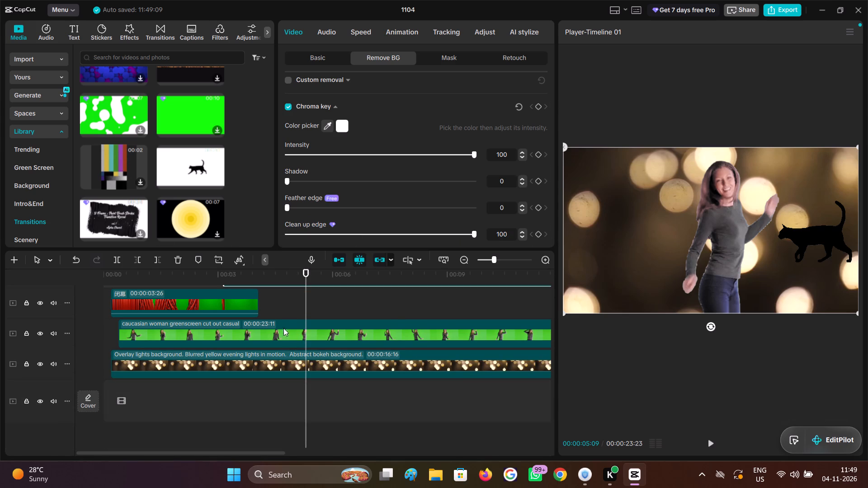
left_click(287, 320)
left_click(287, 310)
left_click_drag(287, 309, 149, 315)
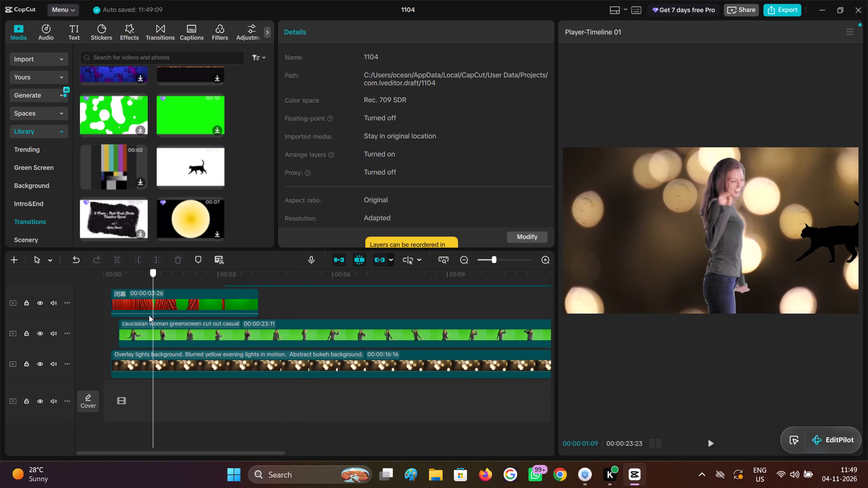
left_click_drag(149, 315, 224, 322)
scroll(239, 328, "up", 2)
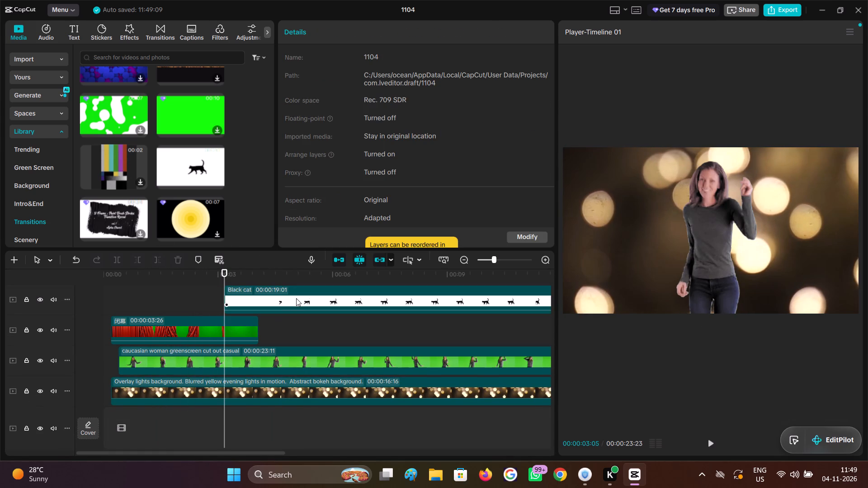
left_click_drag(296, 298, 339, 298)
left_click_drag(294, 308, 288, 337)
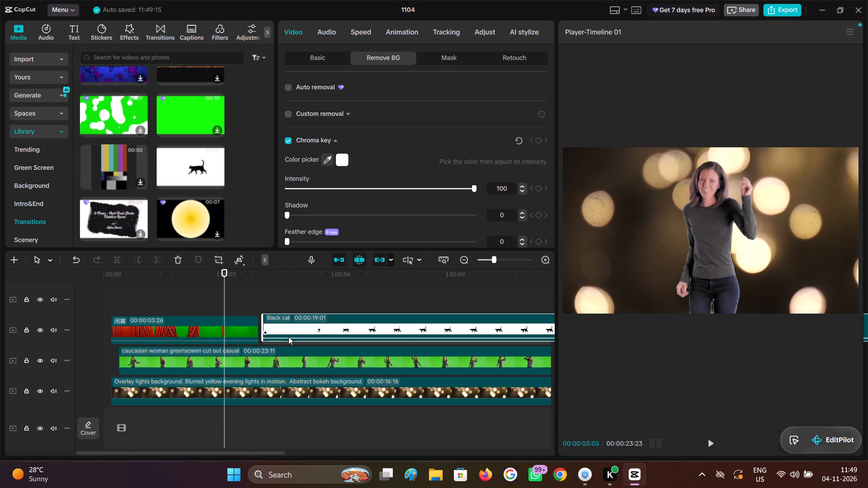
left_click_drag(288, 337, 284, 338)
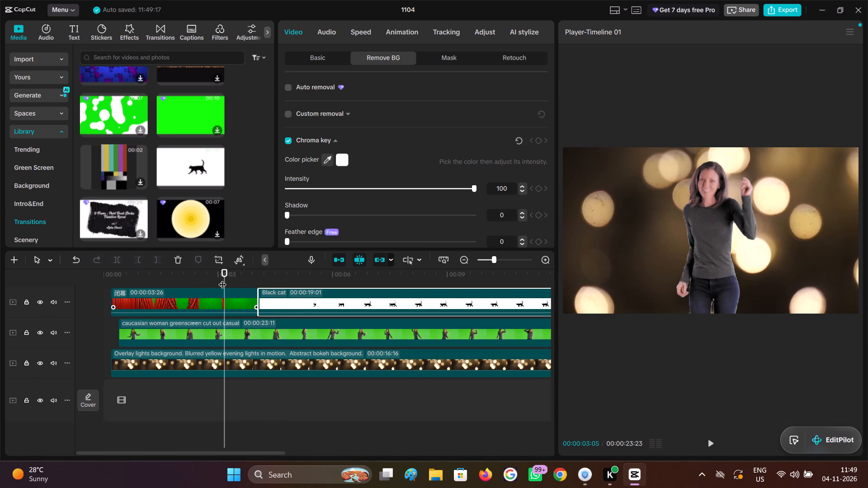
Reposition the cat straight down in the frame, keeping it horizontally centred, so it walks along the bottom edge.
left_click_drag(223, 279, 323, 282)
left_click(343, 301)
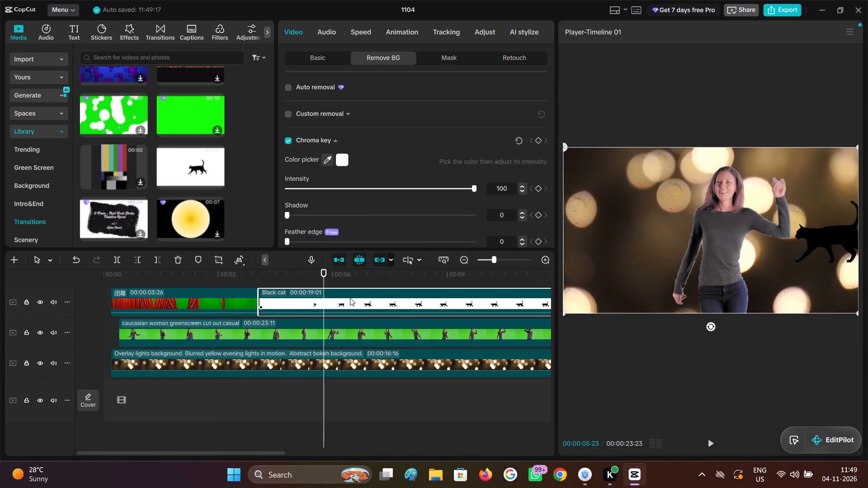
left_click_drag(747, 186, 743, 235)
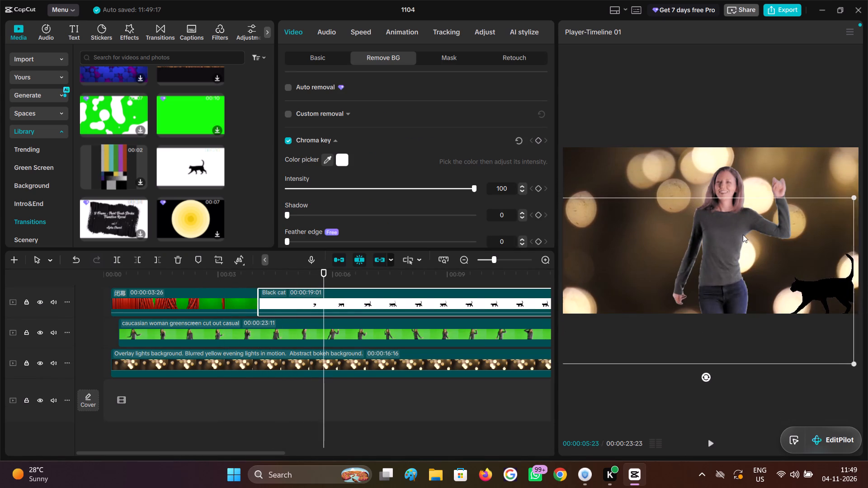
left_click_drag(743, 235, 748, 238)
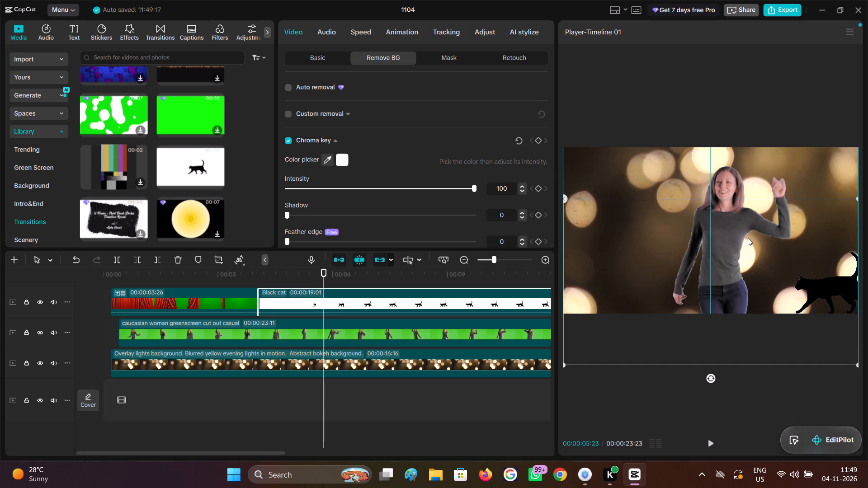
left_click_drag(748, 238, 748, 236)
Scrub through the Black cat clip to about 00:00:12:26 to check the cat's walk across the scene.
scroll(222, 300, "up", 2)
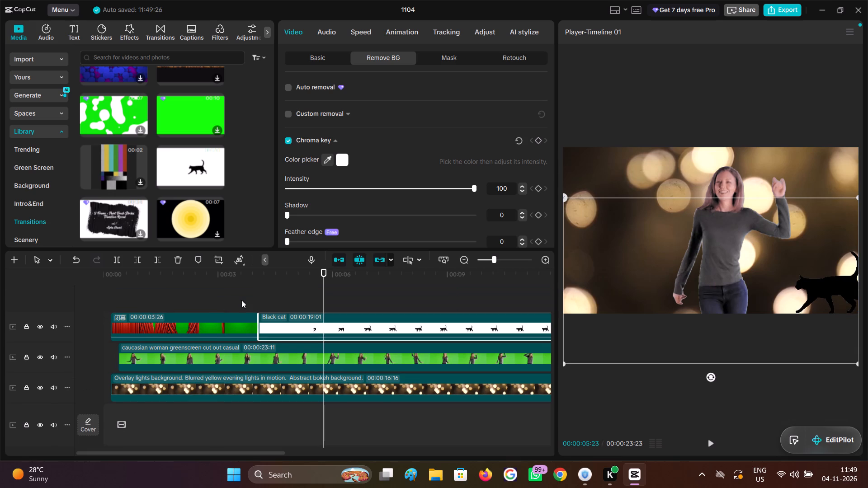
left_click(243, 300)
left_click_drag(245, 298, 310, 308)
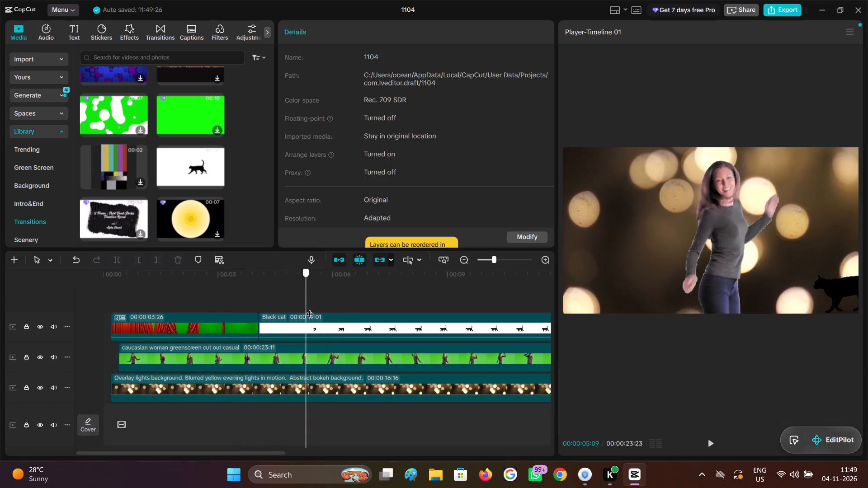
left_click_drag(310, 308, 424, 330)
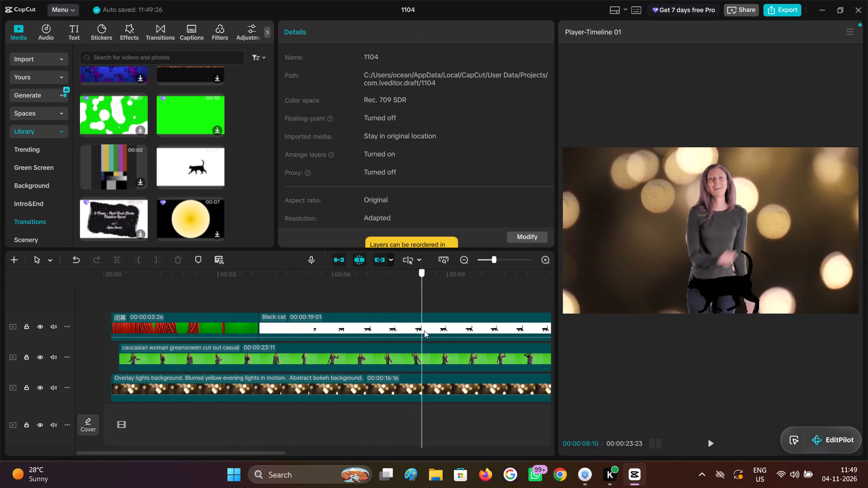
left_click_drag(424, 330, 516, 343)
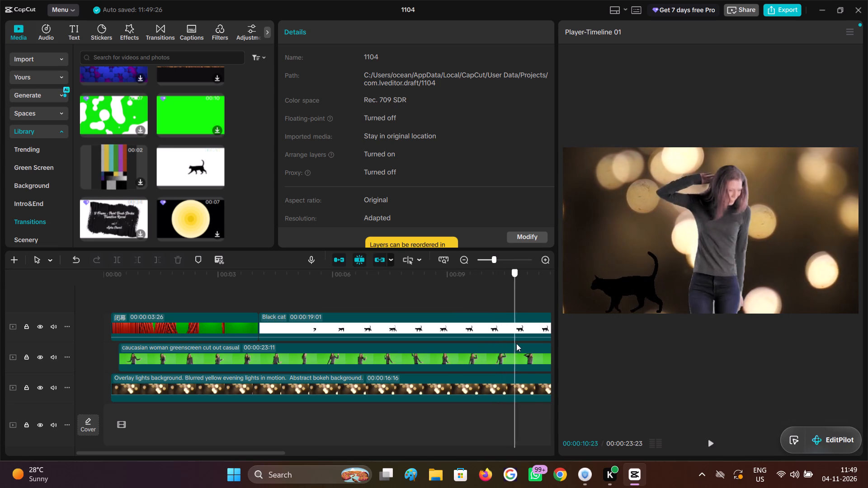
left_click_drag(516, 343, 271, 325)
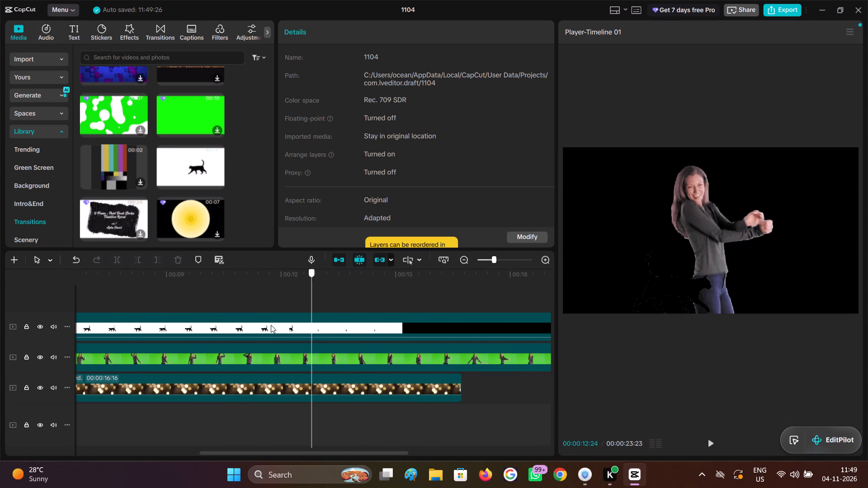
left_click_drag(271, 325, 416, 307)
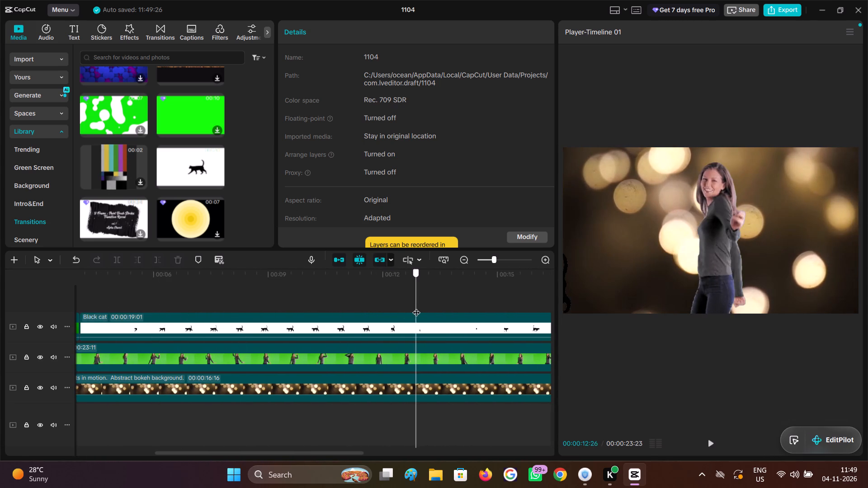
Trim off the Black cat clip's remainder after 00:00:13:06, once the cat has left the frame.
left_click_drag(416, 307, 428, 311)
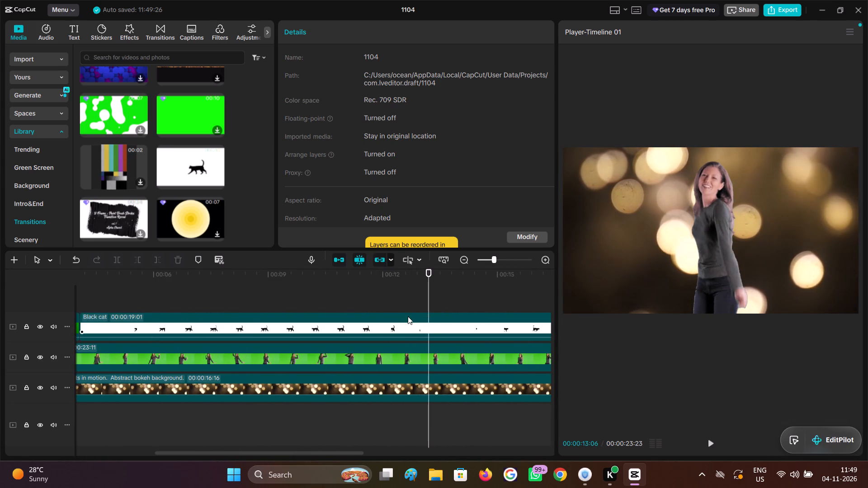
left_click(408, 316)
left_click(159, 263)
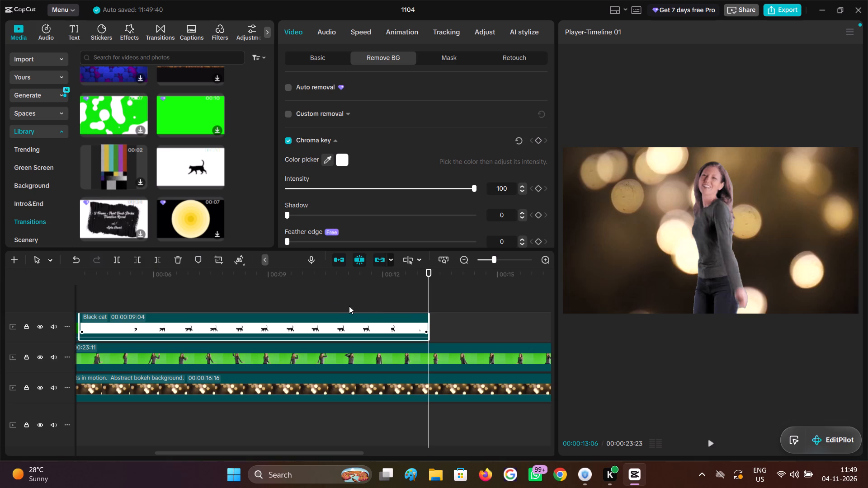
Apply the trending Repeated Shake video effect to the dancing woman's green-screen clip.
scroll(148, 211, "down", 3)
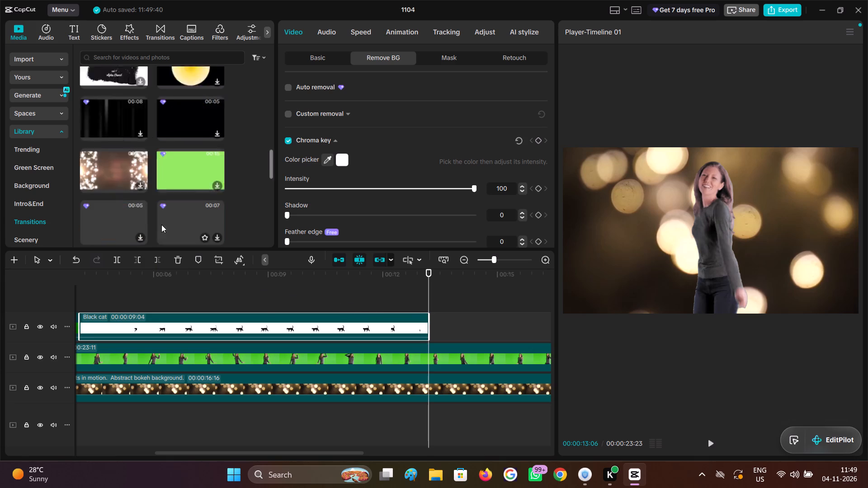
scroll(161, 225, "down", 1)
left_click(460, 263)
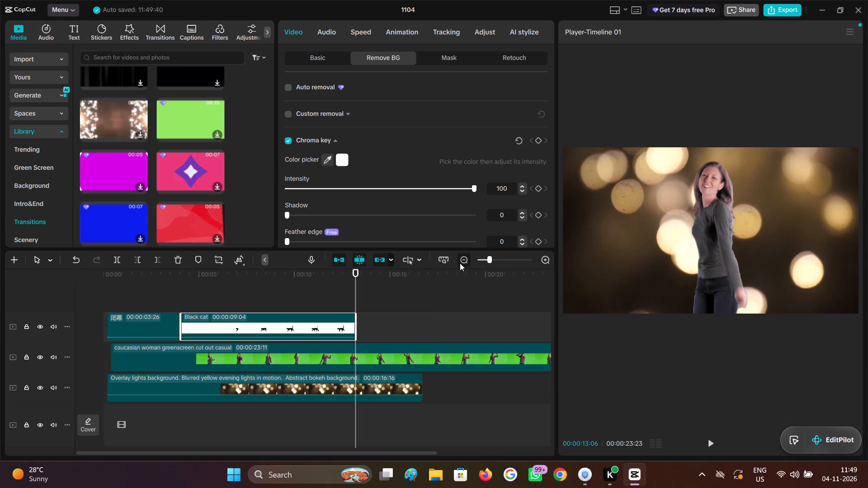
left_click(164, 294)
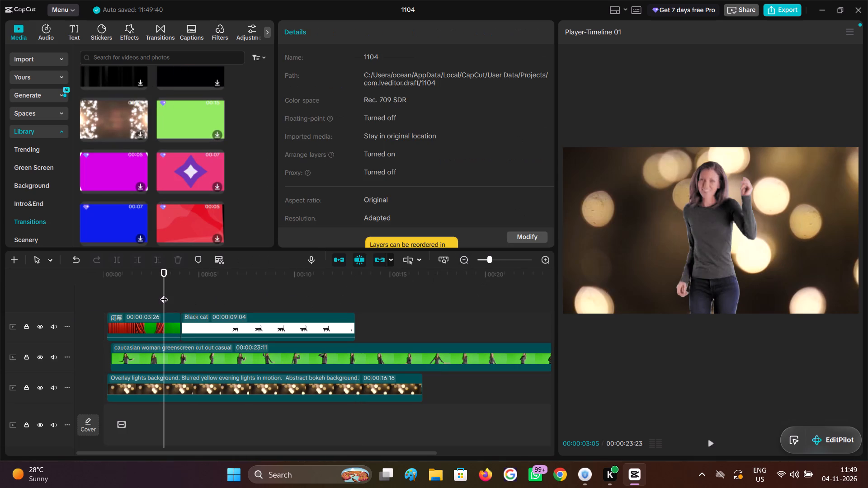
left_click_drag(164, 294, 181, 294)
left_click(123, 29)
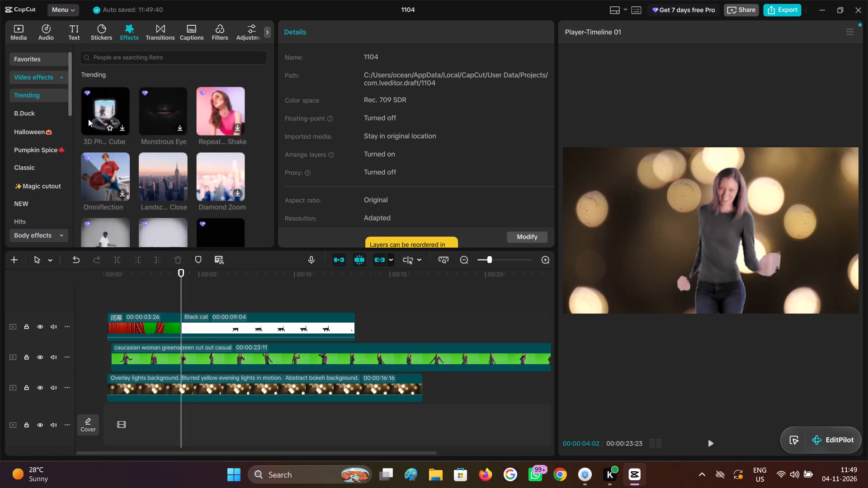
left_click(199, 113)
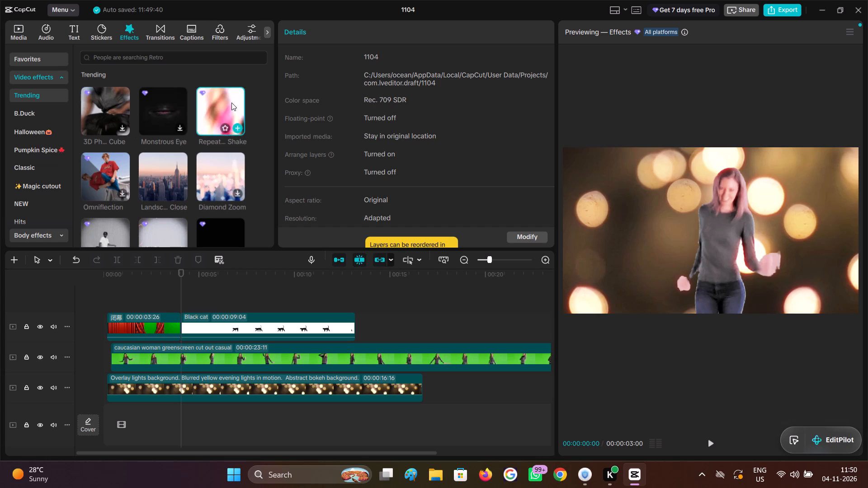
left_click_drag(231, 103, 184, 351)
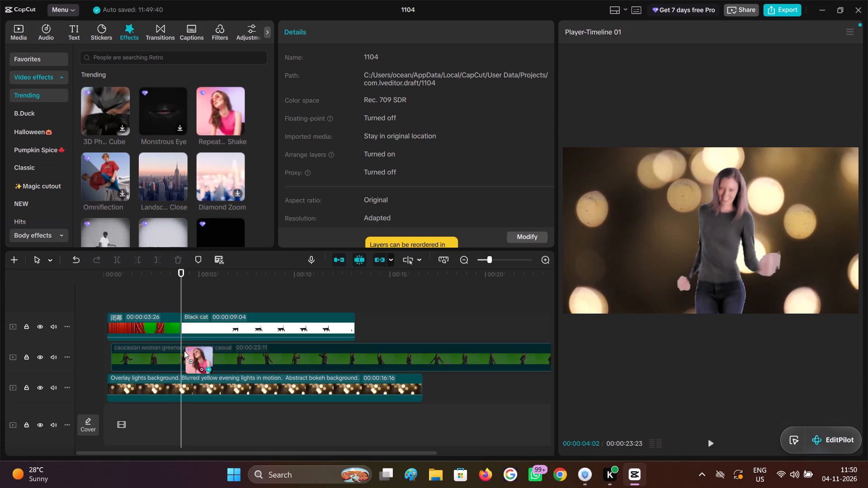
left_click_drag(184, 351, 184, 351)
Scrub between the curtain opening and about 00:00:06:23 to check the shake effect on the woman.
left_click(130, 295)
left_click_drag(130, 294, 139, 302)
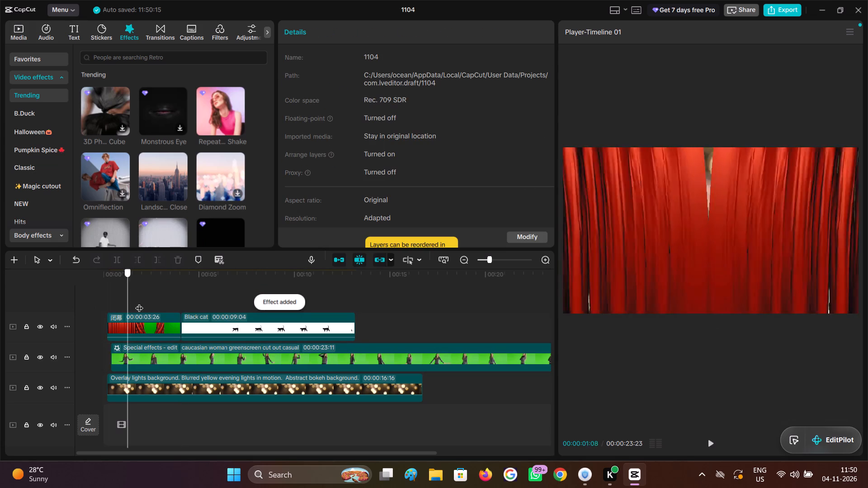
left_click_drag(139, 302, 207, 314)
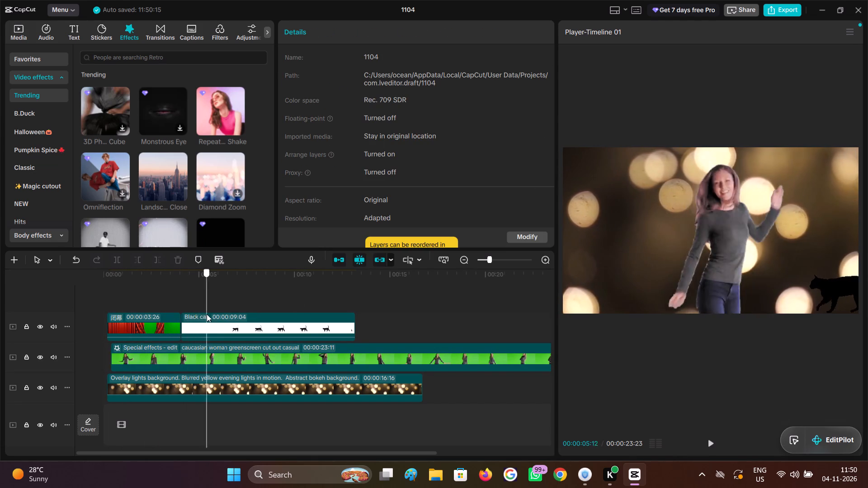
left_click_drag(207, 314, 232, 324)
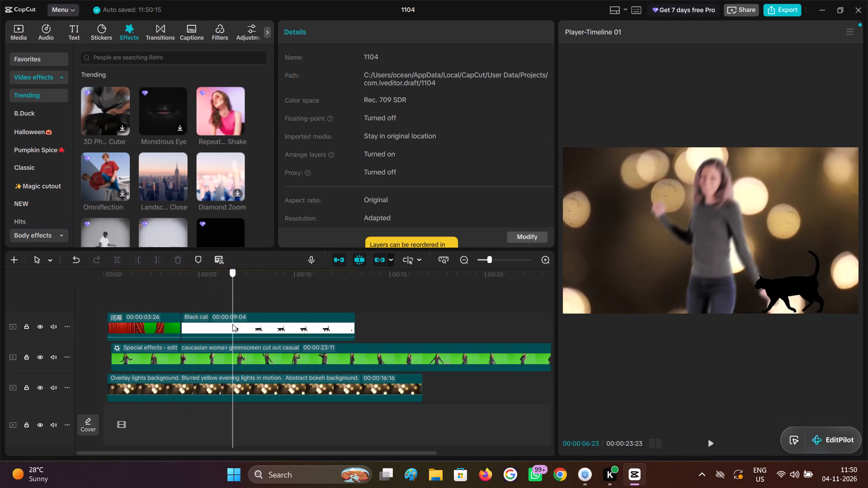
left_click_drag(232, 324, 178, 310)
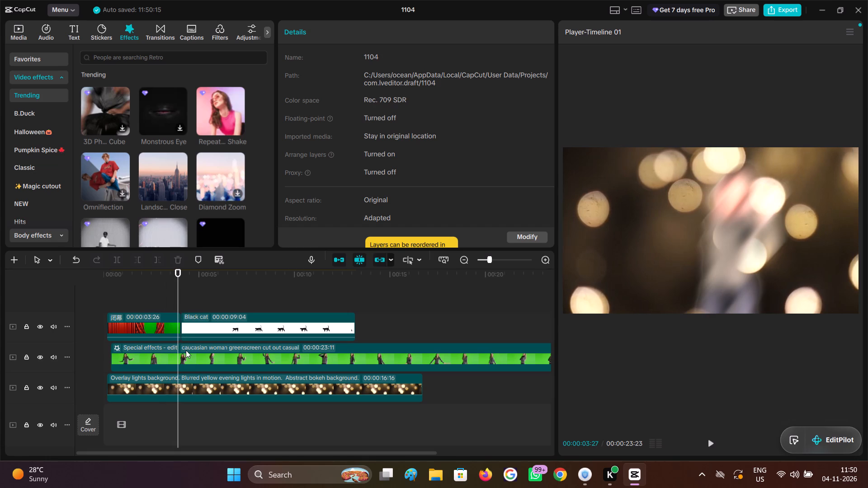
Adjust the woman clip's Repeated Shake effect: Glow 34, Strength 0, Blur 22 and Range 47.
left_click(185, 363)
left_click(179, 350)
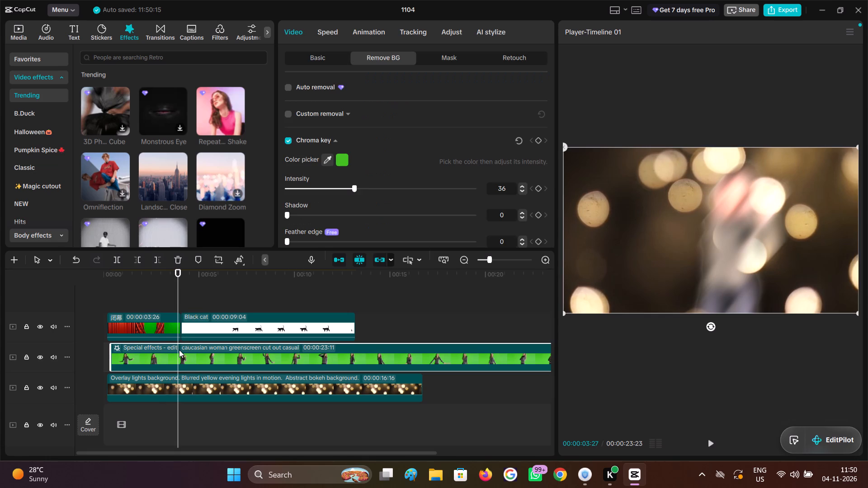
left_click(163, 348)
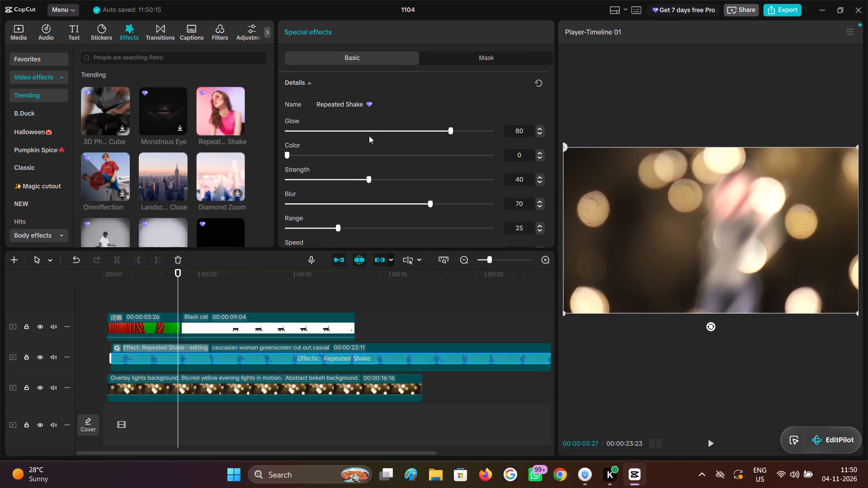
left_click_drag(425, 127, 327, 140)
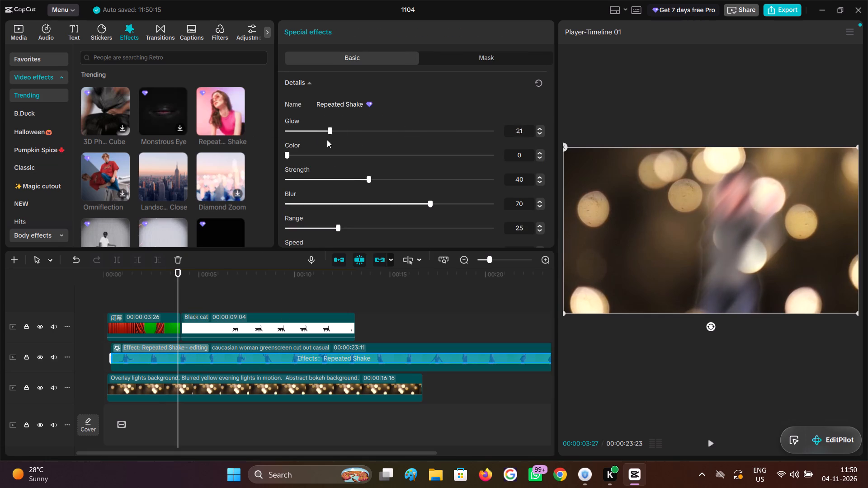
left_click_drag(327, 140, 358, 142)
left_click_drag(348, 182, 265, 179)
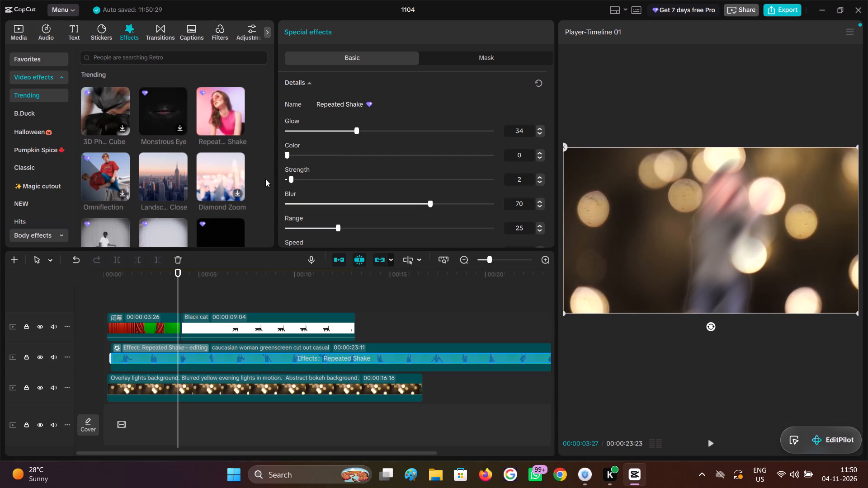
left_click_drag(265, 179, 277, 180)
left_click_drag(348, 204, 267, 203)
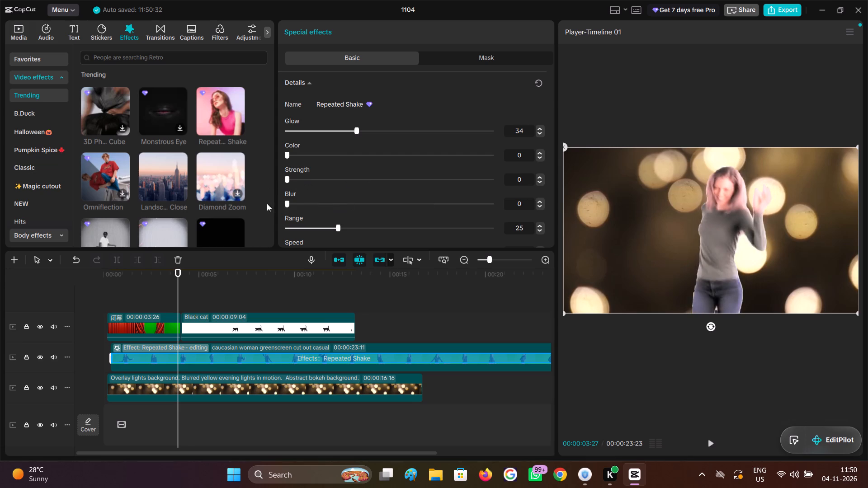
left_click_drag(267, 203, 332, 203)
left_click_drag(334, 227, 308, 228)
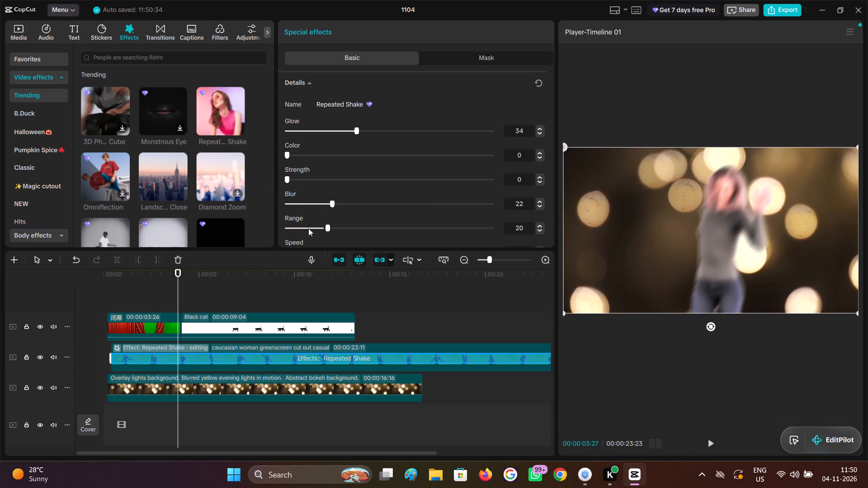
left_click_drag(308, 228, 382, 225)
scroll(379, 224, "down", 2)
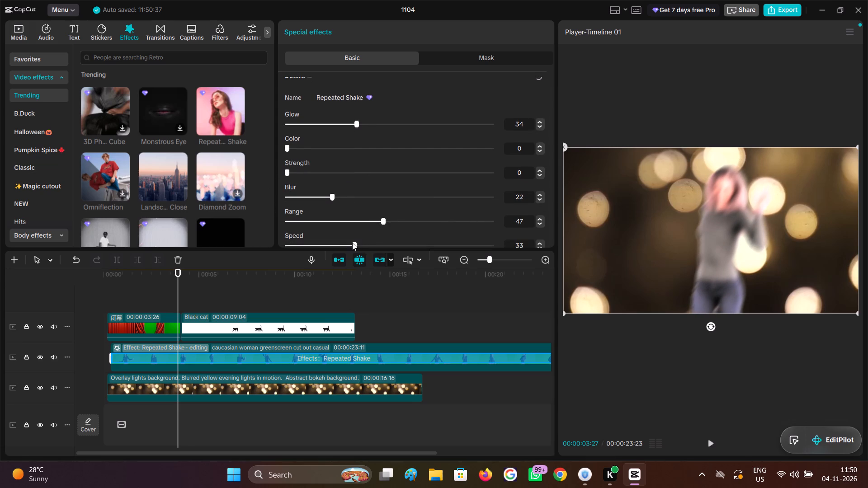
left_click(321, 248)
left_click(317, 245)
Play the video from the start to about 00:00:04:05 and scrub back to review the adjusted shake effect.
left_click(119, 291)
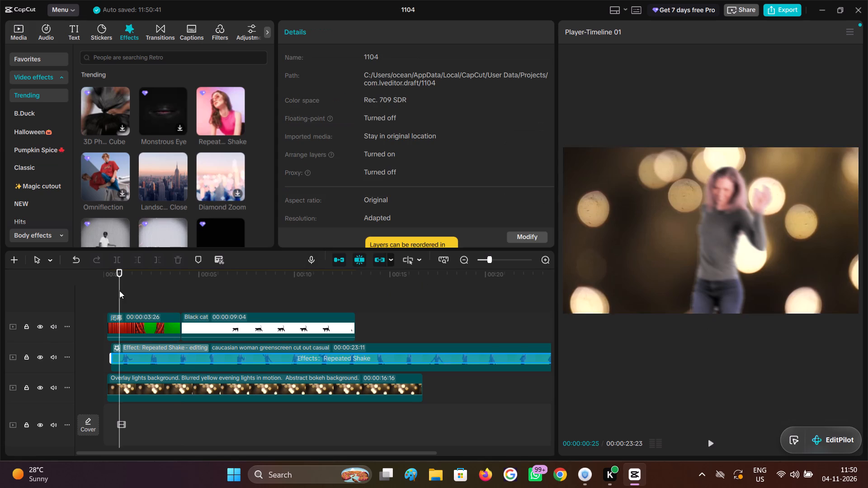
left_click_drag(119, 291, 42, 304)
left_click(708, 446)
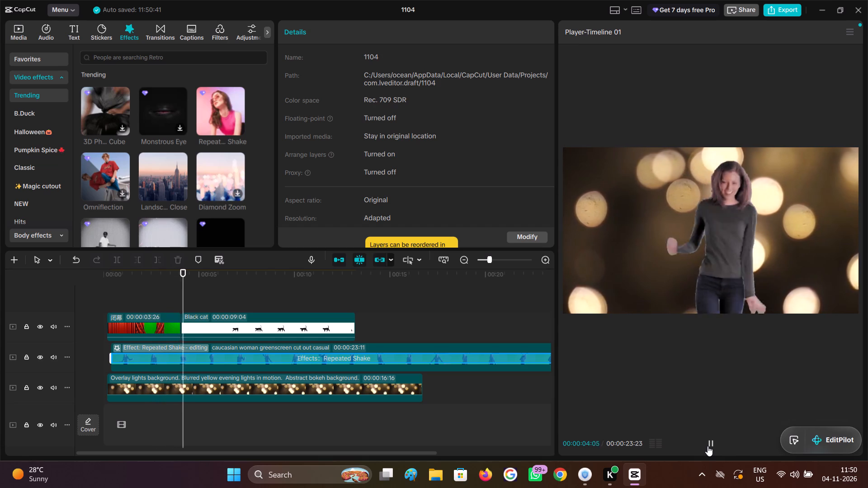
left_click(708, 446)
left_click(133, 296)
left_click_drag(133, 296, 114, 301)
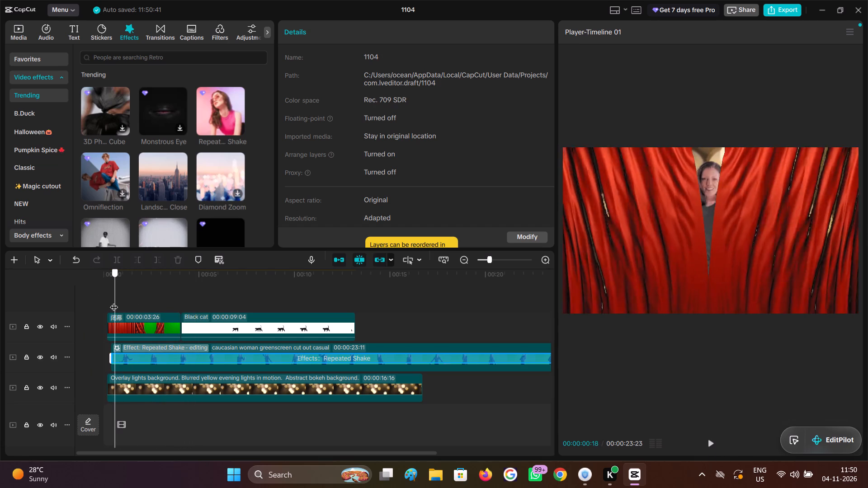
left_click_drag(114, 301, 106, 298)
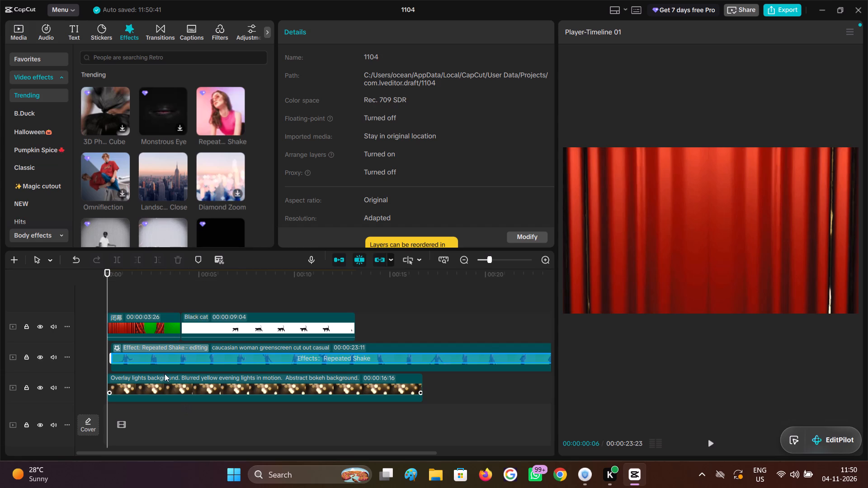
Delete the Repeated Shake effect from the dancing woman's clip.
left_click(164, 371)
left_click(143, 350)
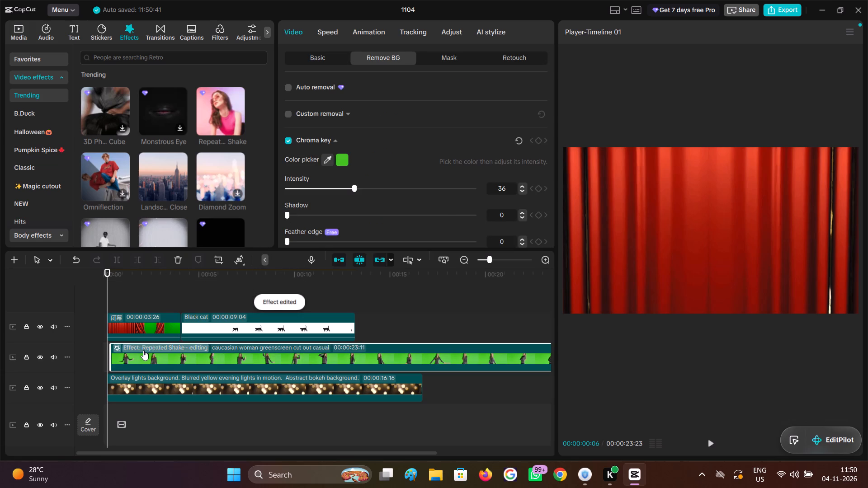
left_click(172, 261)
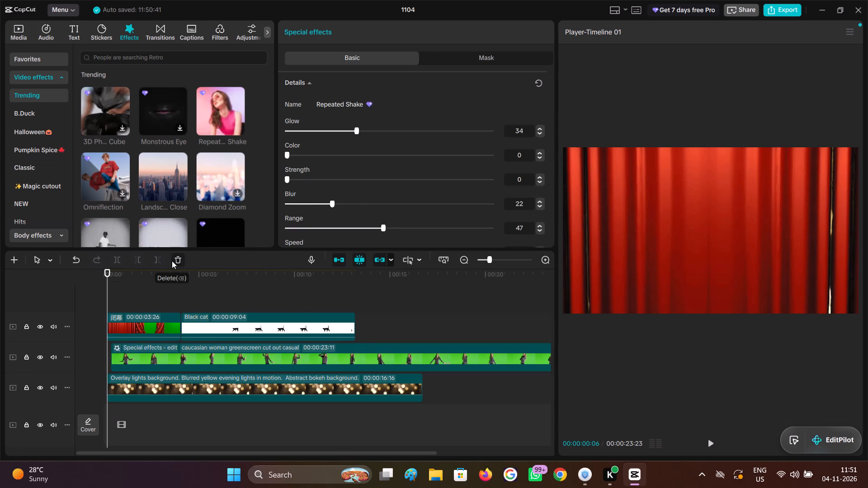
Set the curtain clip's Chroma key Intensity to 16, judging the curtain edges at 00:00:01:18.
left_click_drag(107, 300, 124, 305)
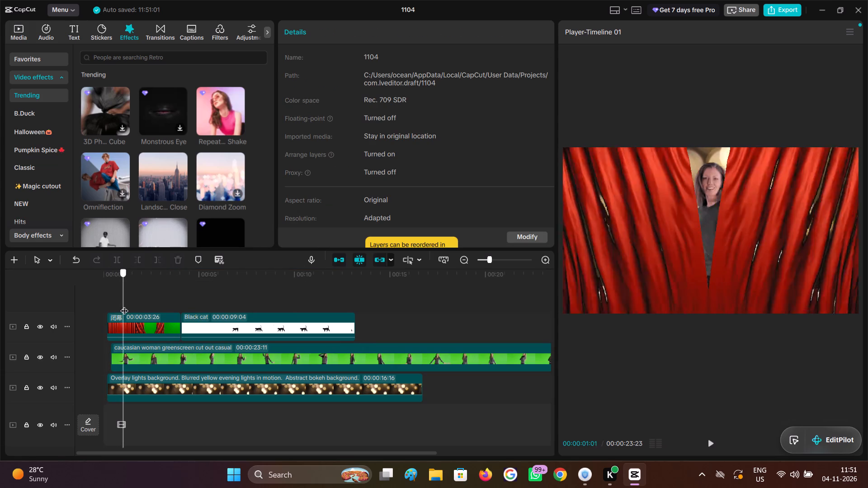
left_click_drag(124, 305, 133, 308)
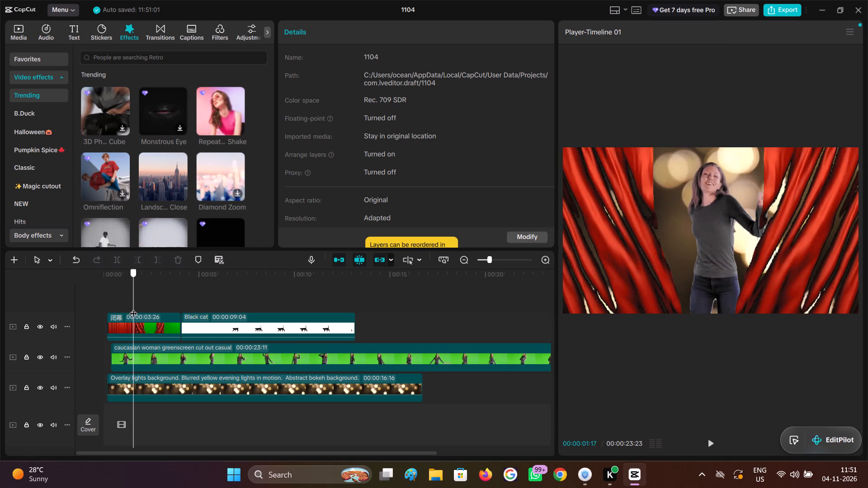
left_click_drag(133, 308, 134, 309)
left_click(149, 331)
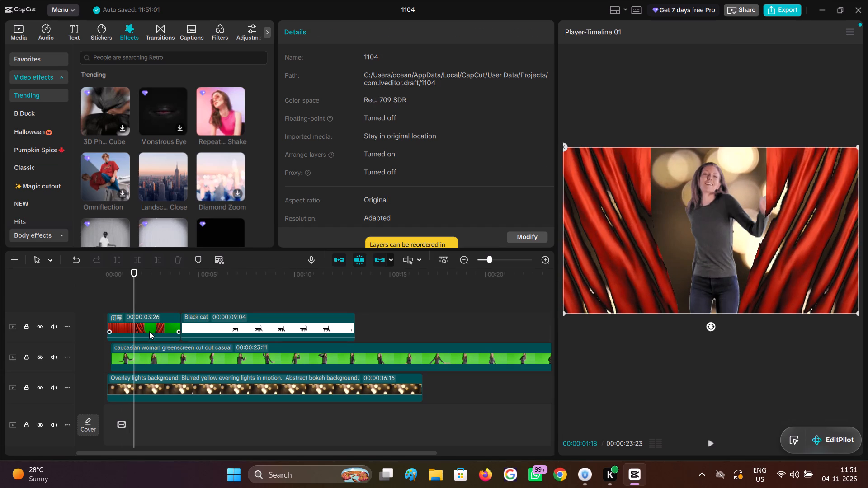
left_click_drag(348, 188, 264, 188)
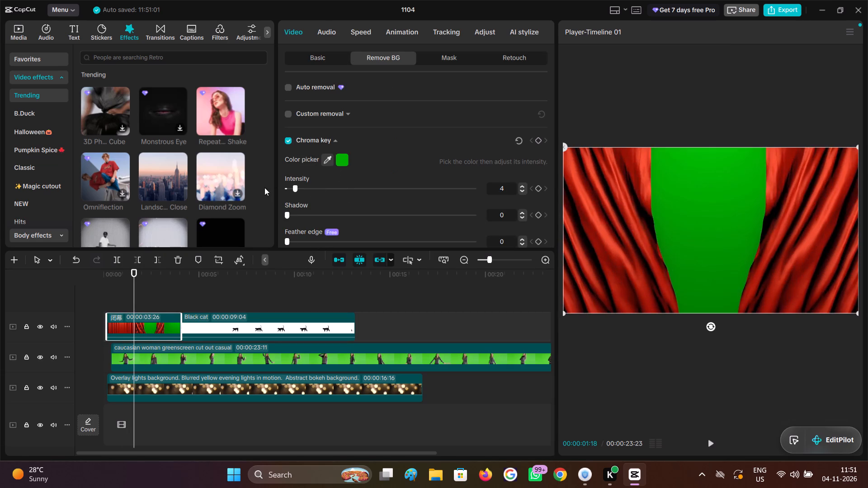
left_click_drag(264, 188, 311, 192)
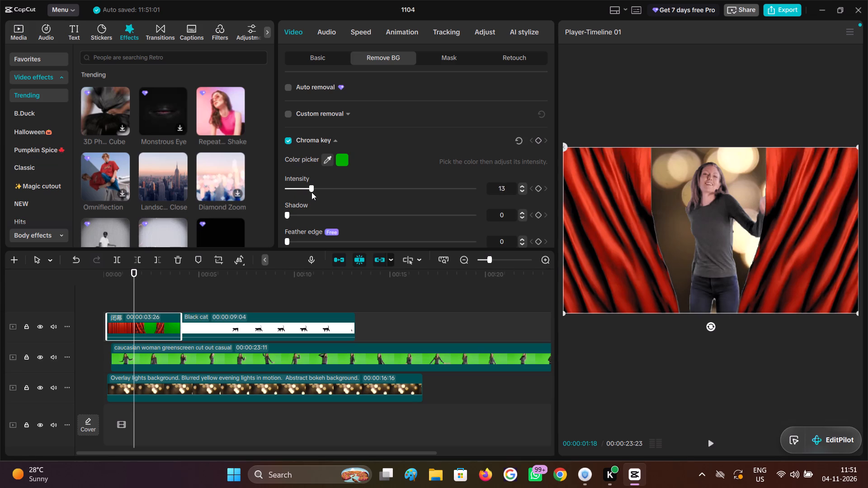
left_click_drag(311, 192, 317, 192)
scroll(305, 224, "down", 2)
Scrub through the curtain opening up to about 00:00:03:04 to check the refined curtain key.
left_click(123, 298)
left_click_drag(123, 298, 116, 298)
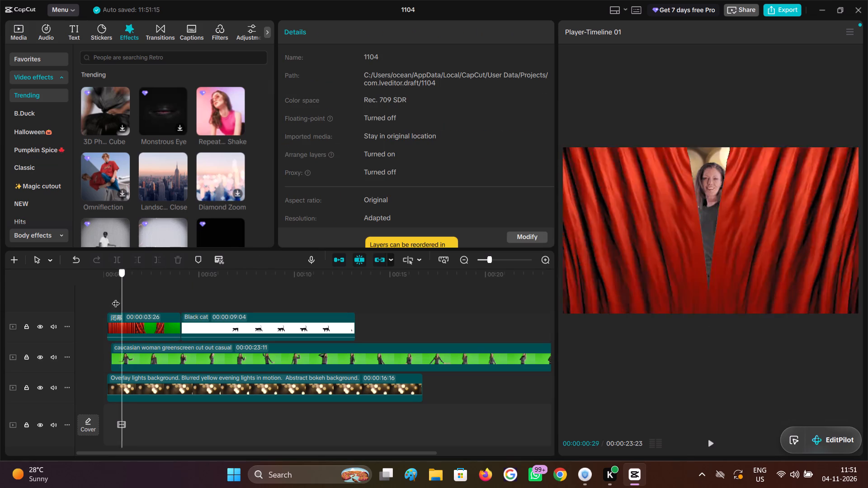
left_click_drag(116, 298, 113, 292)
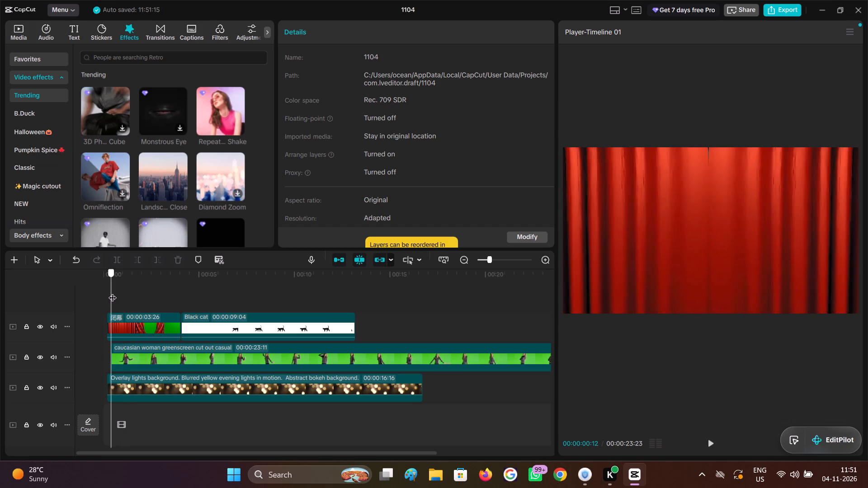
left_click_drag(113, 292, 136, 302)
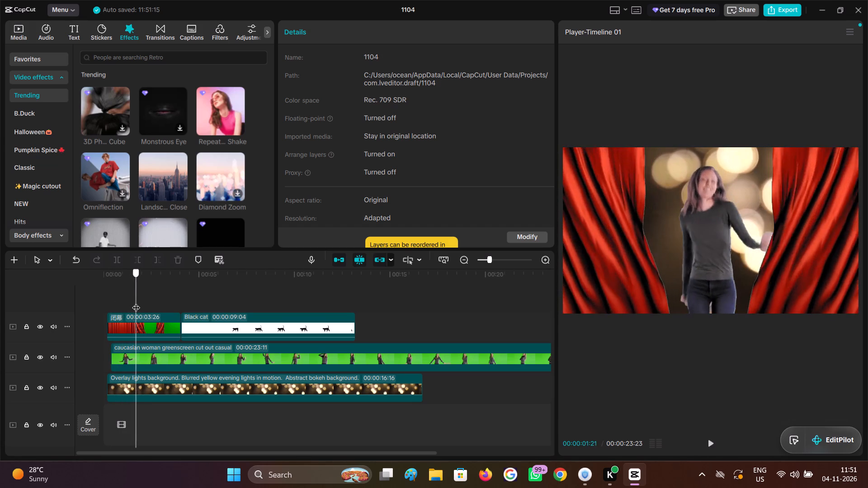
left_click_drag(136, 302, 165, 315)
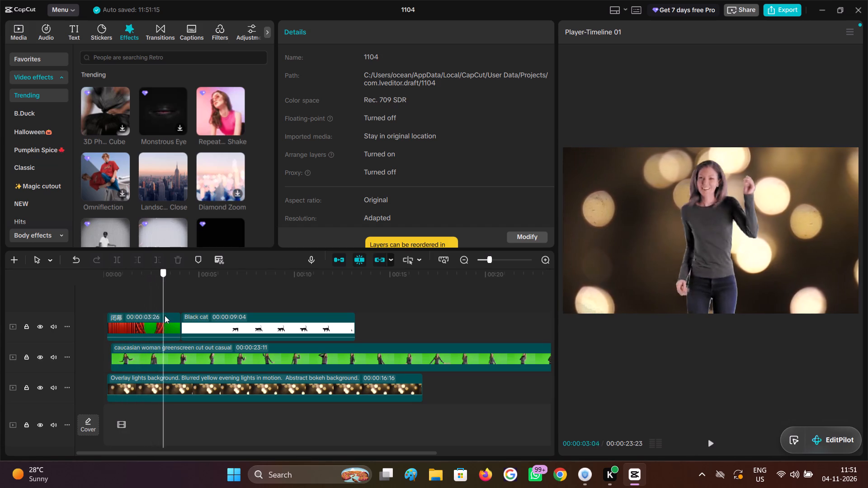
Scrub through the black cat's walk up to about 00:00:13:06 to check how it plays over the dancing woman.
left_click_drag(165, 315, 242, 330)
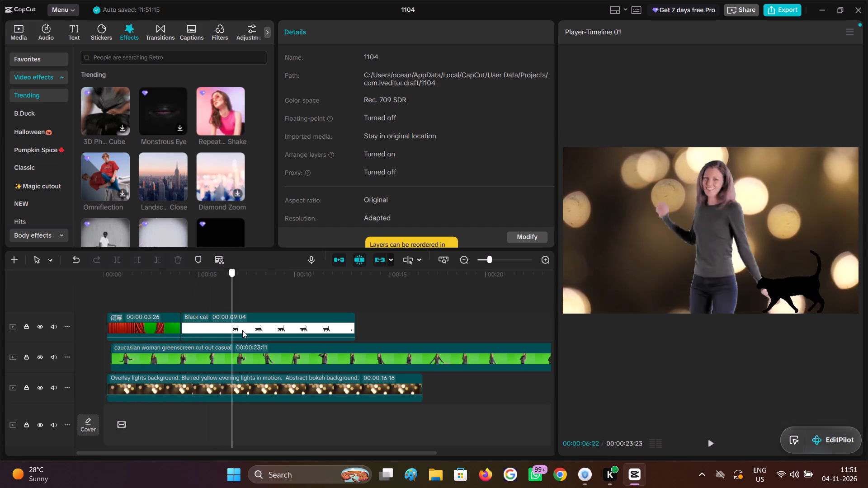
left_click_drag(242, 330, 247, 326)
scroll(153, 158, "down", 2)
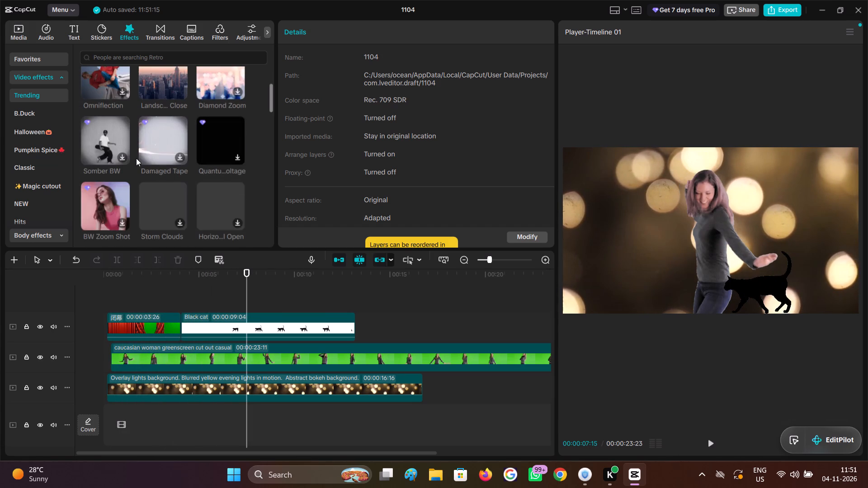
left_click(179, 300)
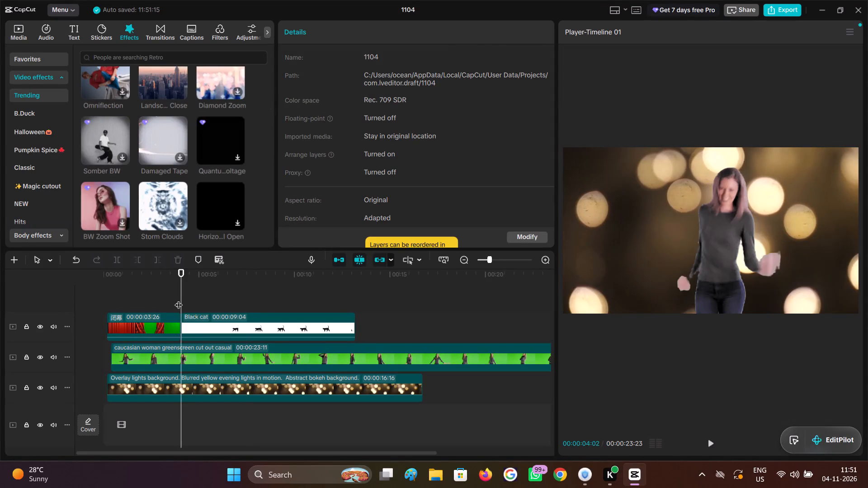
left_click_drag(179, 299, 337, 336)
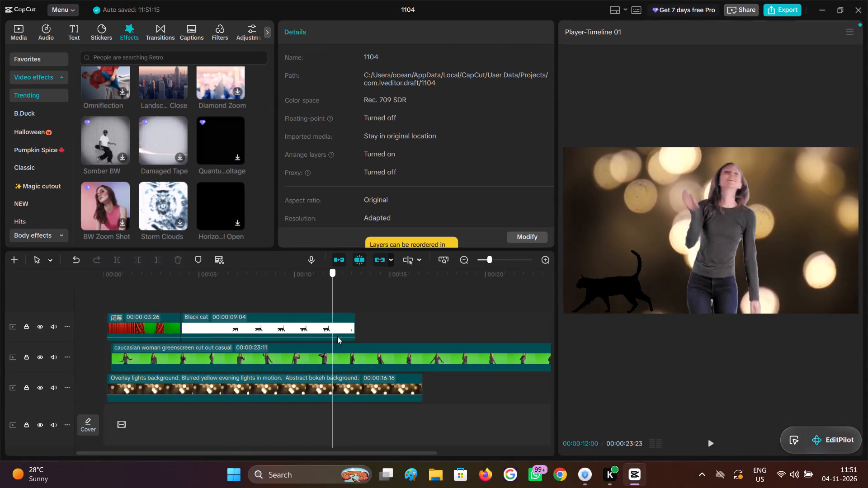
left_click_drag(337, 336, 353, 347)
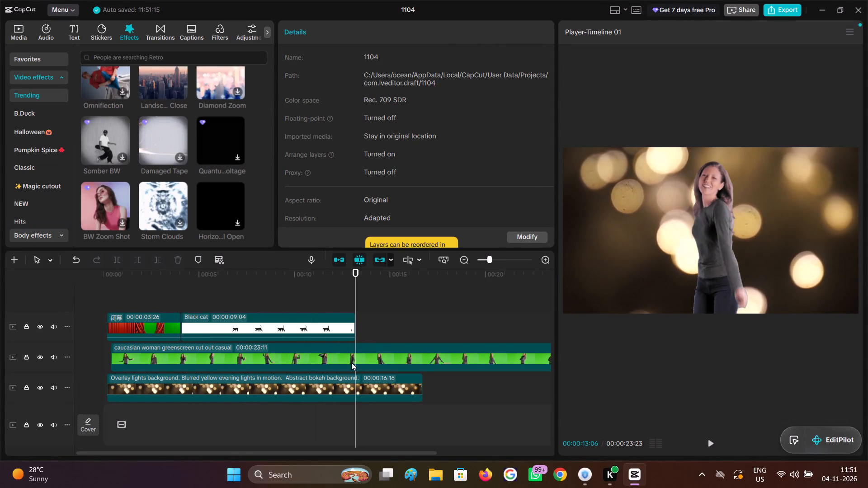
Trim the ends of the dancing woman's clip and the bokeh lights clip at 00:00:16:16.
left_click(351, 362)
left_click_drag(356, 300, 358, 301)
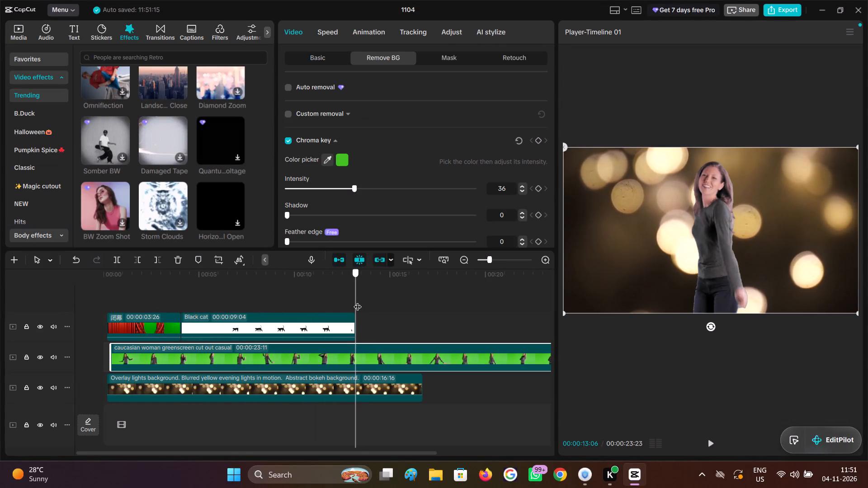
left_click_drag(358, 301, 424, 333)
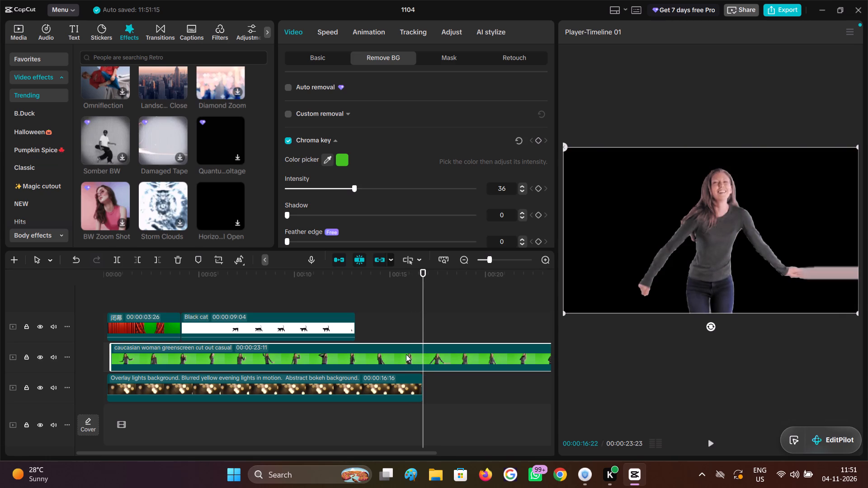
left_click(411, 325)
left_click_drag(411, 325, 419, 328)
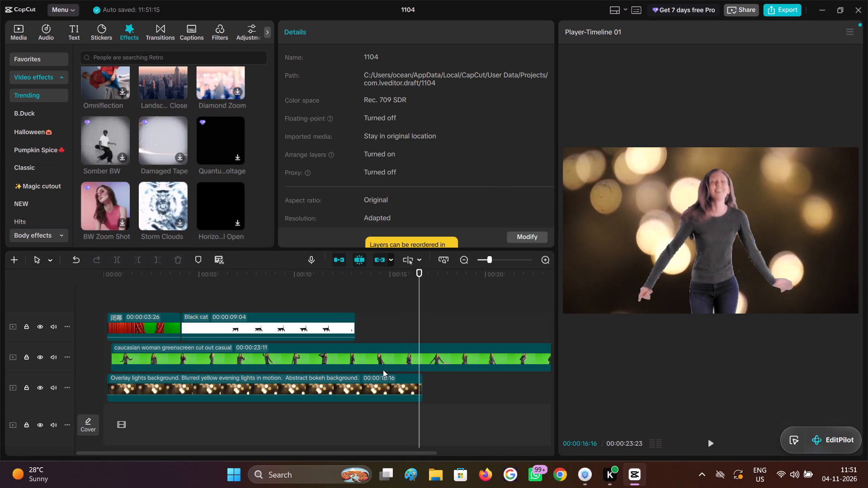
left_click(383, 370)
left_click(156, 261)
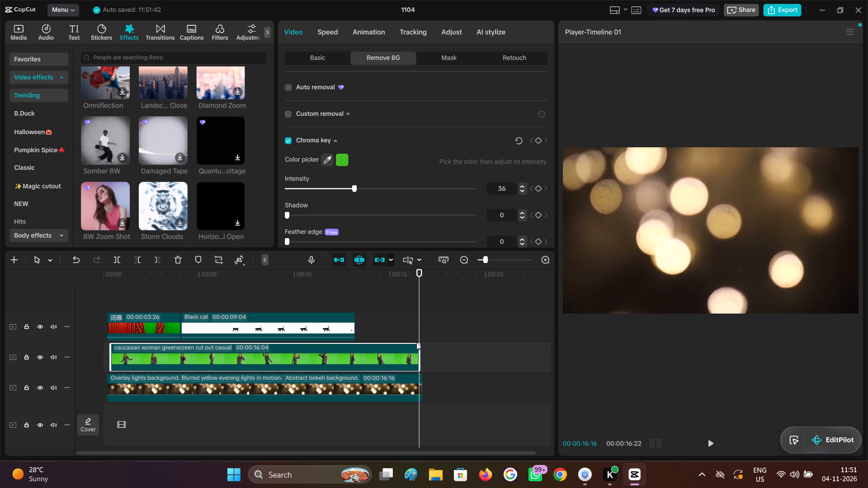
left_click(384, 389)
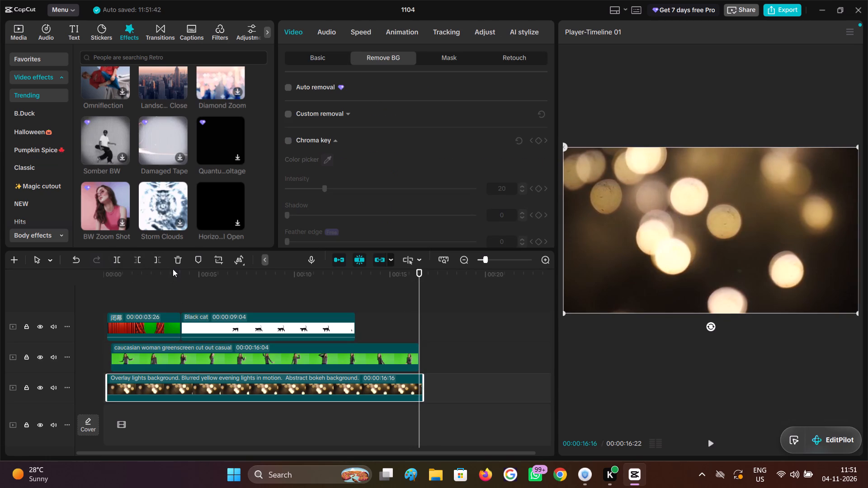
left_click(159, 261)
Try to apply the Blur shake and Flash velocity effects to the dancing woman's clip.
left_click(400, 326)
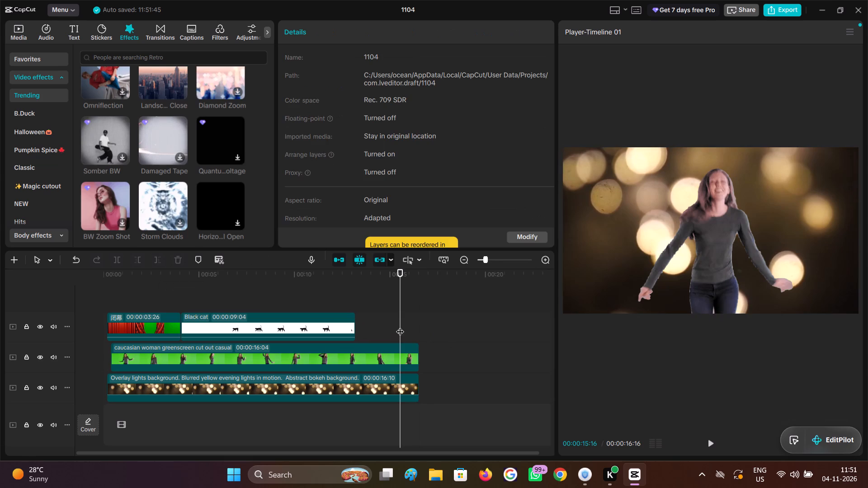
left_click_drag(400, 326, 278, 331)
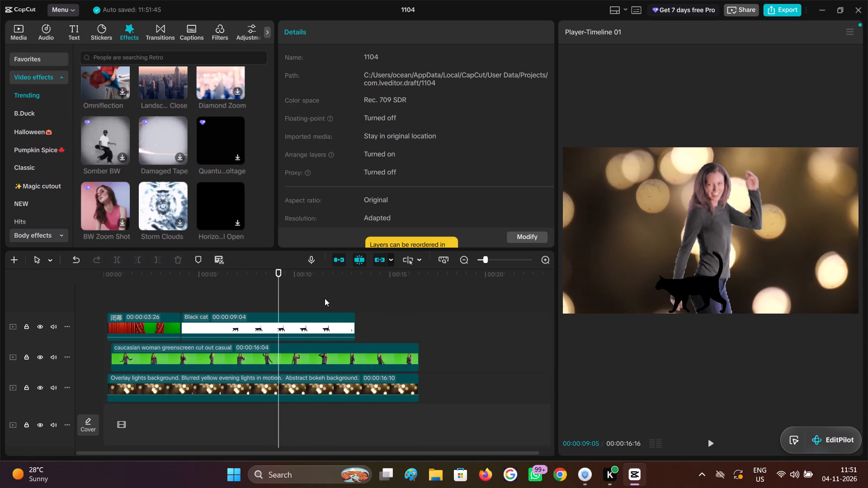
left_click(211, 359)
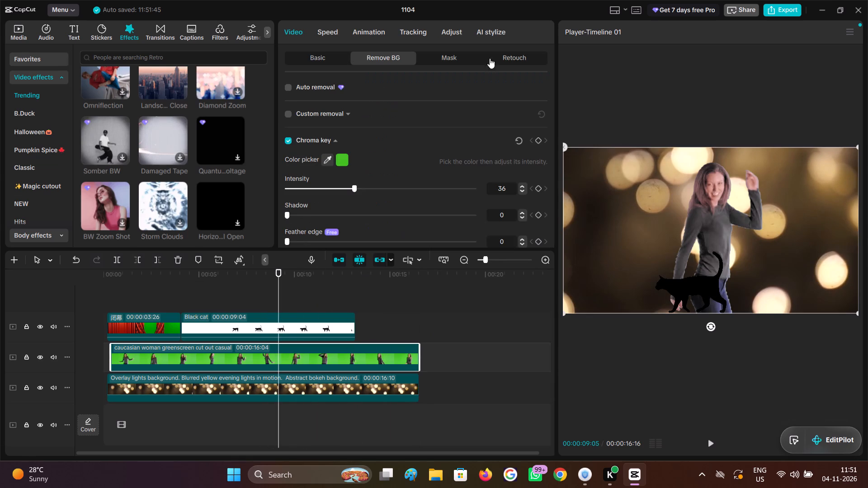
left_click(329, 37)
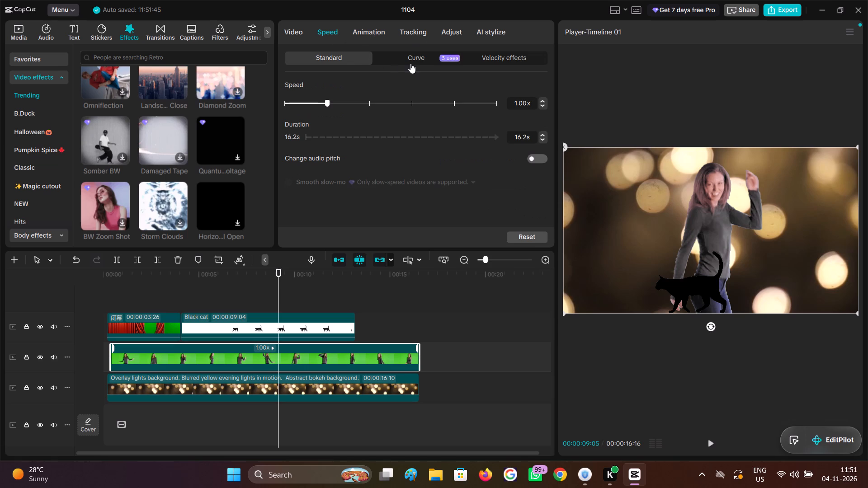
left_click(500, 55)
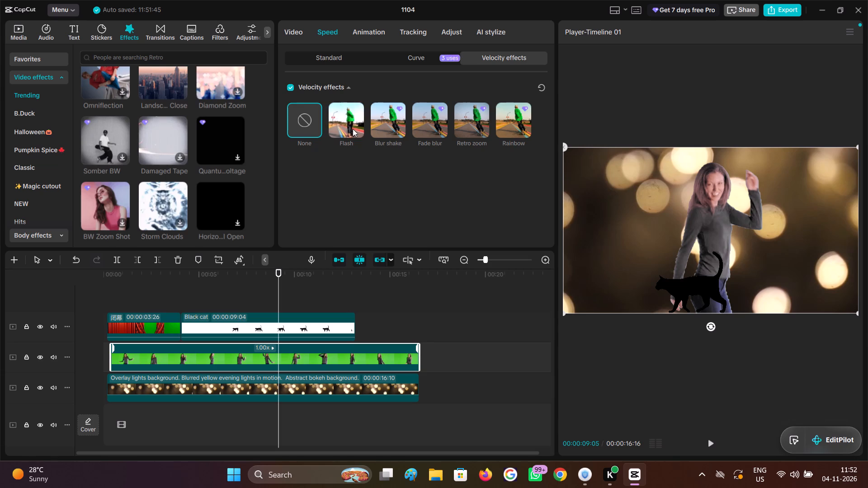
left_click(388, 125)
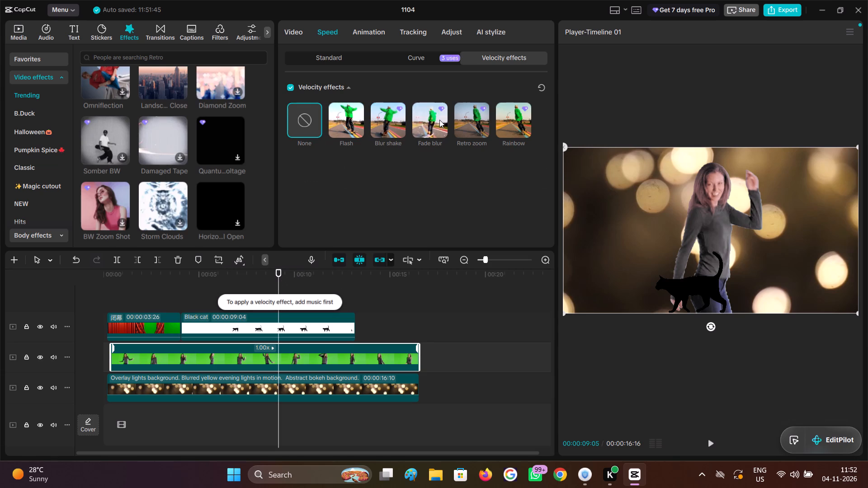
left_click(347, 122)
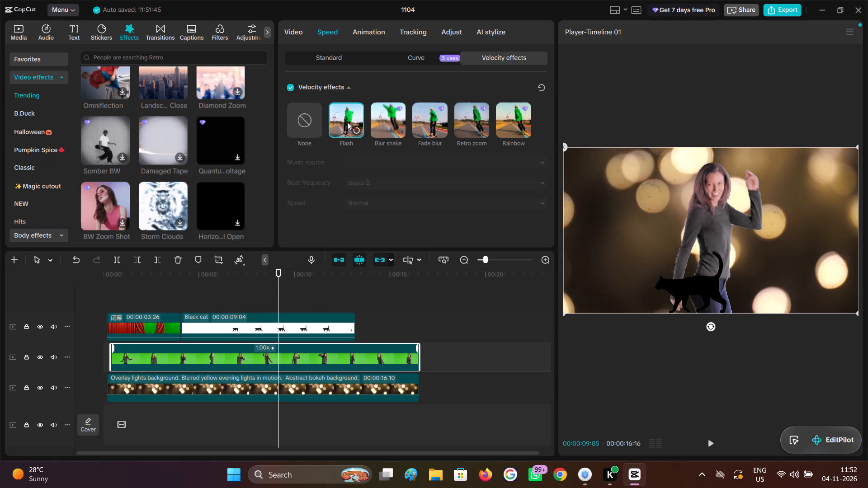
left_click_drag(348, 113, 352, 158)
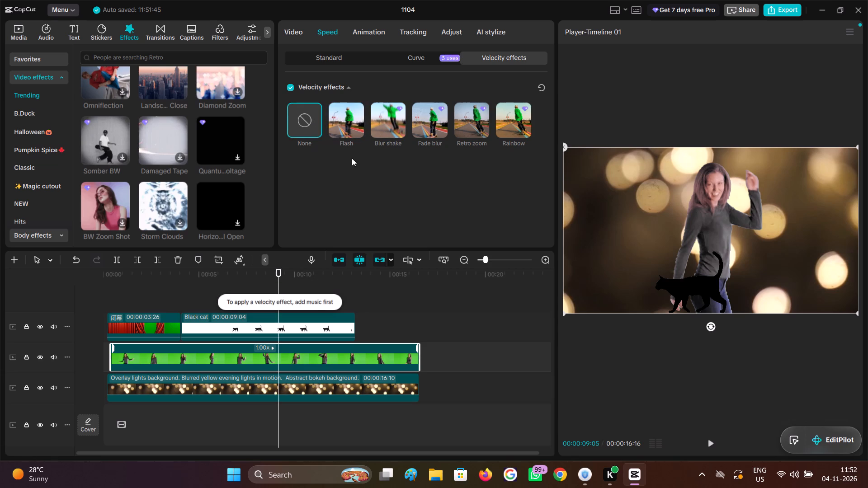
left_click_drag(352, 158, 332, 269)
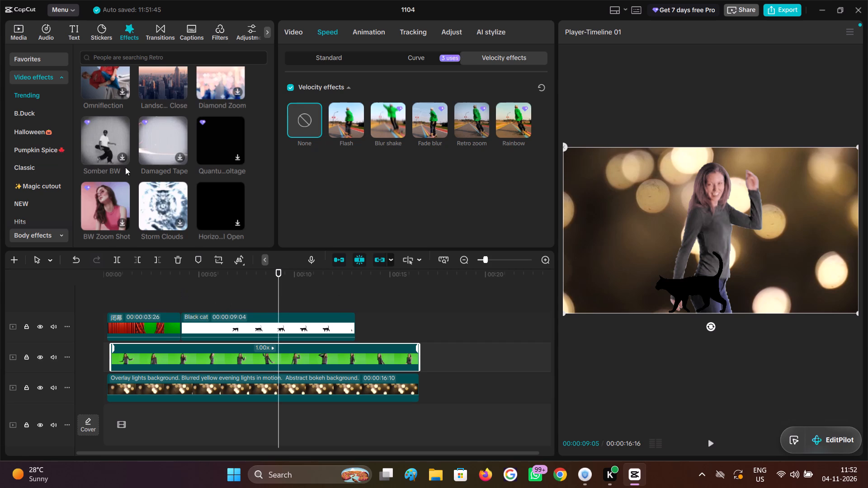
Browse the Halloween and Trending music, previewing I'll Never Let You Go, Happy Guitare and Diamonds.
left_click(43, 33)
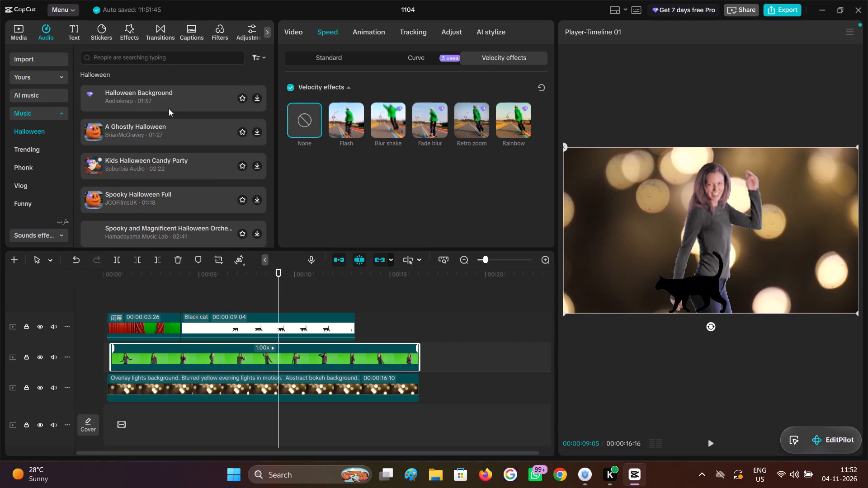
scroll(169, 162, "down", 3)
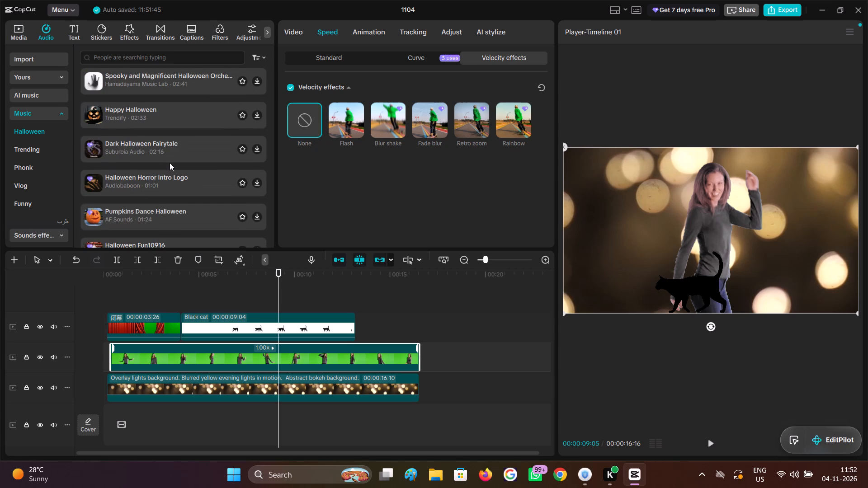
scroll(170, 163, "up", 2)
left_click(23, 155)
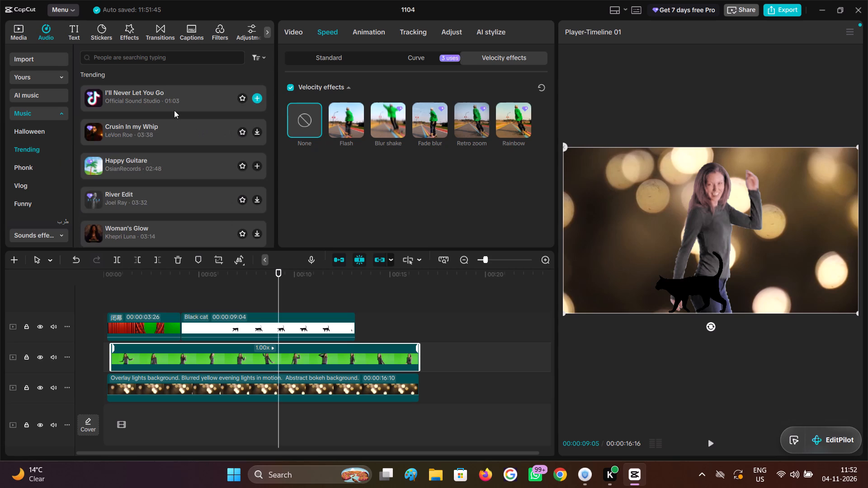
left_click(185, 105)
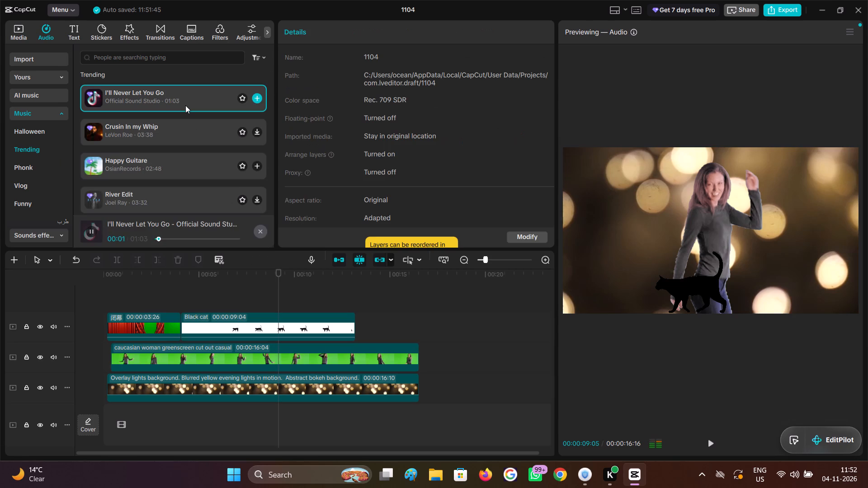
left_click(179, 164)
scroll(179, 165, "down", 2)
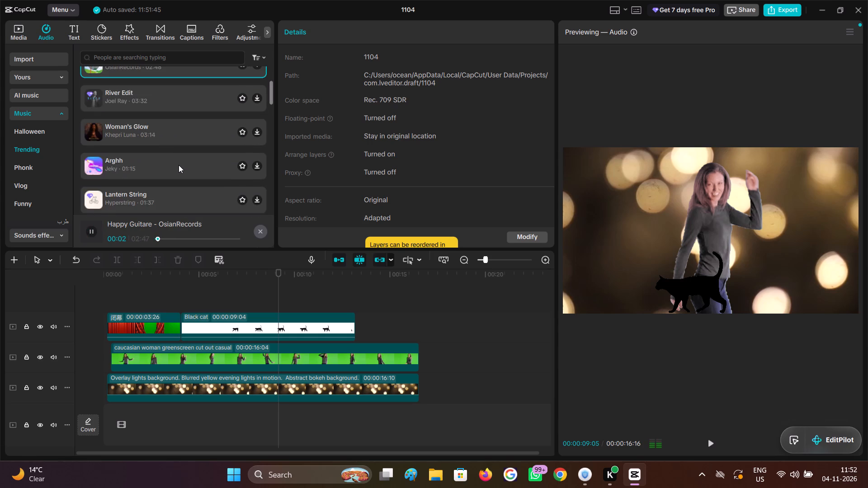
scroll(179, 165, "down", 1)
scroll(143, 183, "down", 2)
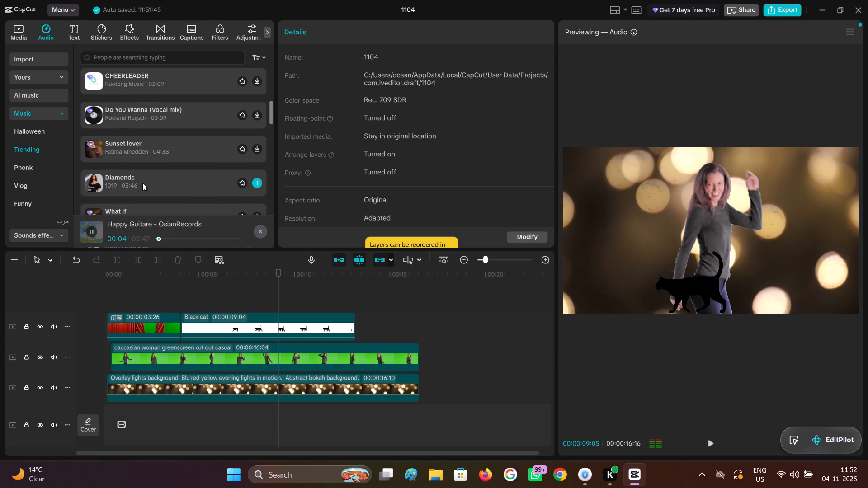
left_click(142, 181)
scroll(142, 181, "down", 2)
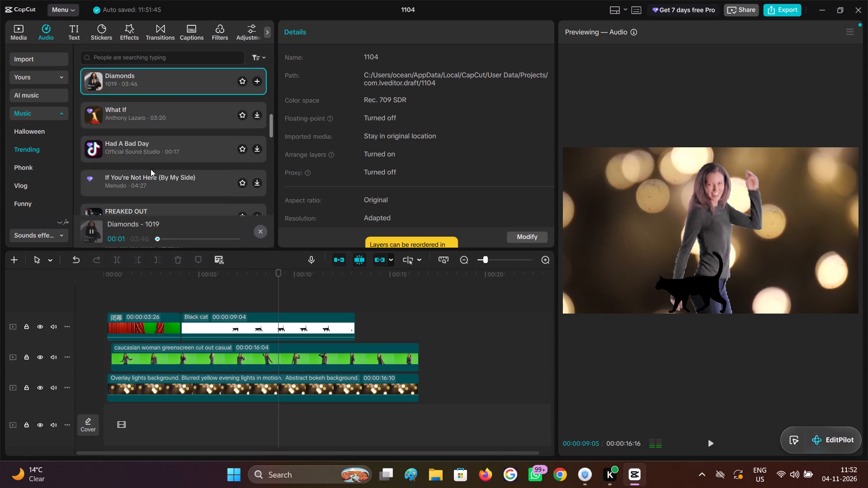
scroll(169, 156, "down", 1)
Preview the FREAKED OUT track and add it beneath the video clips, starting level with the dancing woman's clip.
left_click(172, 177)
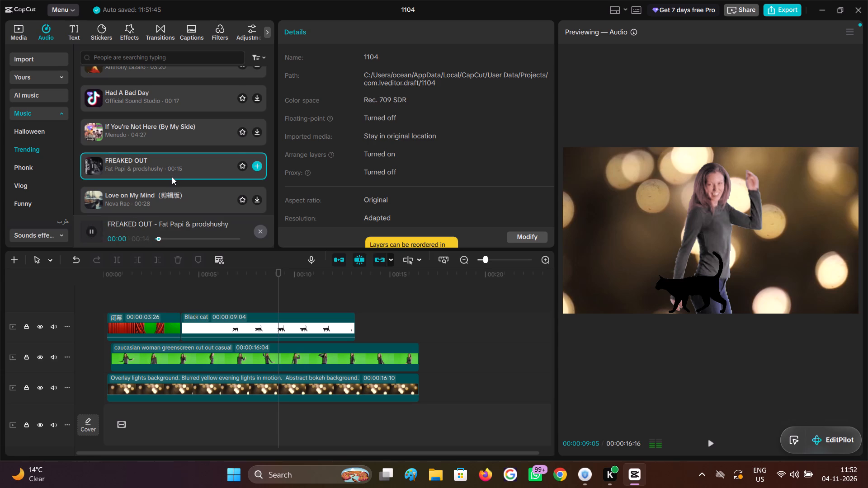
scroll(172, 177, "down", 1)
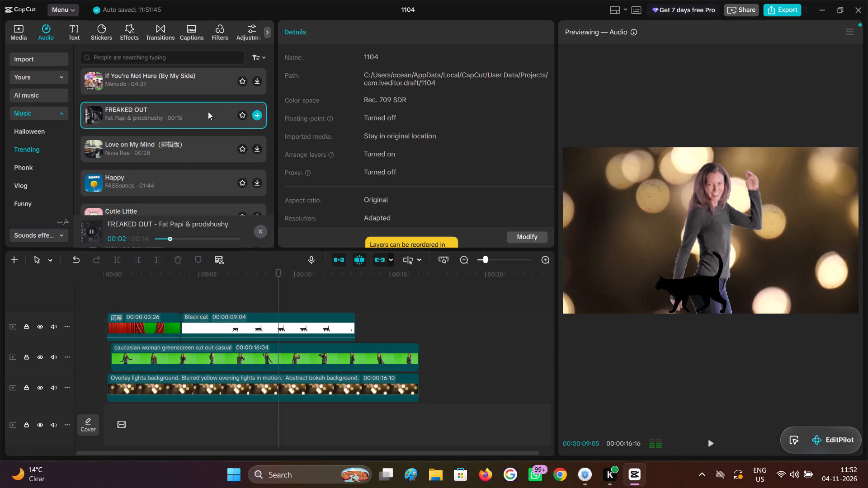
left_click_drag(208, 112, 113, 408)
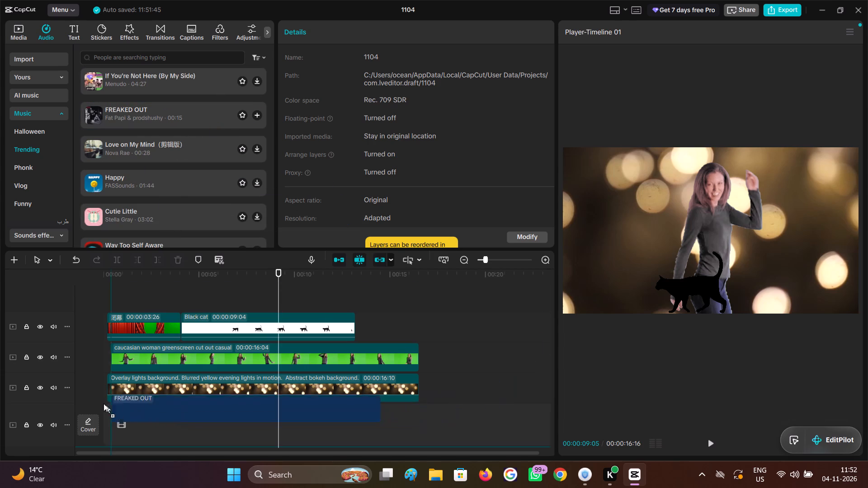
scroll(168, 373, "up", 2)
left_click(154, 363)
scroll(153, 362, "up", 1)
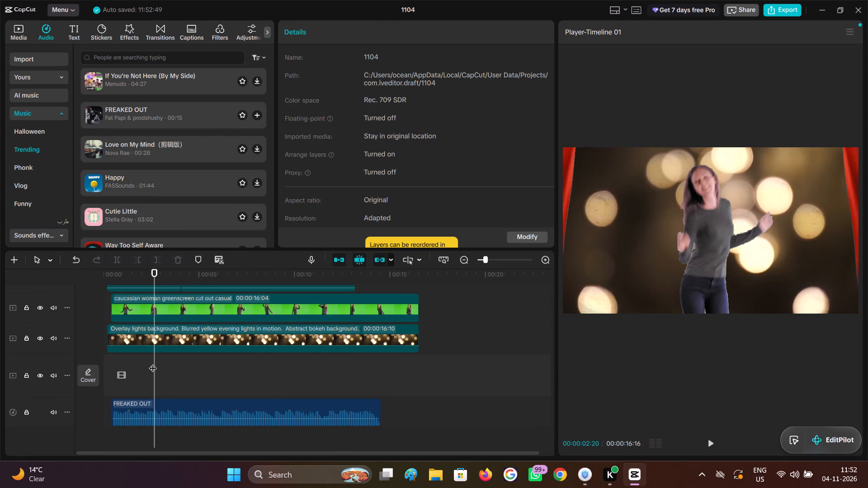
left_click_drag(153, 362, 113, 371)
scroll(328, 367, "up", 1)
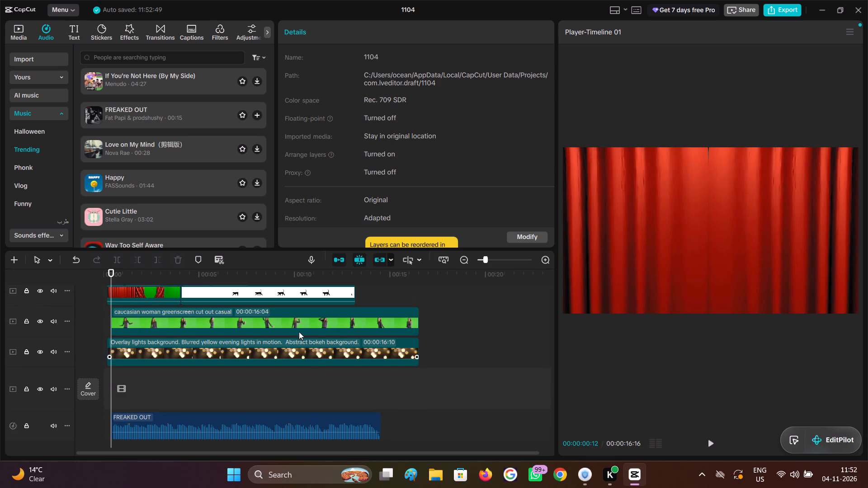
Trim the ends of the dancing woman's and bokeh lights clips together at 00:00:14:16, where the music ends.
left_click(376, 393)
left_click_drag(376, 393, 381, 395)
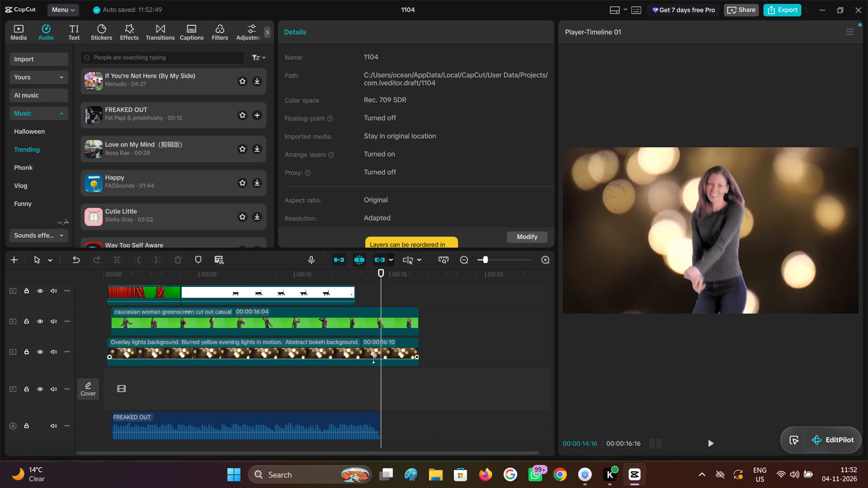
left_click(355, 361)
left_click_drag(357, 369, 359, 314)
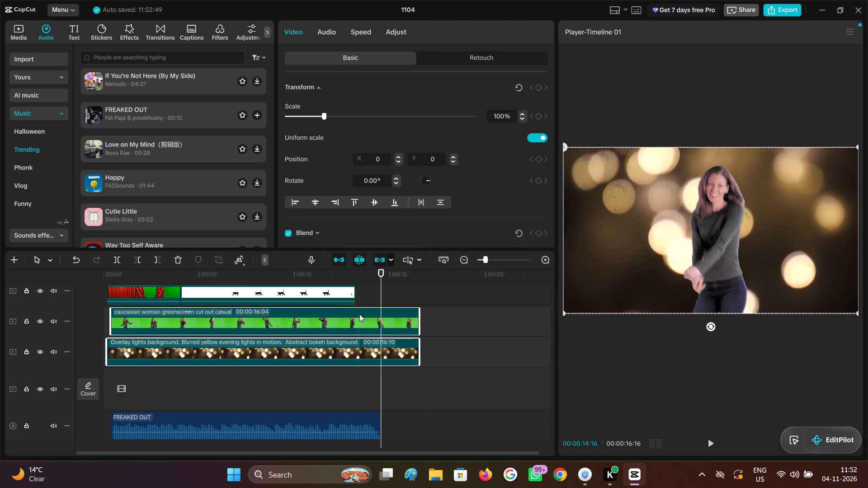
left_click(162, 263)
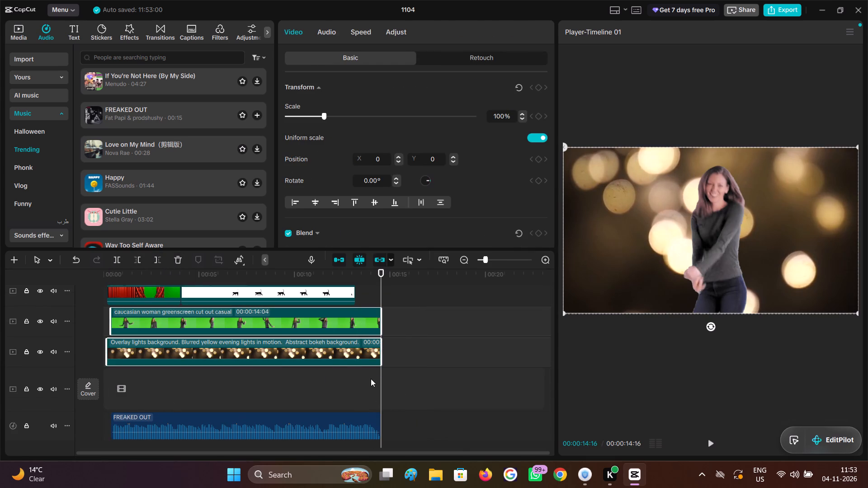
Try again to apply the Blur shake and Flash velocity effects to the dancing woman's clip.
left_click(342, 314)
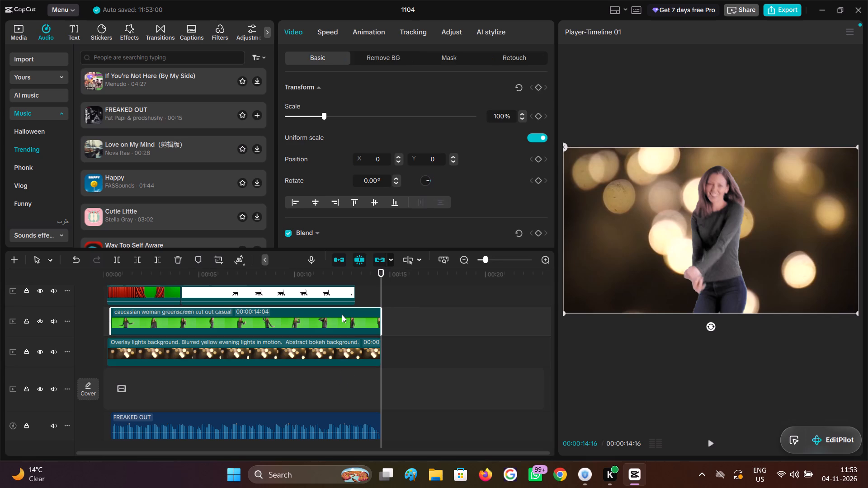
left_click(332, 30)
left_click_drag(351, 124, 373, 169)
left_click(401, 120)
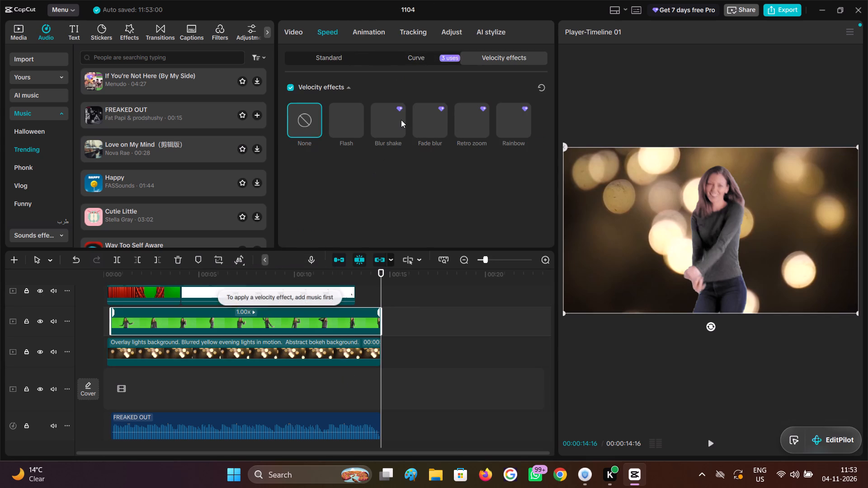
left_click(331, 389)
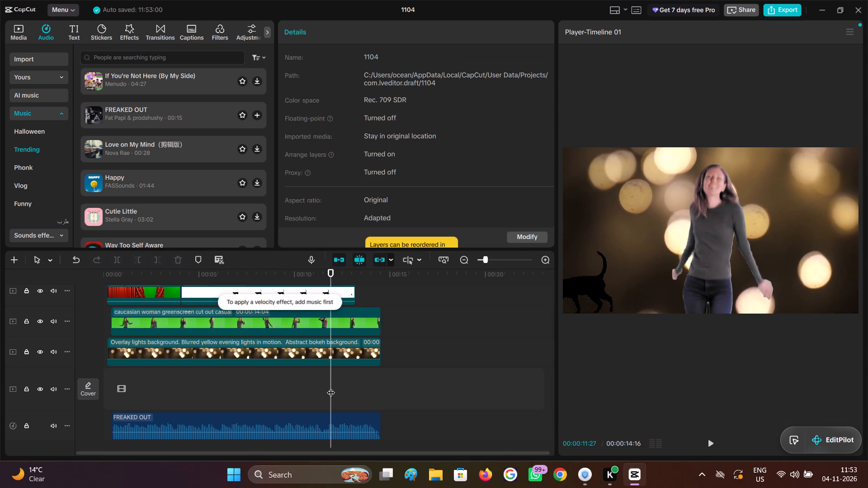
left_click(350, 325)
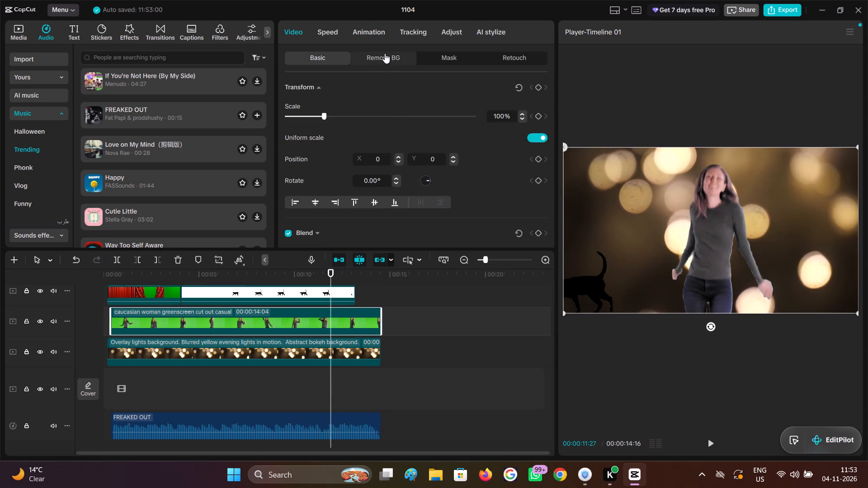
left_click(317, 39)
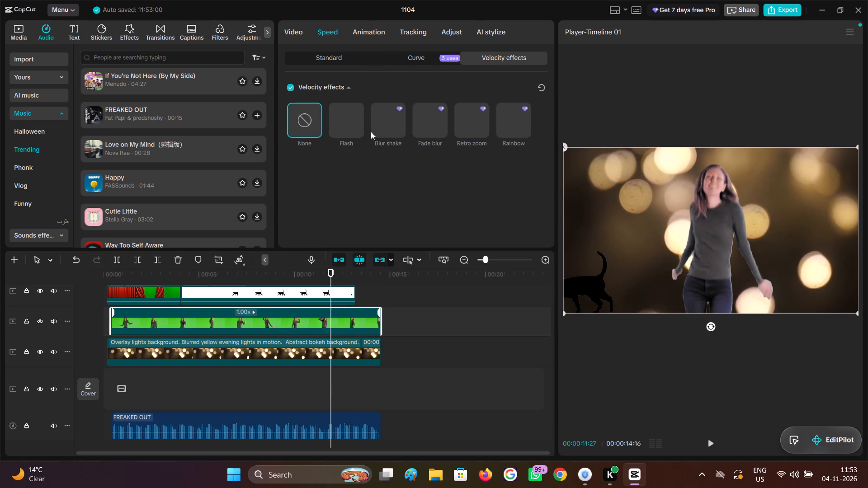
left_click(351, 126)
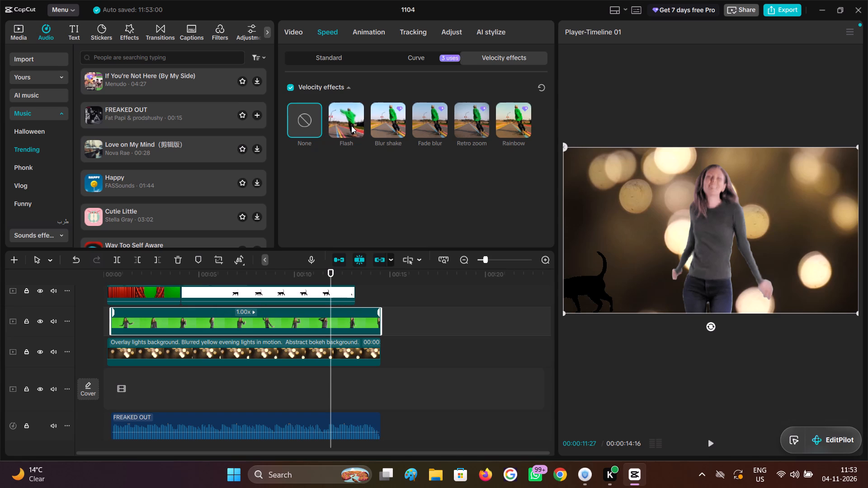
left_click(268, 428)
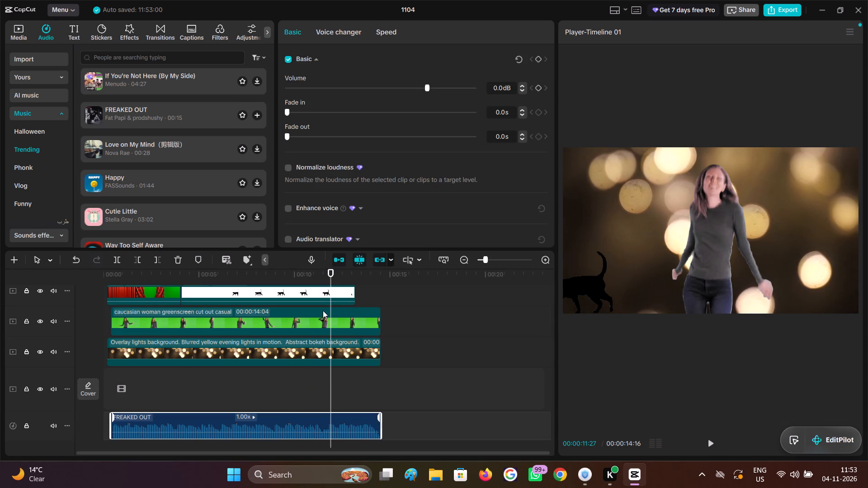
Add a mask to the dancing woman's clip and set its shape to Filmstrip.
left_click(312, 325)
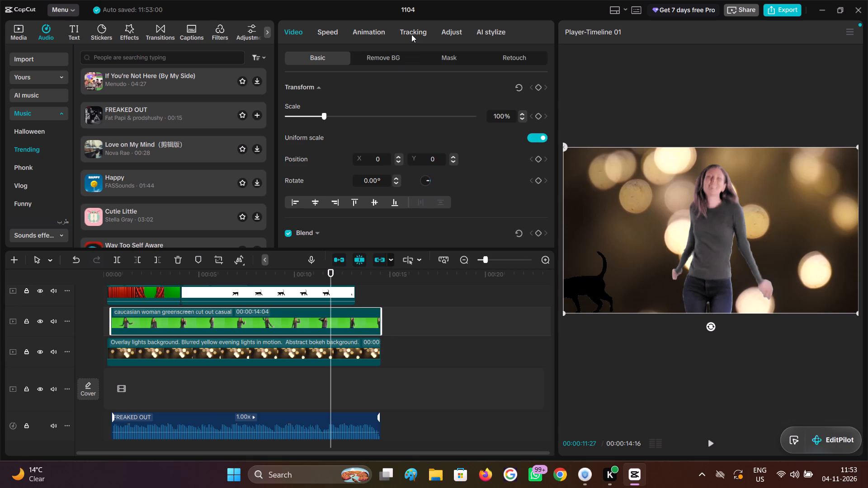
left_click(373, 55)
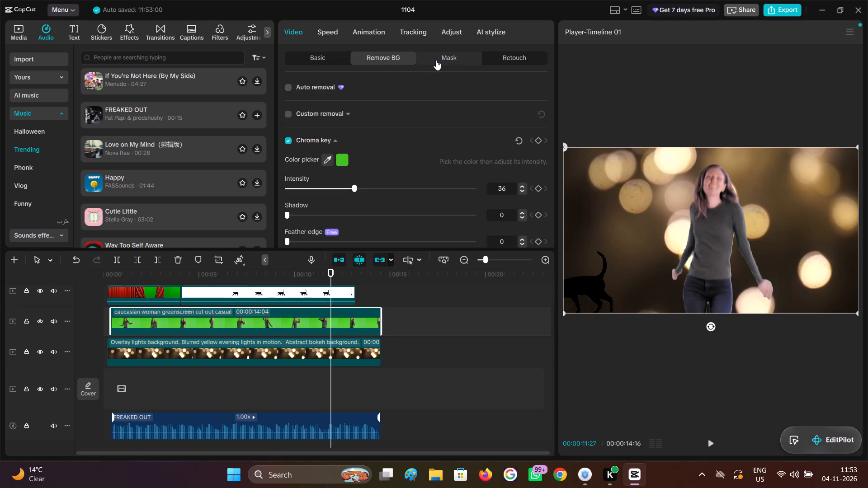
left_click(438, 61)
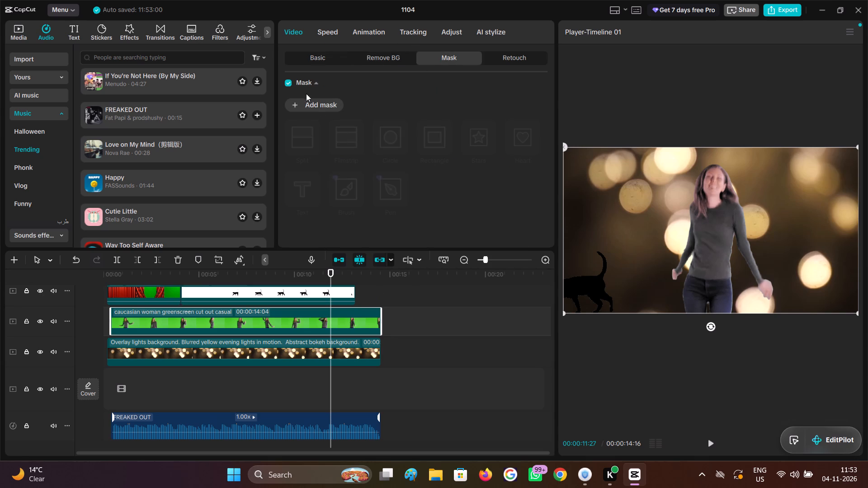
left_click(314, 109)
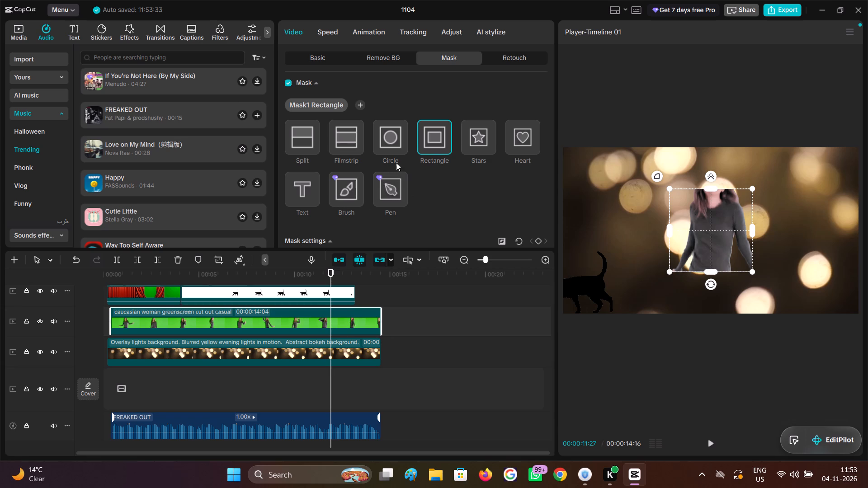
left_click(348, 145)
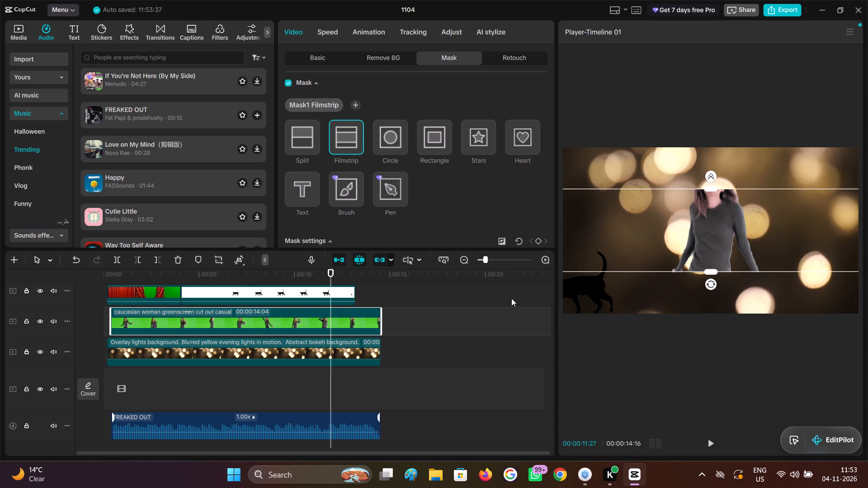
Browse the library's Background and Green Screen footage, previewing the hundred-dollar bills and the explosion smoke clips.
scroll(265, 291, "up", 3)
left_click(19, 33)
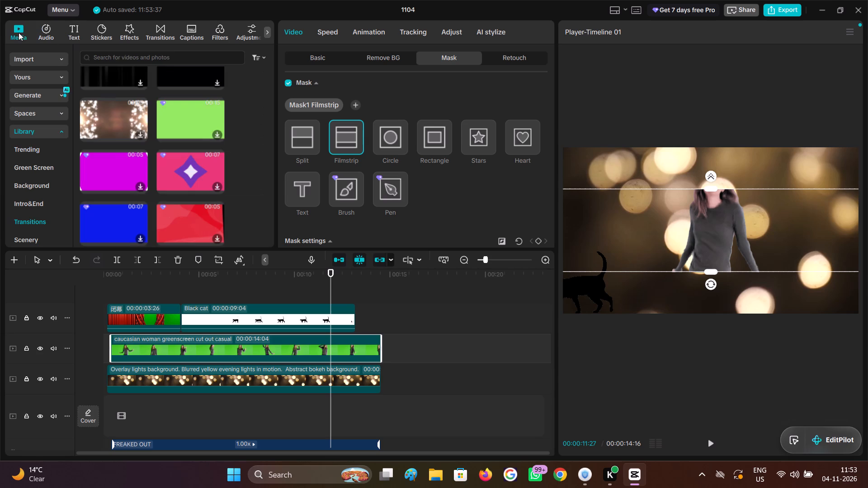
scroll(127, 151, "down", 4)
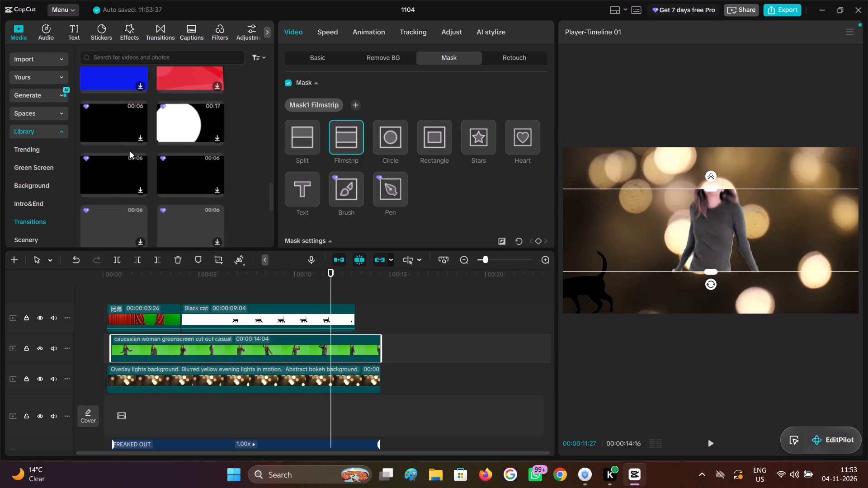
scroll(39, 220, "down", 1)
left_click(38, 145)
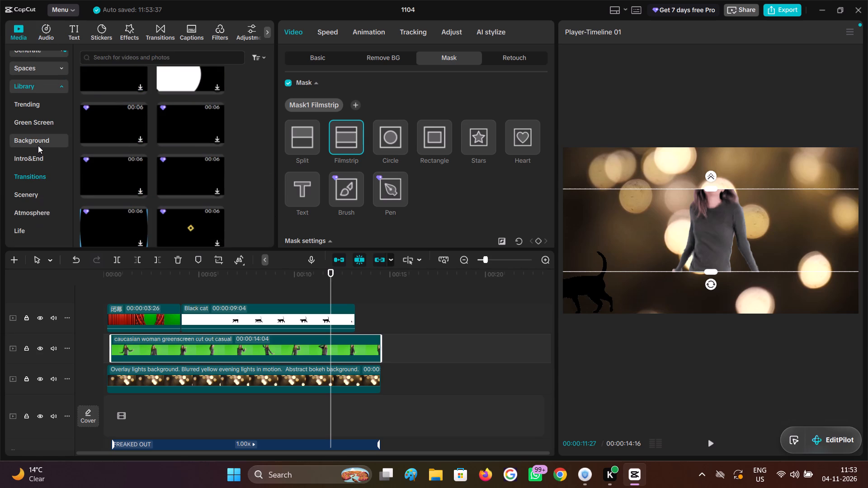
left_click(41, 124)
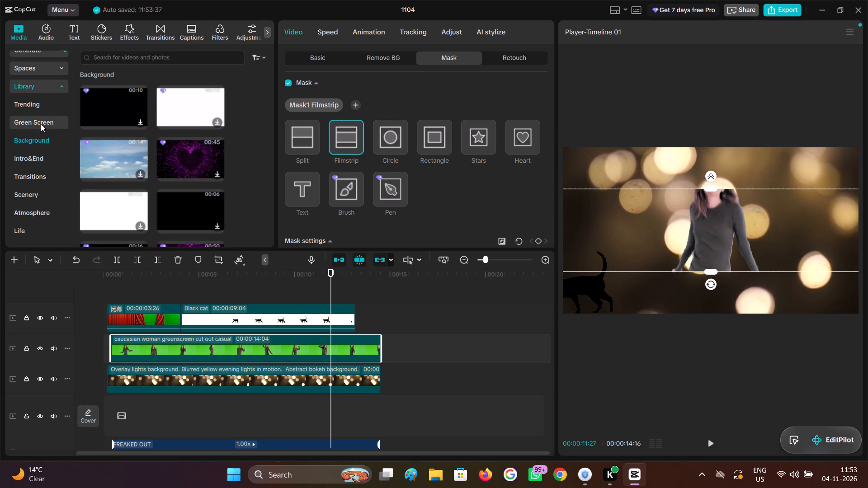
scroll(167, 176, "down", 12)
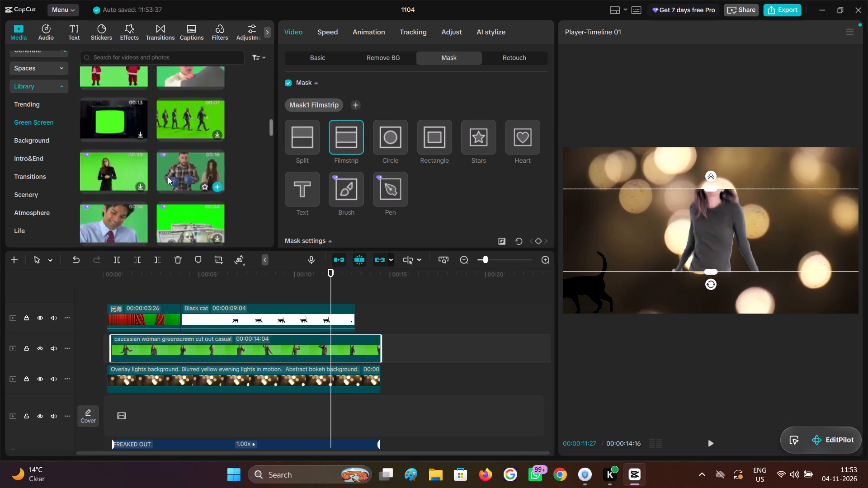
scroll(168, 177, "down", 2)
scroll(168, 177, "up", 1)
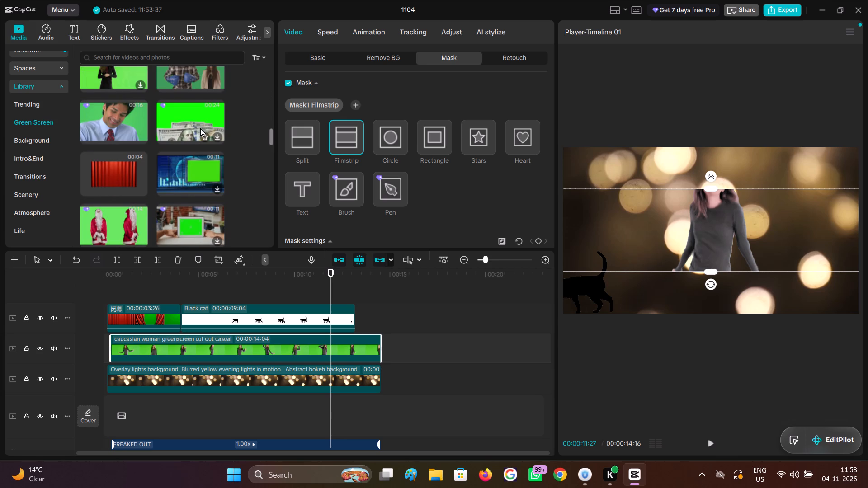
left_click(207, 122)
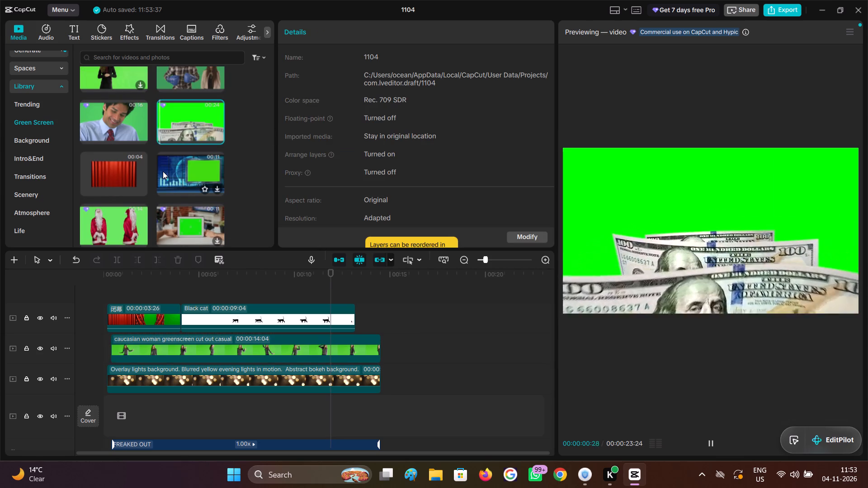
scroll(163, 171, "down", 3)
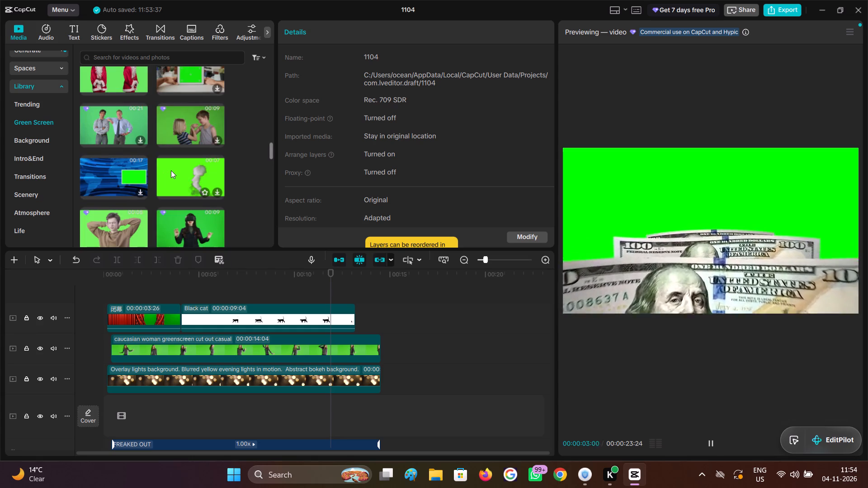
left_click(177, 170)
scroll(177, 170, "down", 1)
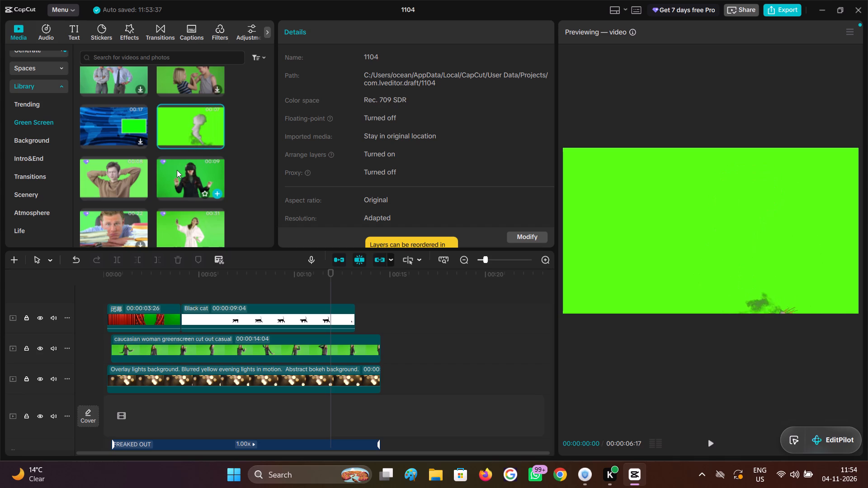
Place the Explosion smoke green screen clip on a new track above the curtains, starting near 00:00:01:20, and mute that track.
scroll(201, 216, "up", 2)
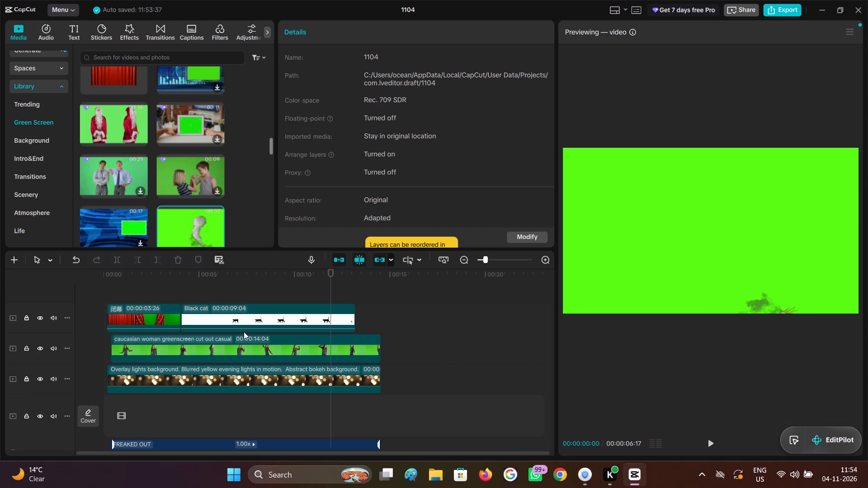
left_click_drag(210, 227, 187, 299)
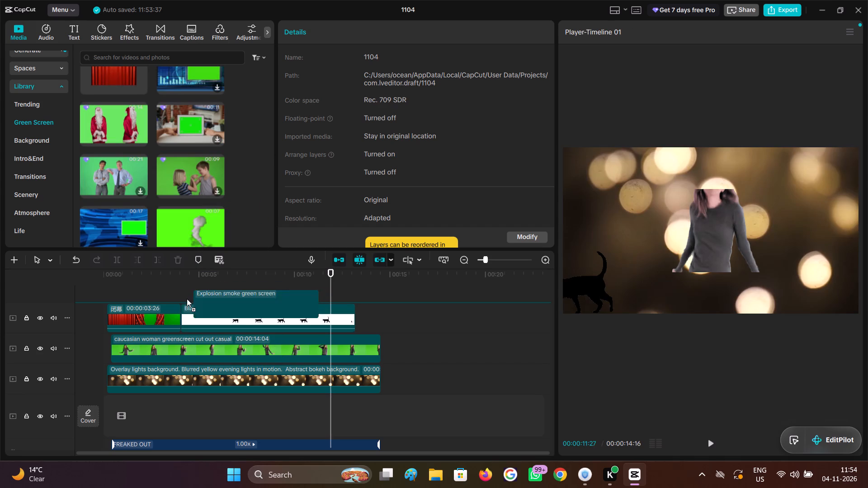
left_click_drag(187, 299, 135, 288)
double_click(142, 295)
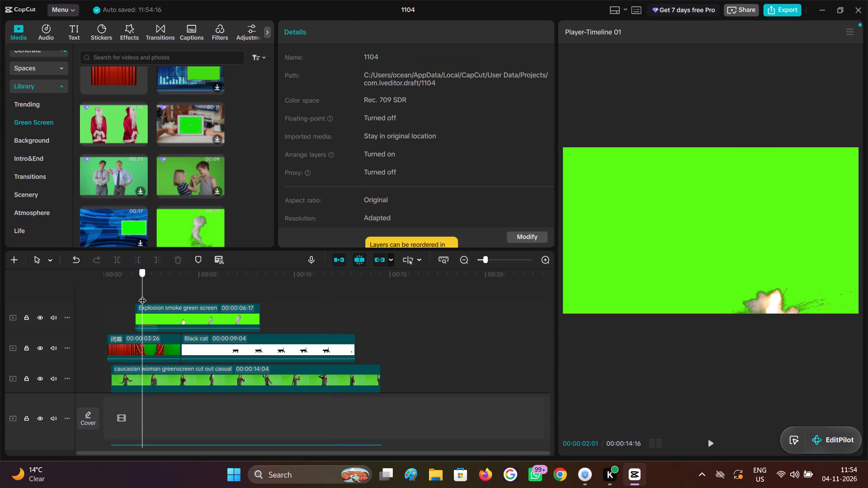
left_click(53, 318)
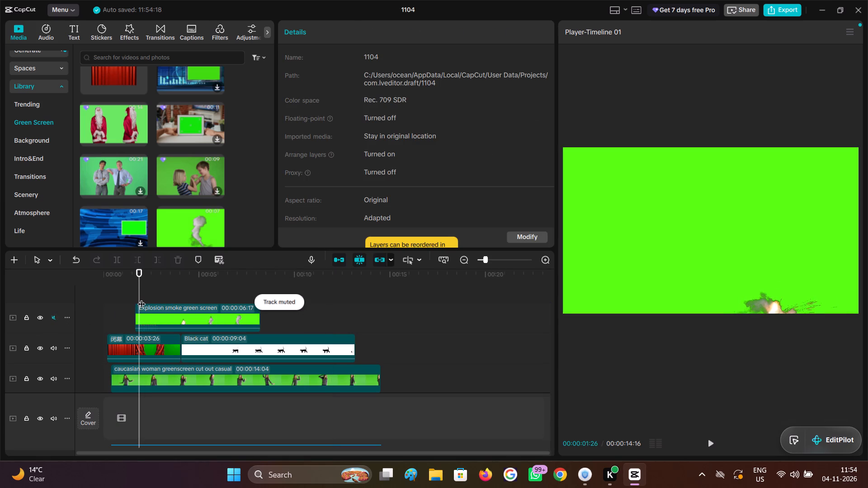
Chroma key the green out of the explosion smoke clip, with intensity 60 and clean up edge 100.
left_click(142, 297)
left_click(170, 312)
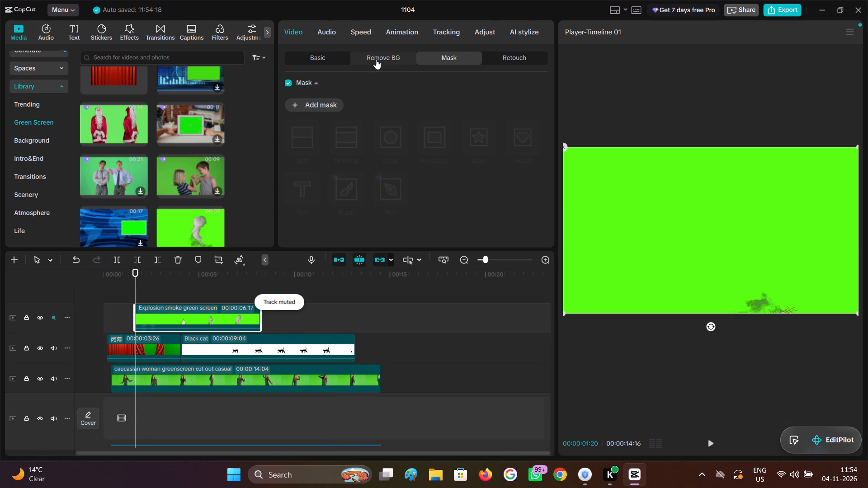
left_click(376, 59)
left_click(288, 142)
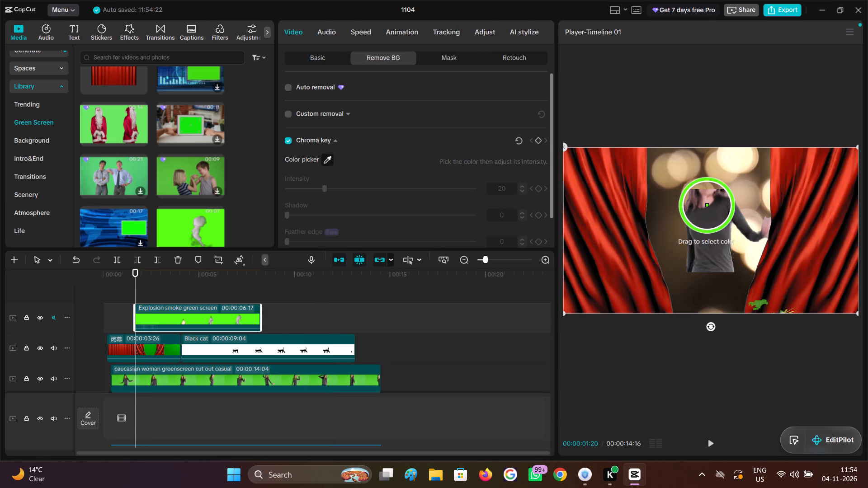
left_click(694, 207)
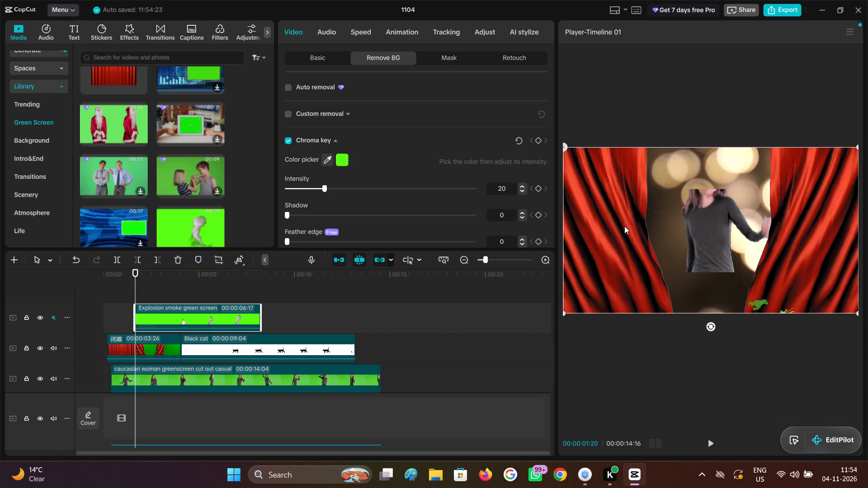
left_click(128, 281)
left_click_drag(132, 282, 190, 293)
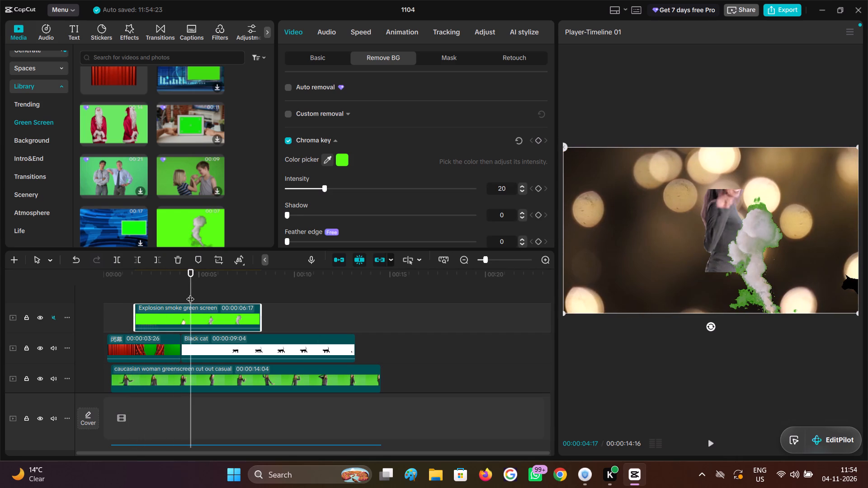
left_click(186, 317)
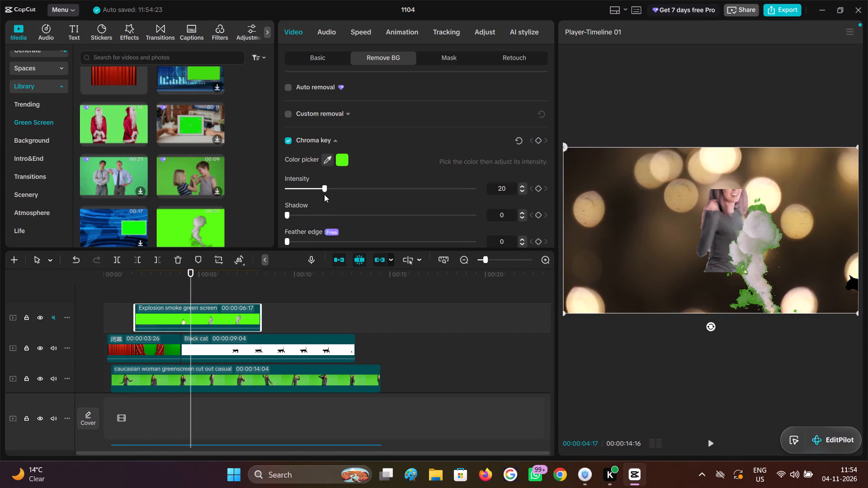
left_click_drag(327, 193, 403, 198)
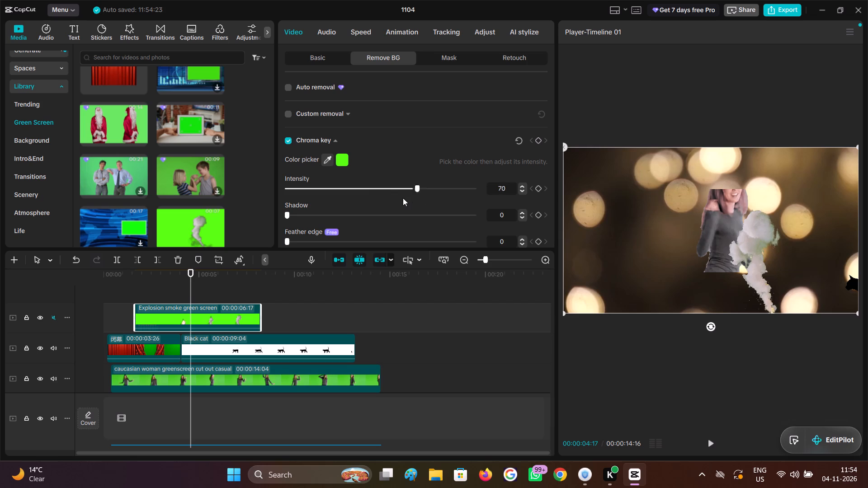
left_click_drag(403, 198, 399, 200)
scroll(340, 220, "down", 2)
left_click_drag(289, 232, 556, 221)
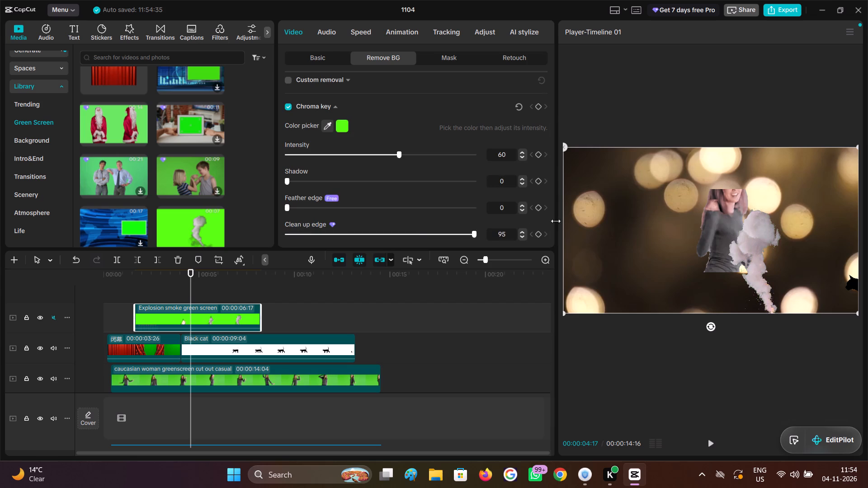
left_click_drag(556, 221, 780, 200)
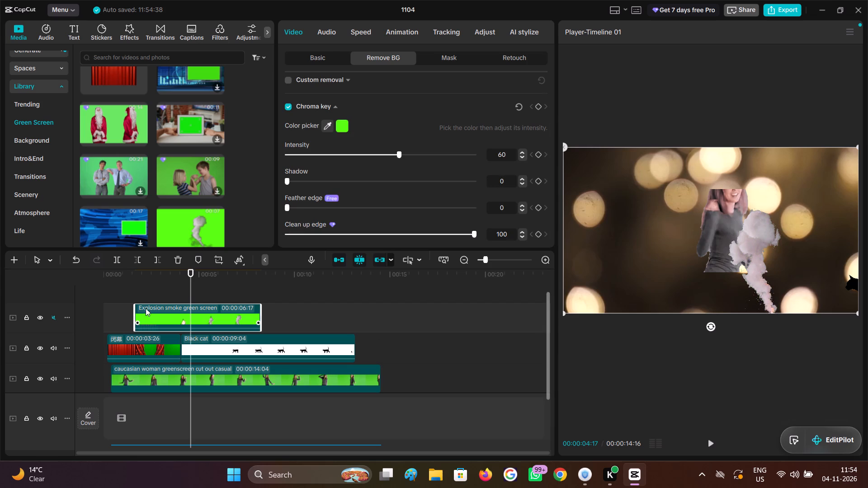
Remove the Filmstrip mask from the dancing woman's clip.
left_click(150, 295)
left_click(145, 292)
left_click_drag(141, 291, 162, 297)
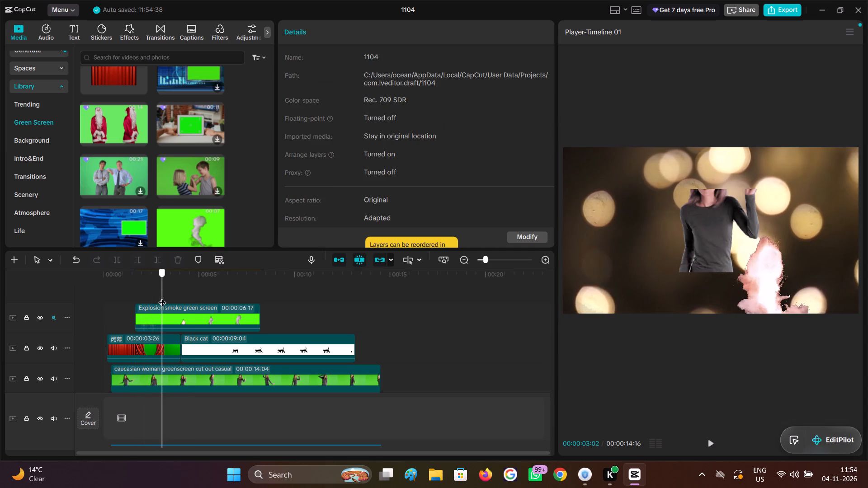
left_click_drag(162, 297, 192, 303)
left_click(251, 382)
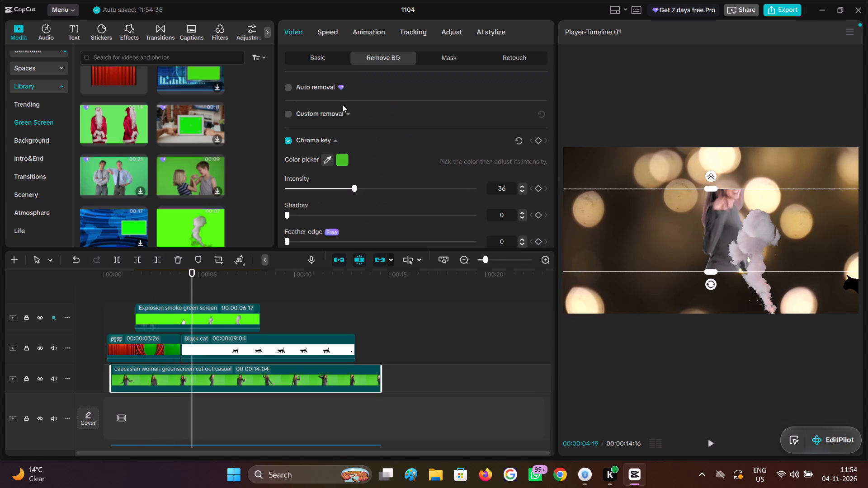
left_click(429, 56)
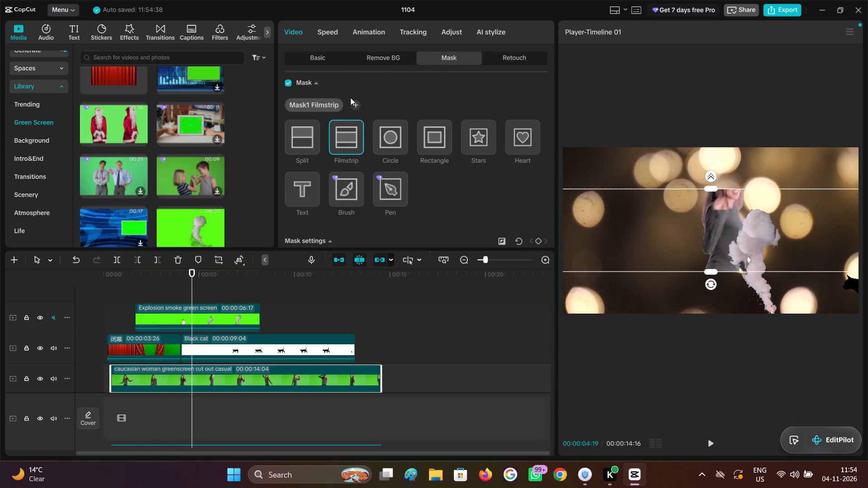
left_click(344, 101)
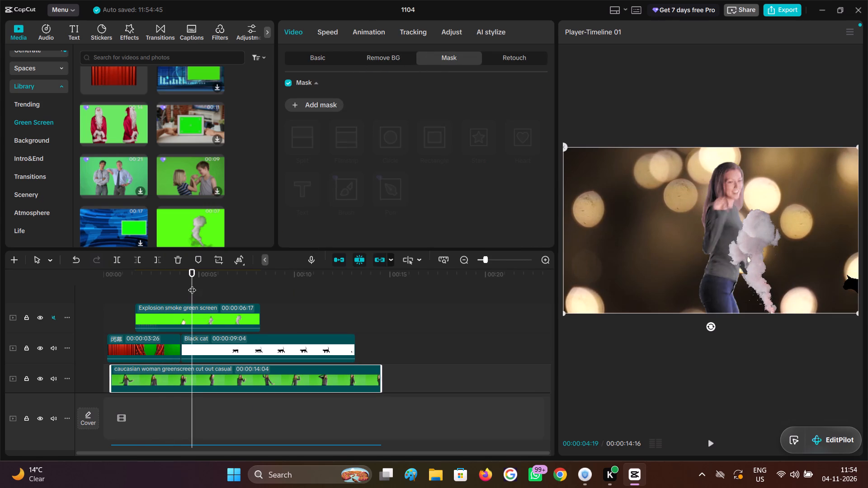
Move the explosion smoke horizontally to the right edge of the video frame, beside the dancing woman and over the cat.
left_click_drag(193, 284, 219, 291)
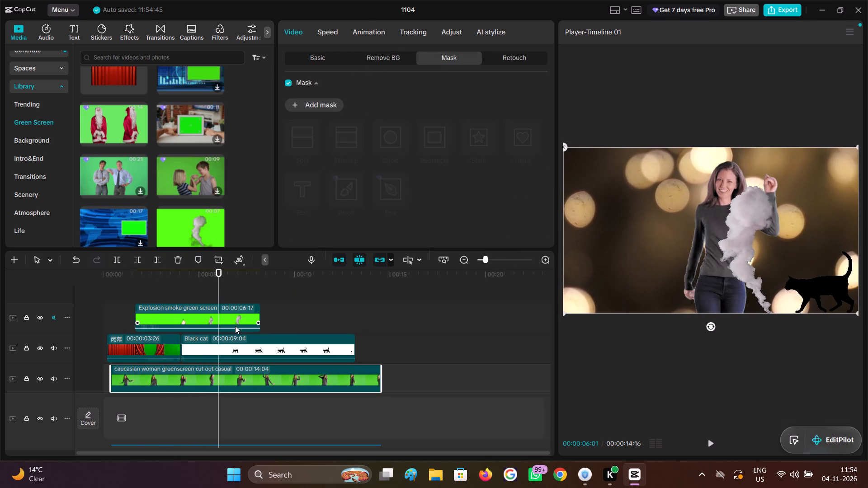
left_click(235, 326)
left_click_drag(697, 270, 776, 272)
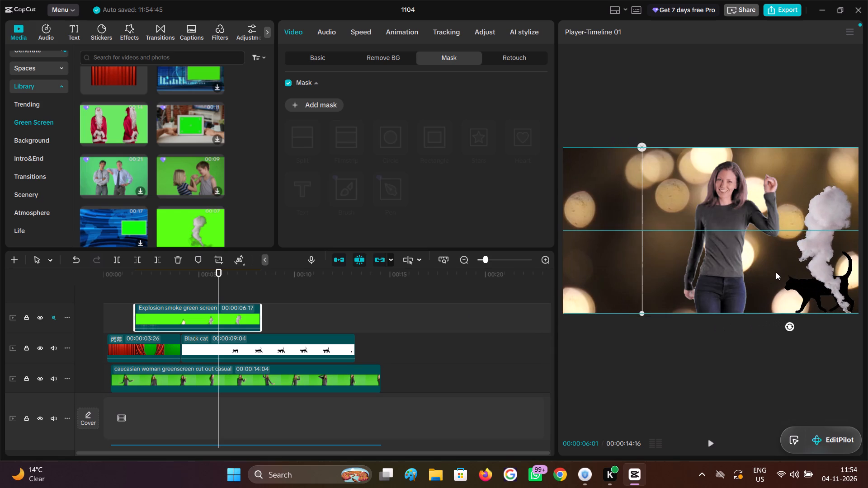
left_click_drag(776, 272, 781, 273)
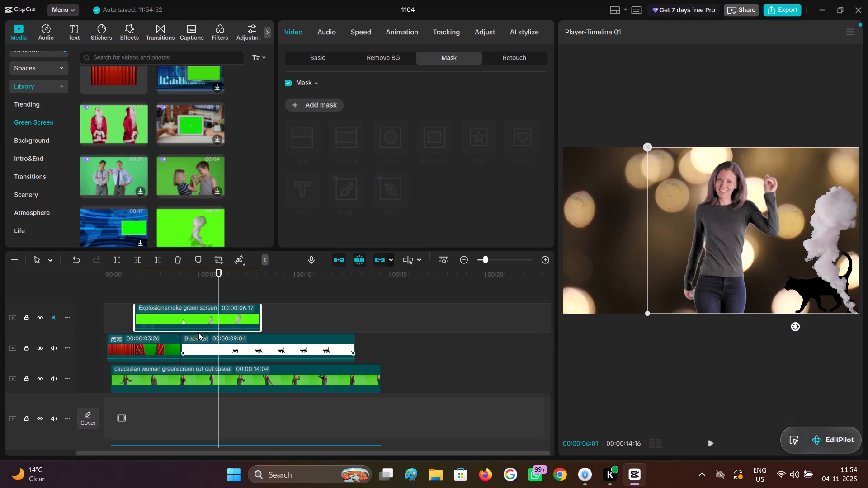
Duplicate the Explosion smoke green screen clip onto a new track above it, aligning the copy's start with the original.
right_click(196, 325)
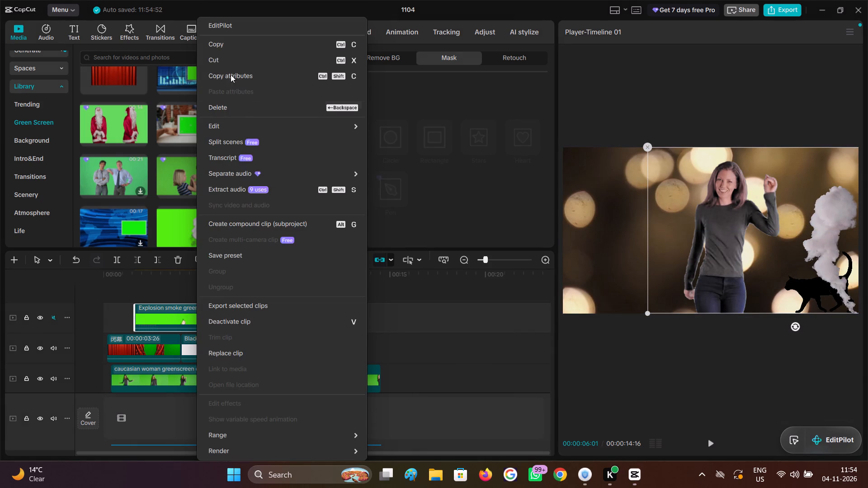
left_click(231, 51)
right_click(157, 294)
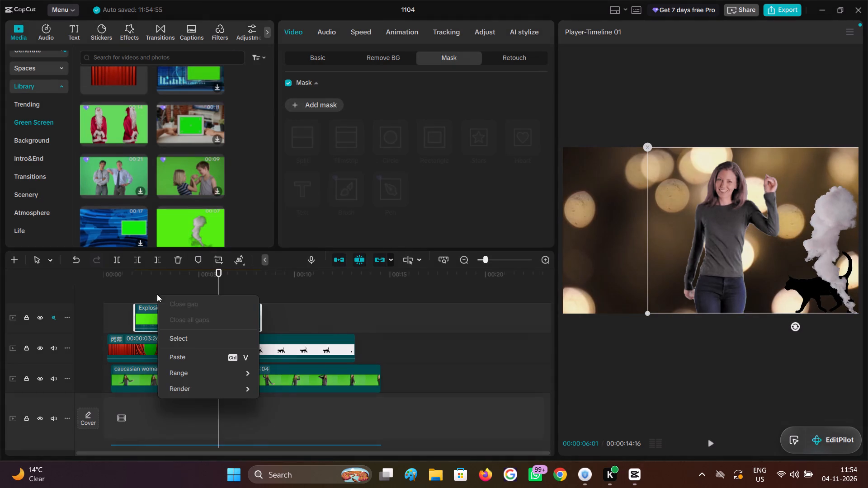
left_click(193, 357)
left_click_drag(264, 315, 196, 319)
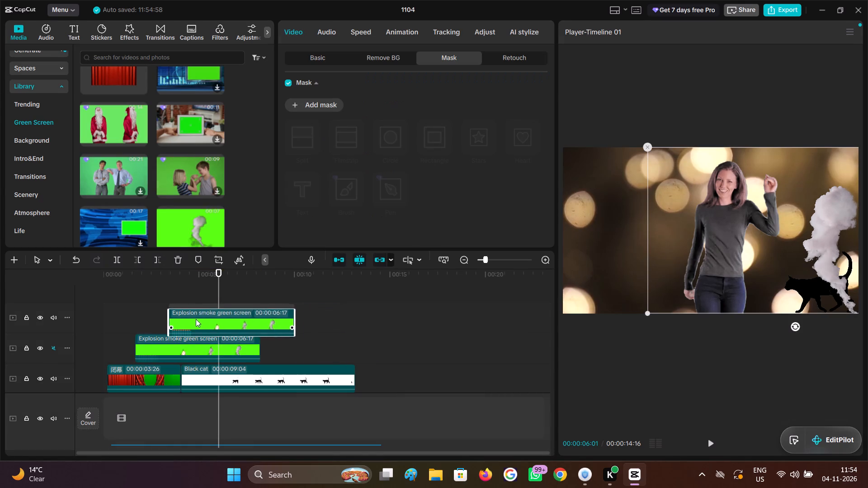
left_click_drag(196, 319, 179, 316)
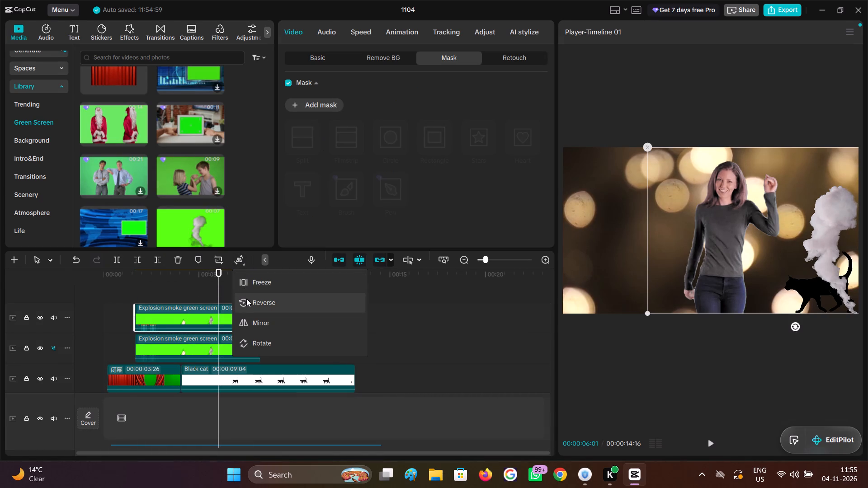
Mirror the duplicated smoke clip and move it to the left edge of the video frame, opposite the original smoke.
left_click(253, 317)
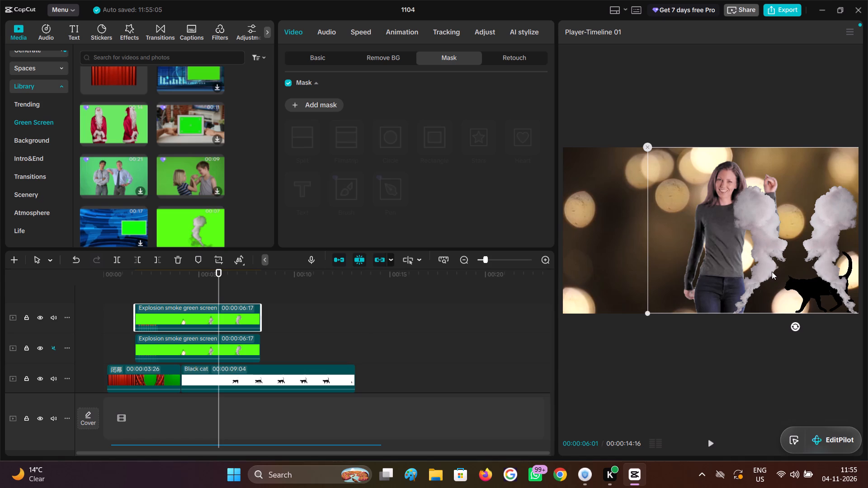
left_click_drag(772, 272, 598, 272)
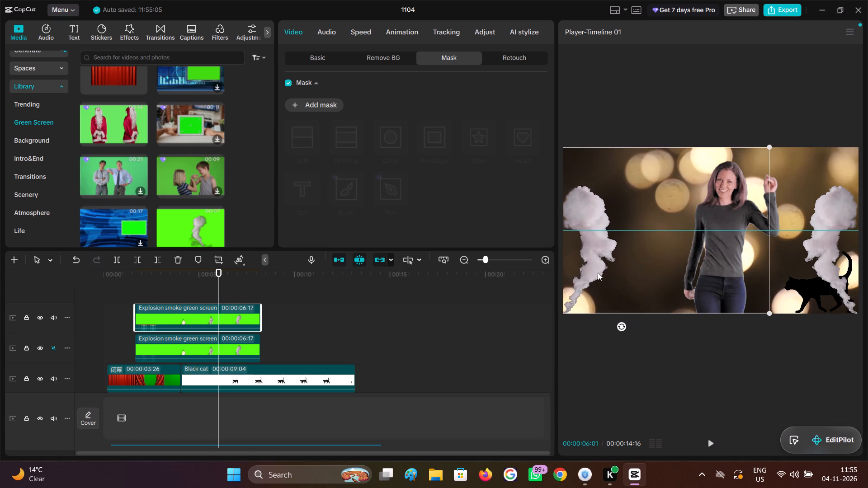
left_click_drag(598, 272, 603, 273)
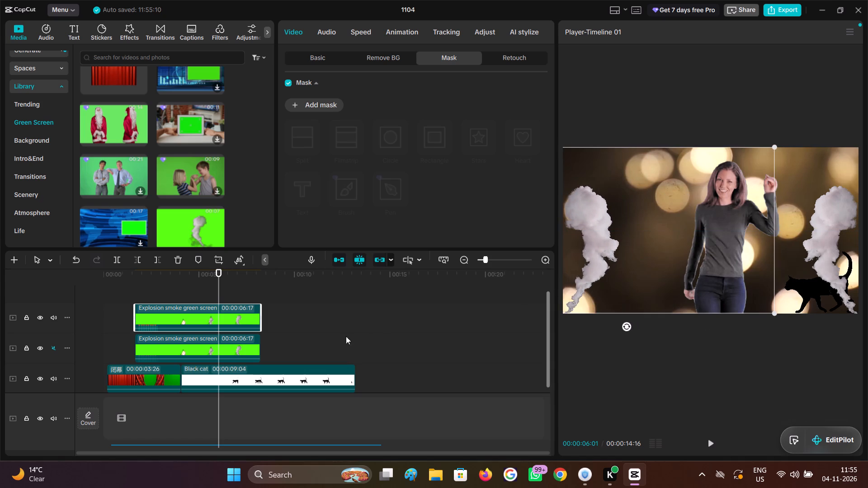
Play back the paired smoke plumes from about 00:00:00:26 and mute the duplicated smoke clip's track.
left_click(120, 298)
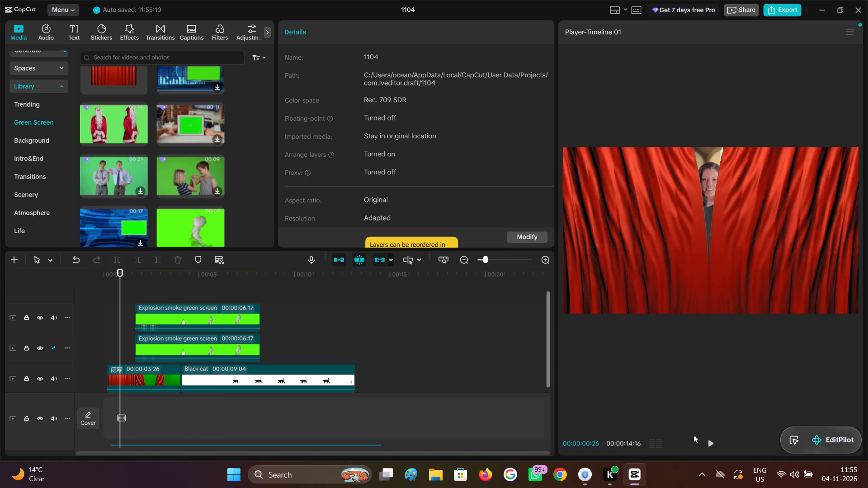
left_click(709, 443)
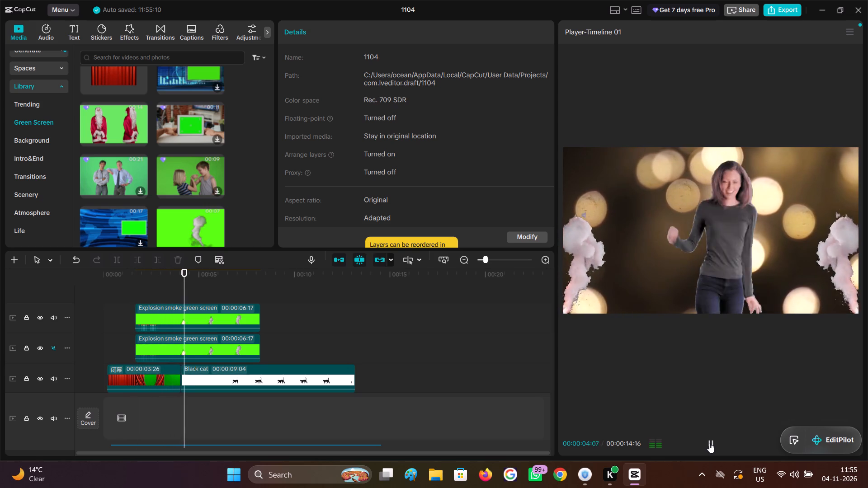
left_click(709, 443)
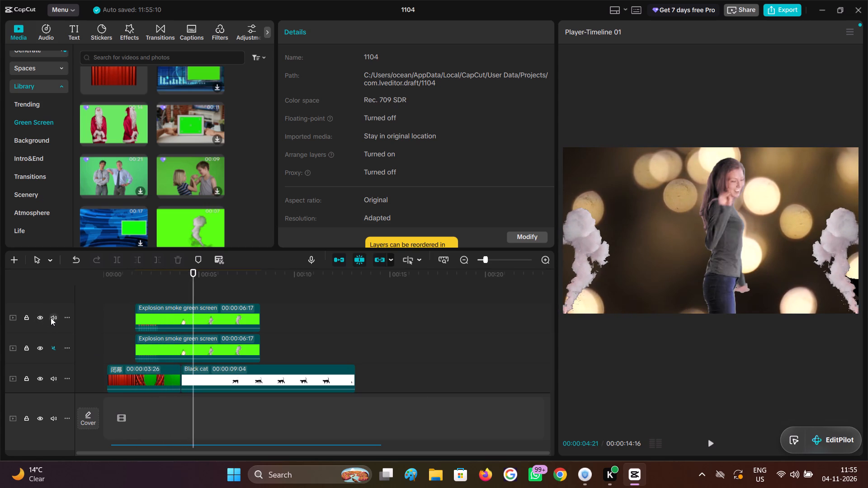
left_click(56, 316)
Enlarge the mirrored smoke clip to about 134% and reposition it to about X -932, Y 246 along the frame's left edge.
left_click(159, 319)
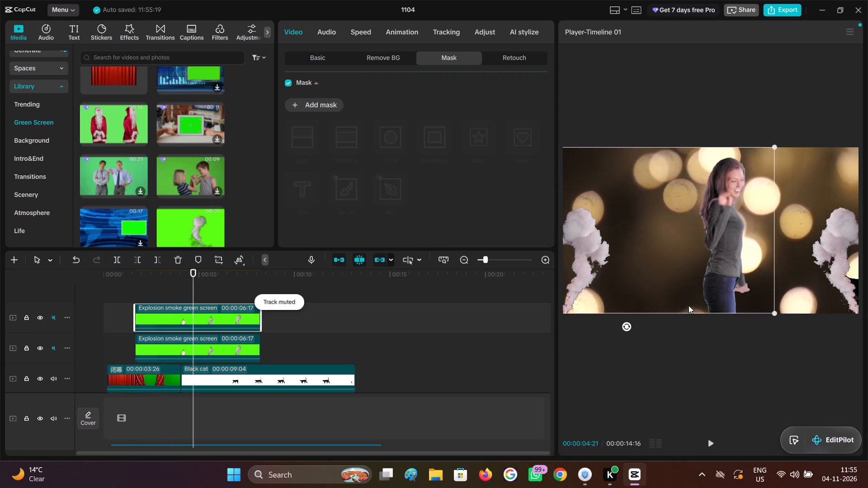
left_click_drag(774, 149, 831, 82)
left_click_drag(541, 282, 591, 249)
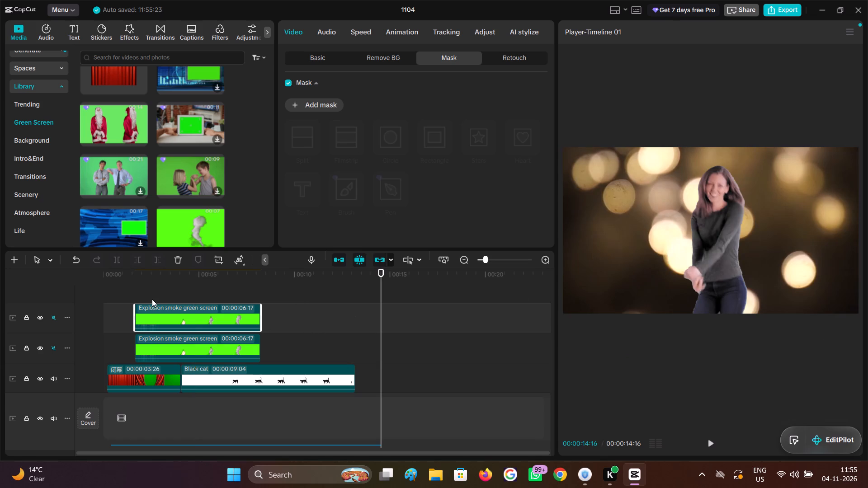
left_click(152, 299)
double_click(142, 288)
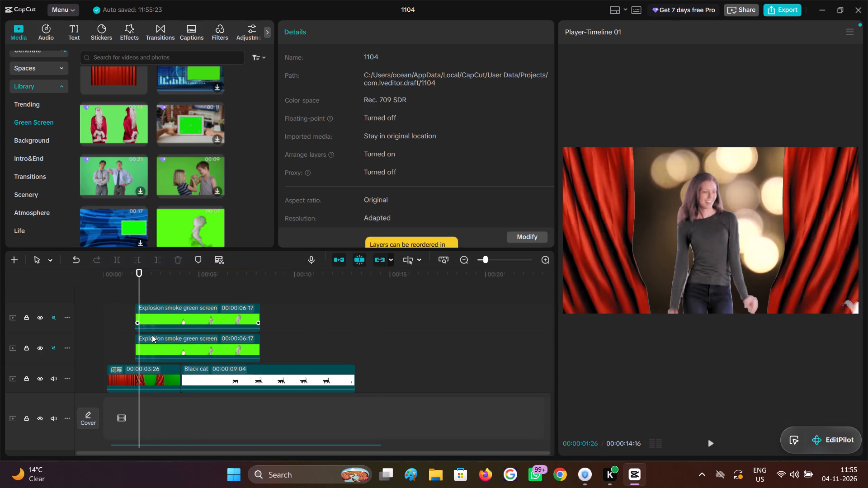
left_click(167, 338)
left_click(166, 326)
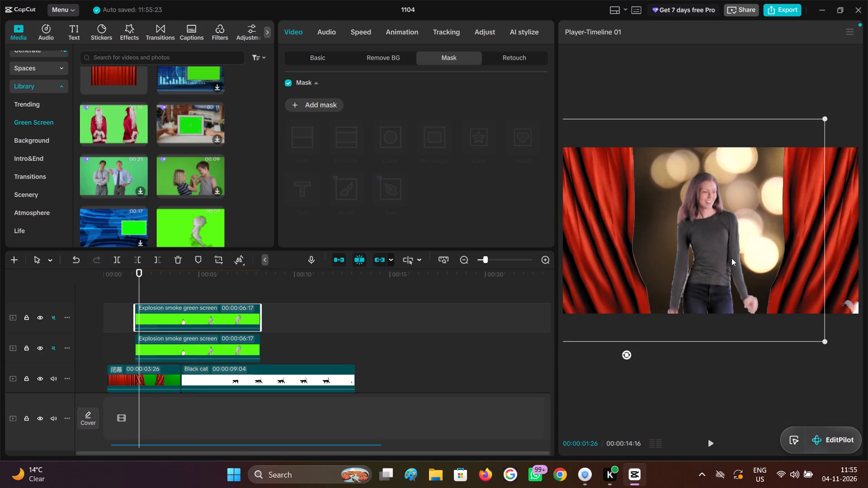
left_click_drag(633, 266, 677, 266)
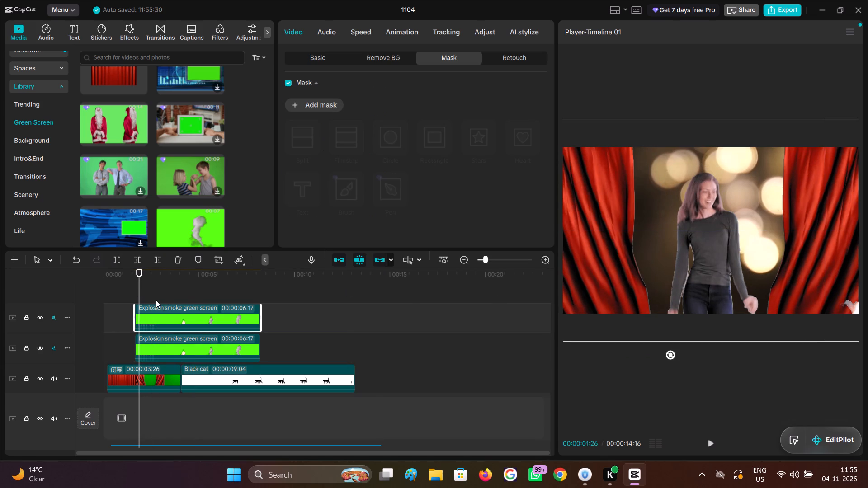
left_click_drag(140, 287, 232, 287)
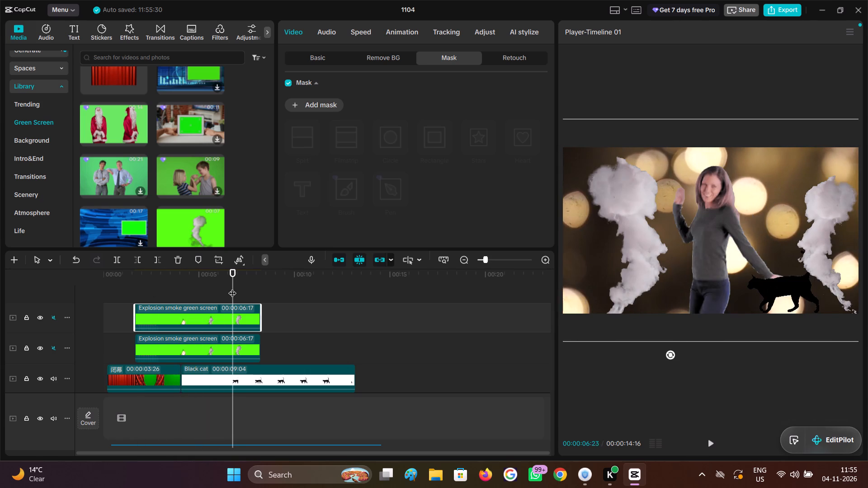
left_click_drag(752, 267, 727, 248)
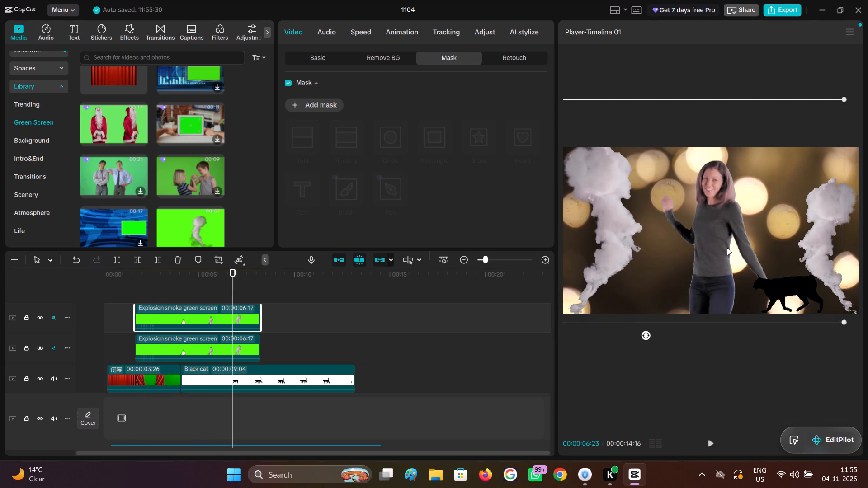
left_click_drag(727, 248, 720, 248)
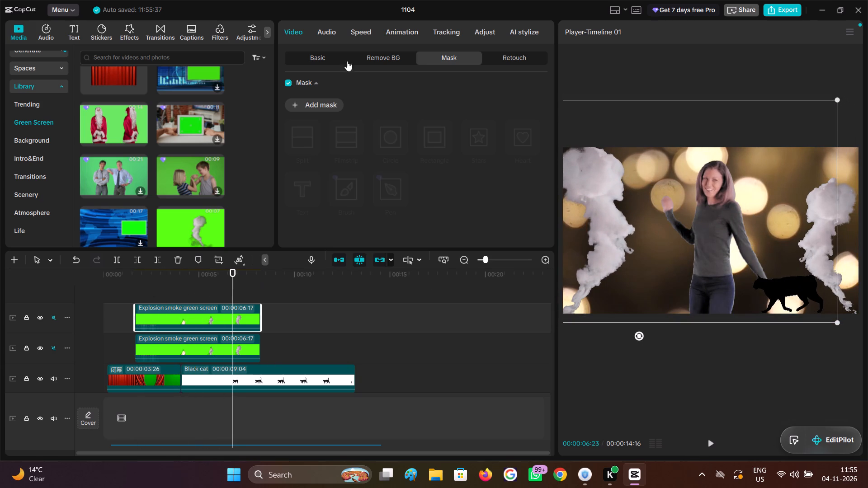
Set the original smoke clip's scale to 134% and reposition it to about X 976, Y 293 to match the mirrored plume.
left_click(311, 59)
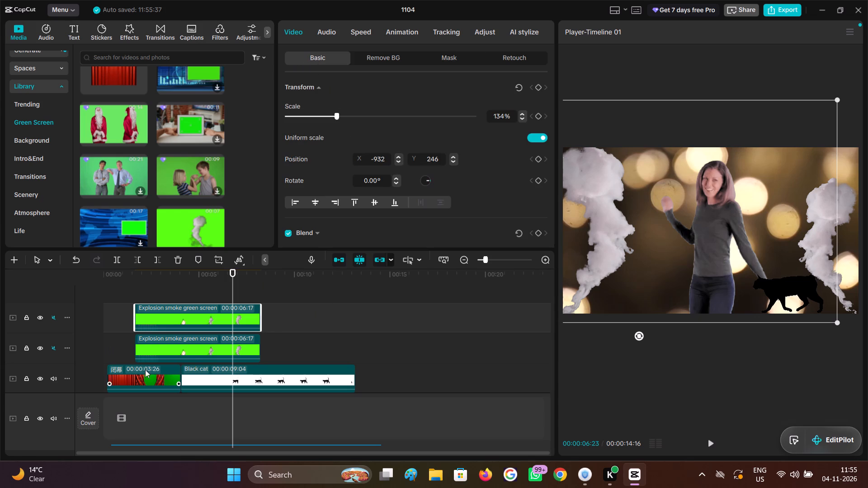
left_click(196, 344)
left_click(335, 116)
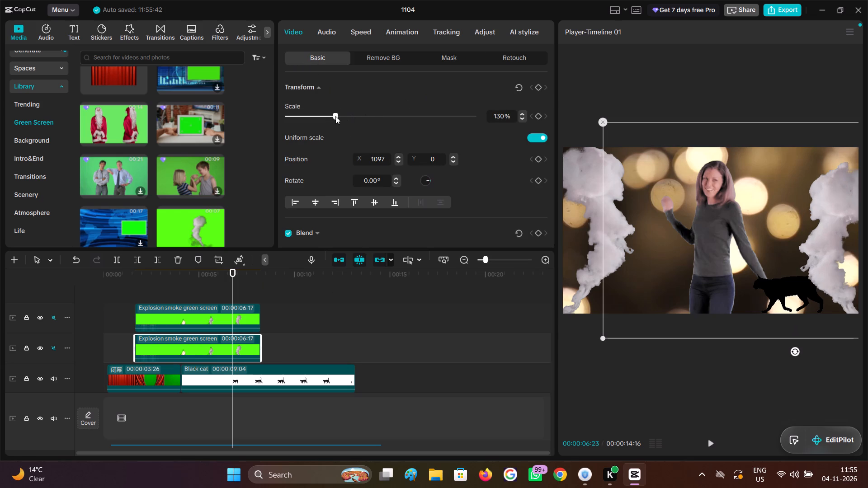
left_click(342, 116)
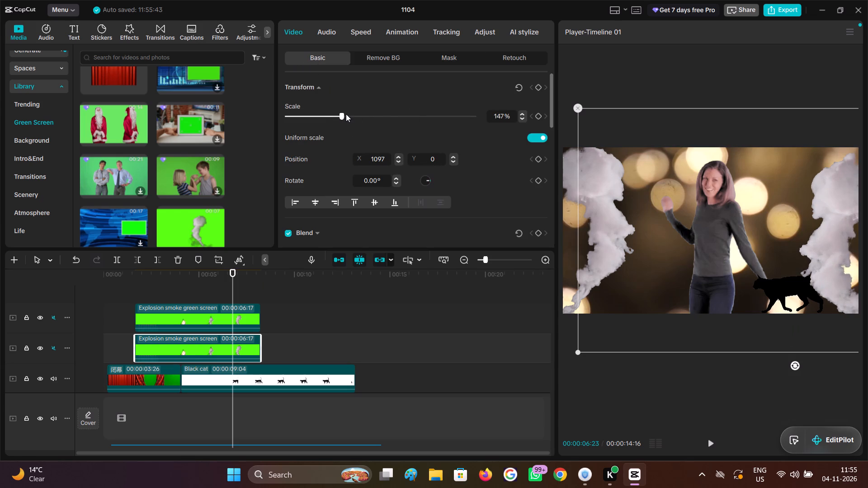
left_click(336, 114)
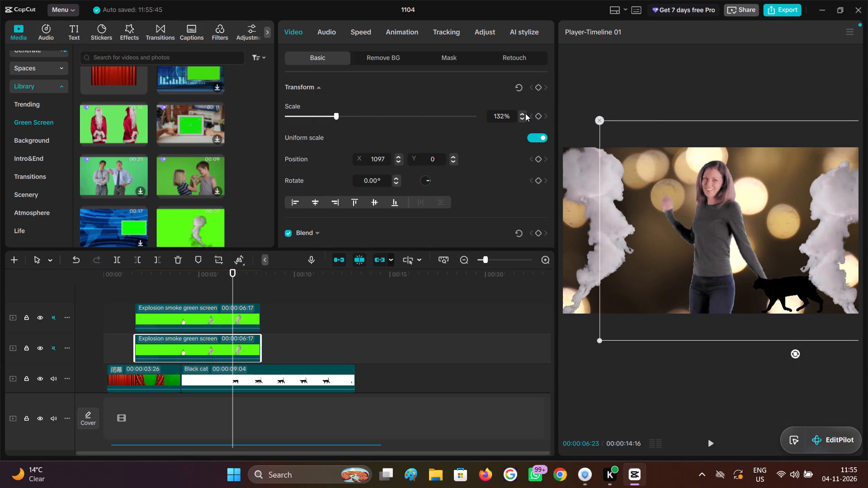
double_click(524, 114)
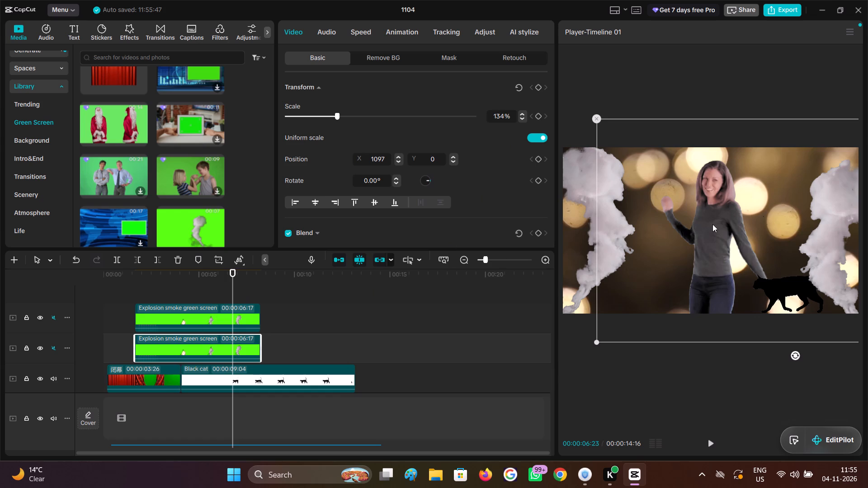
left_click_drag(794, 262, 785, 233)
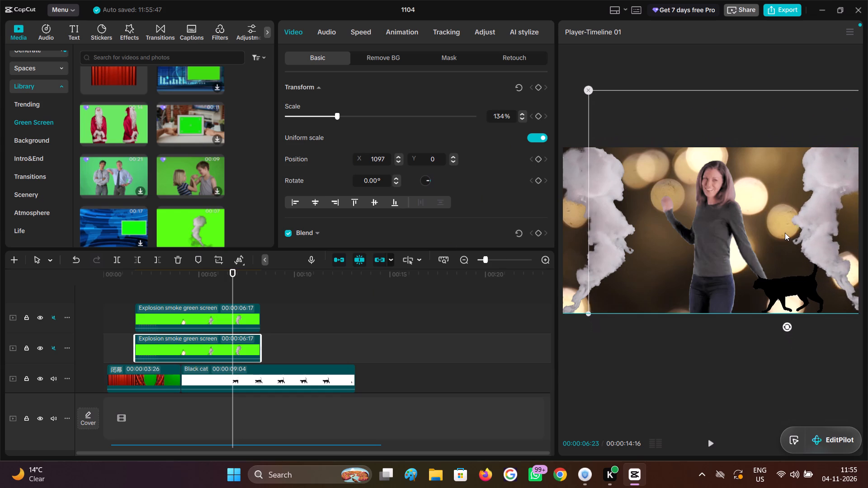
left_click_drag(785, 233, 783, 238)
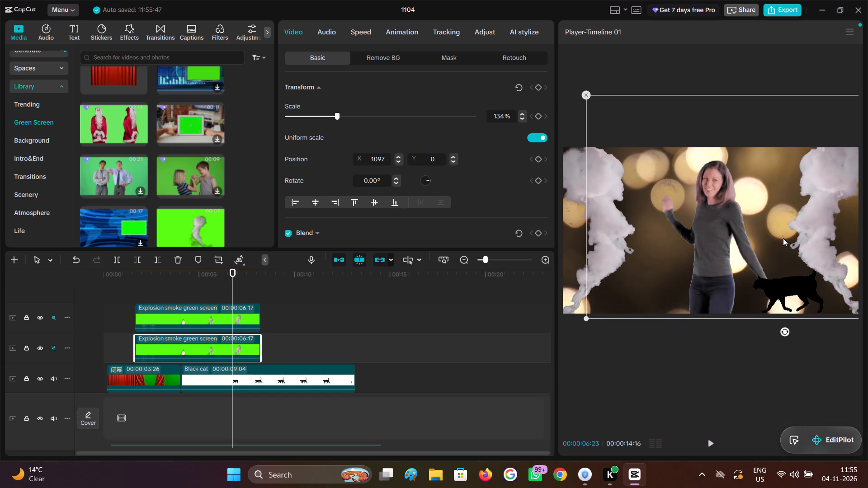
left_click_drag(783, 238, 784, 239)
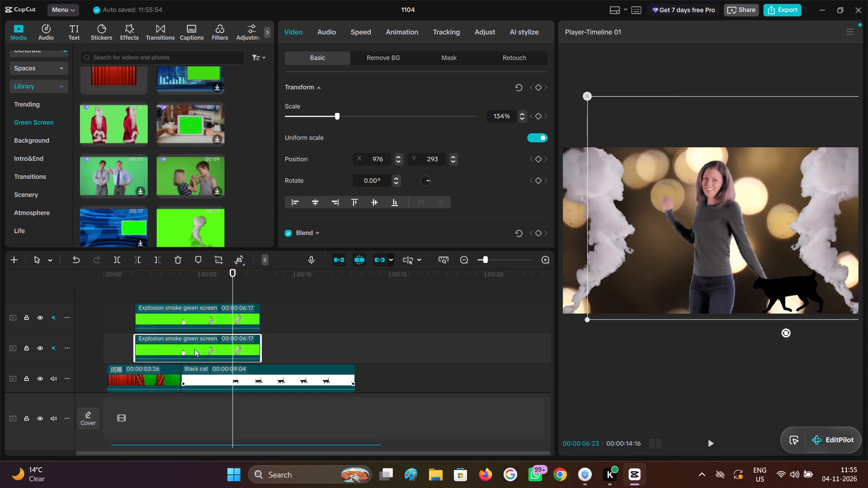
Play back the matched smoke plumes from about 00:00:01:01 to check them against the opening curtains and walking cat.
left_click(141, 299)
left_click_drag(141, 299, 123, 295)
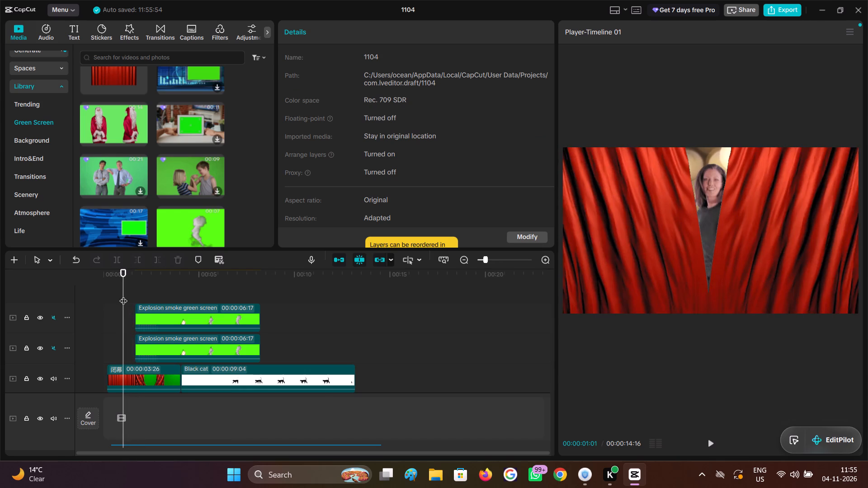
left_click(711, 446)
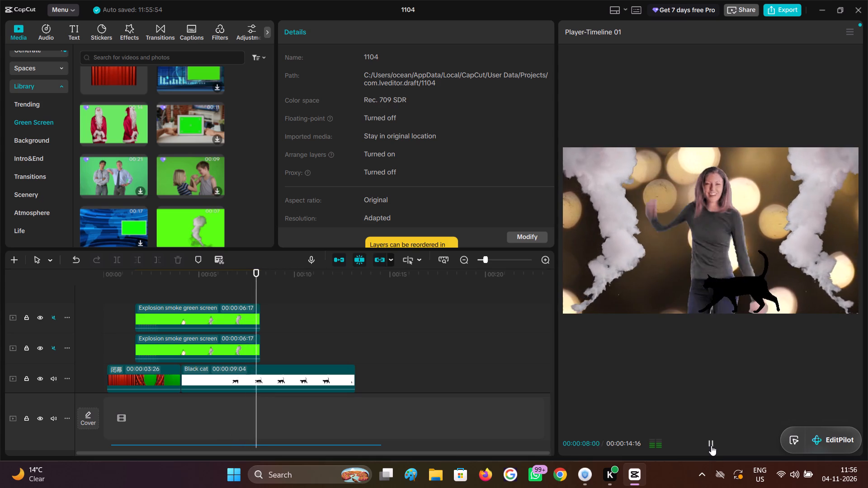
left_click(711, 446)
Try the Smoke exit animation on the mirrored smoke clip and replace it with Fade Out.
left_click(236, 283)
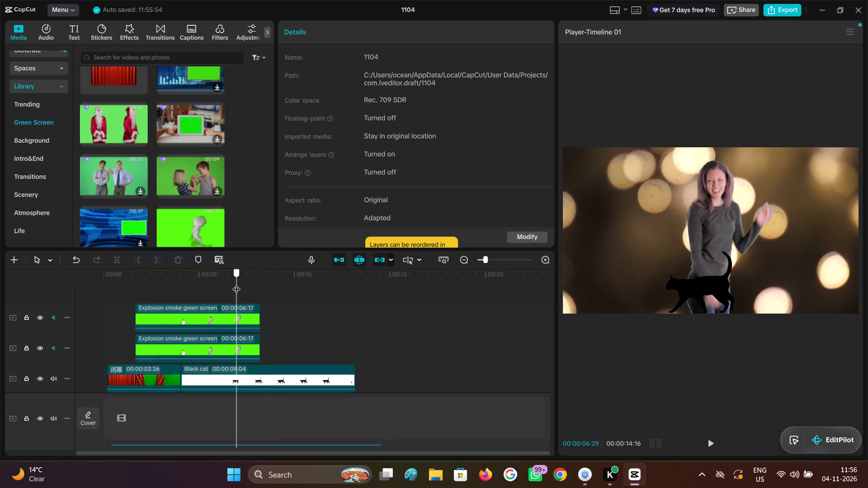
left_click_drag(236, 283, 251, 285)
left_click(236, 324)
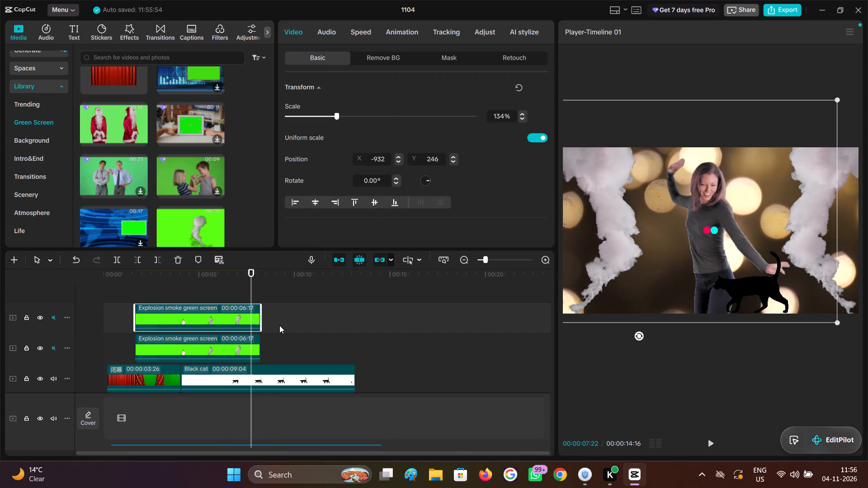
left_click(417, 37)
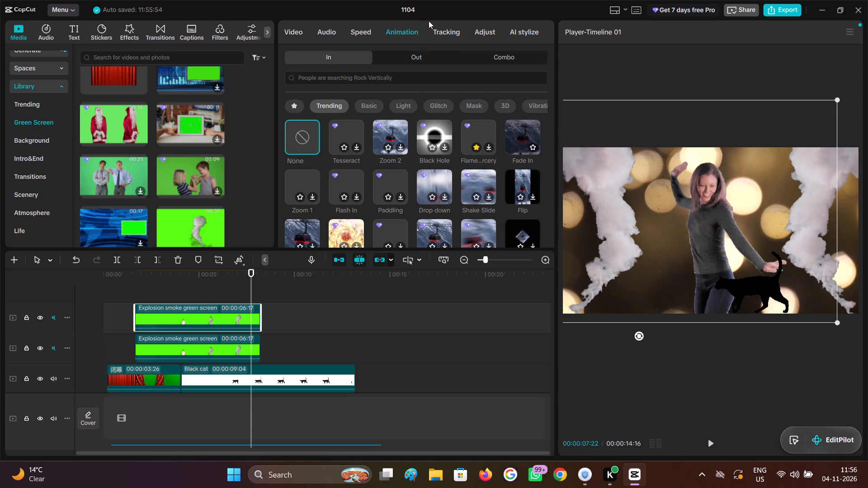
left_click(410, 66)
left_click(418, 61)
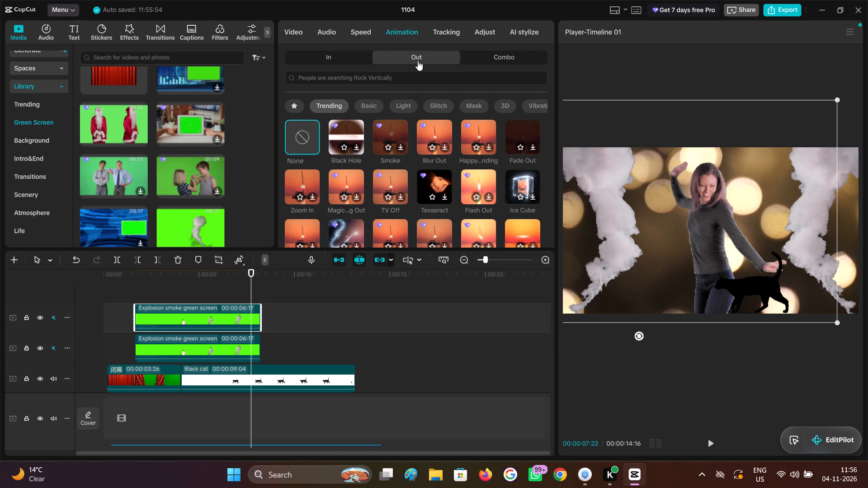
left_click(387, 133)
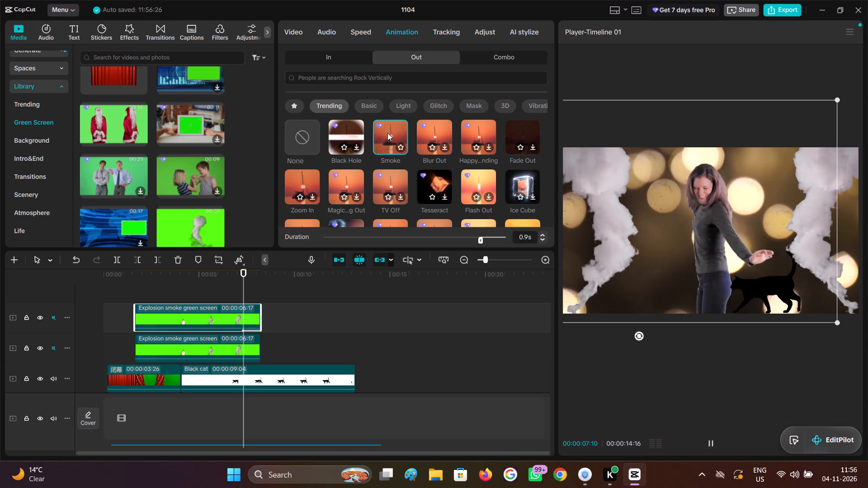
left_click(533, 134)
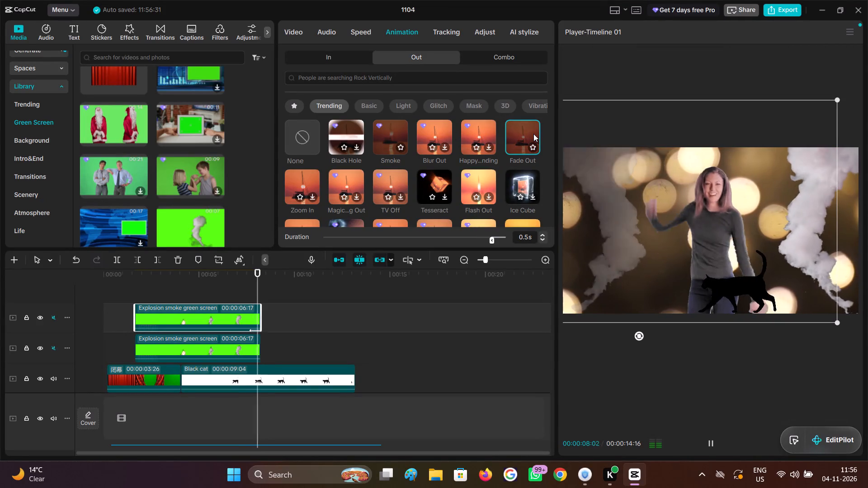
Apply the Fade Out exit animation to the original smoke clip as well.
left_click(224, 341)
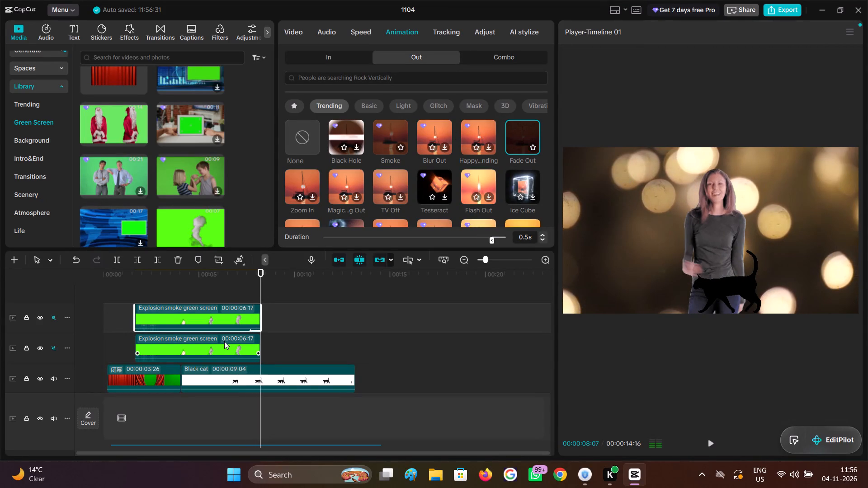
left_click(524, 122)
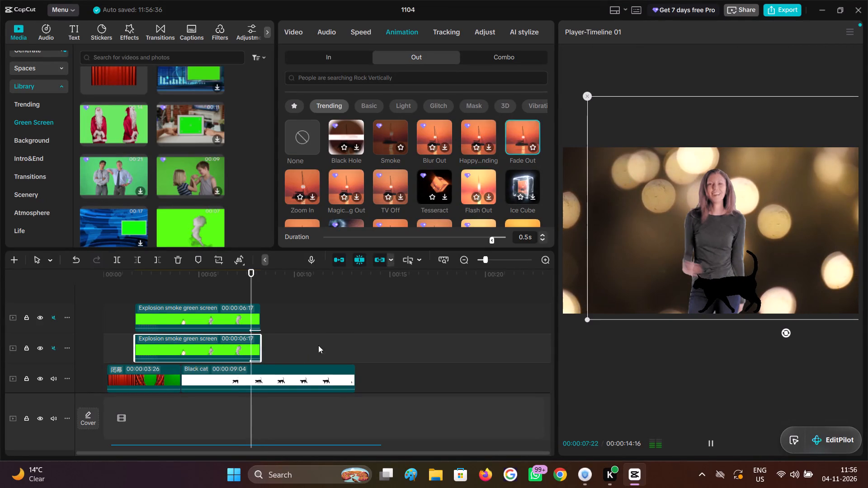
Play back the smoke fade-out from about 00:00:06:10 and scrub through both smoke clips to examine how the plumes appear and end.
left_click(224, 286)
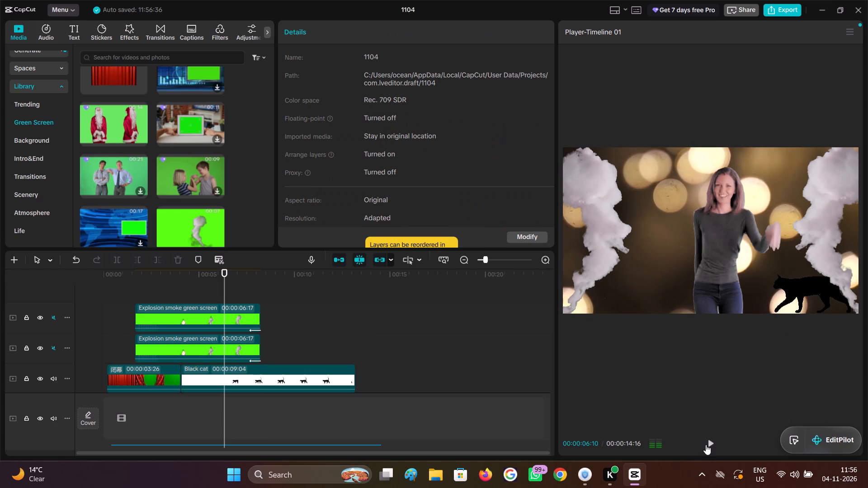
left_click(707, 443)
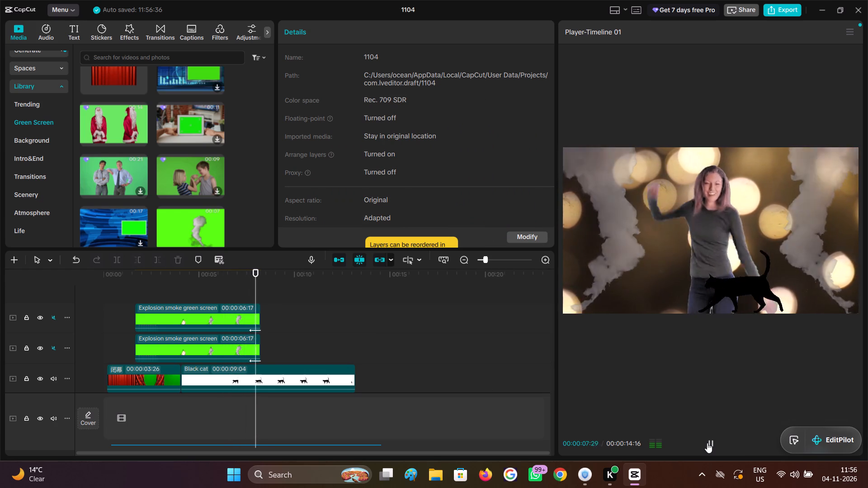
left_click(707, 443)
left_click(153, 294)
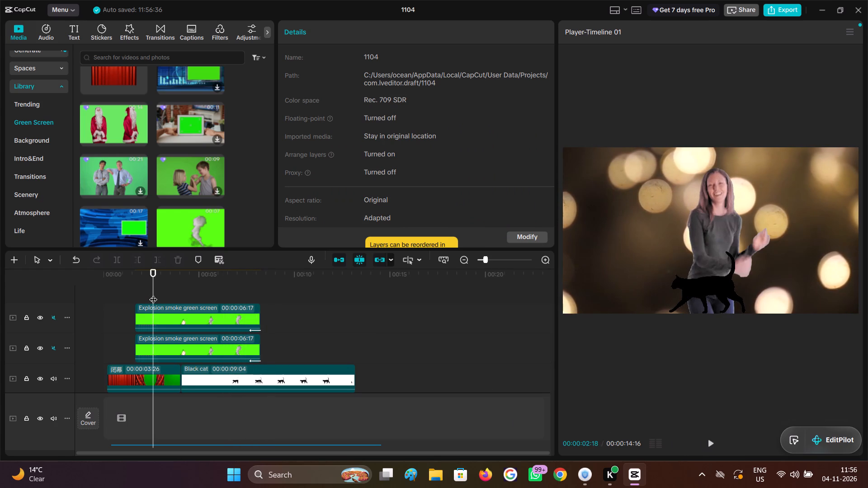
left_click_drag(153, 294, 144, 310)
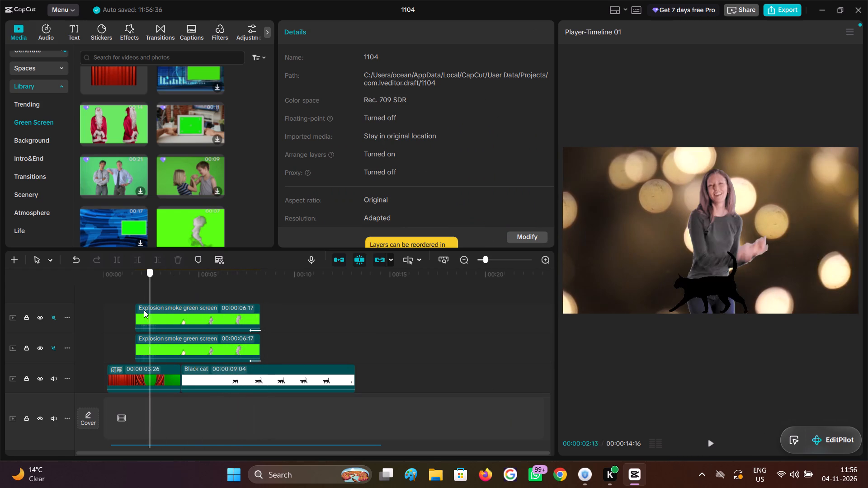
left_click_drag(144, 310, 193, 319)
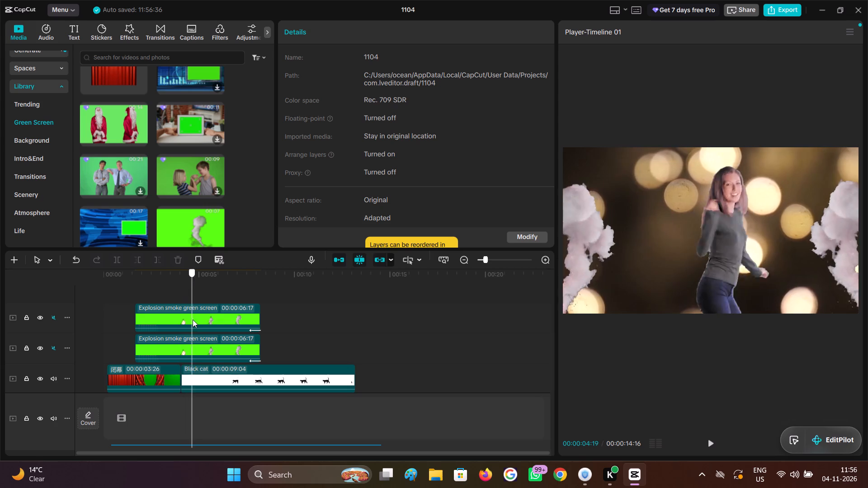
left_click_drag(193, 319, 274, 341)
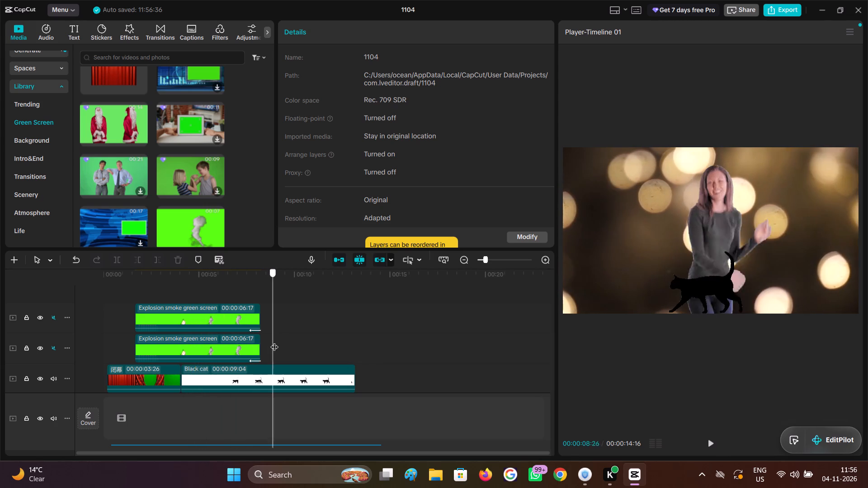
left_click_drag(274, 341, 181, 328)
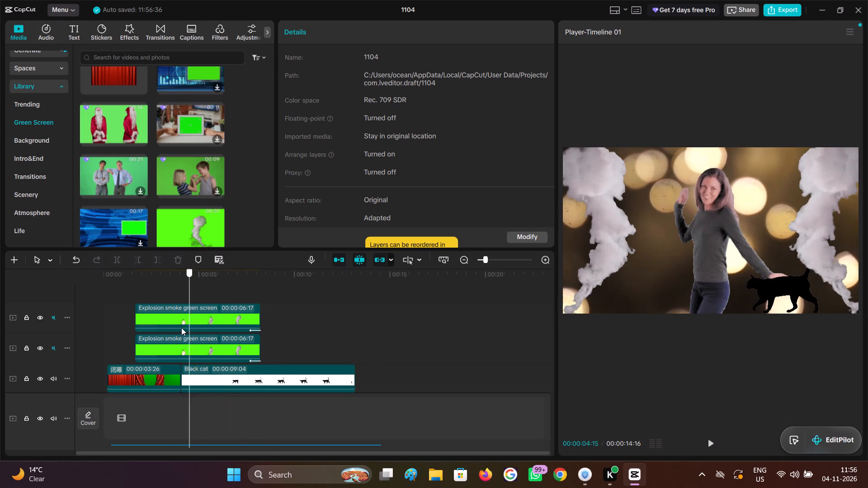
left_click_drag(181, 328, 175, 328)
left_click(175, 328)
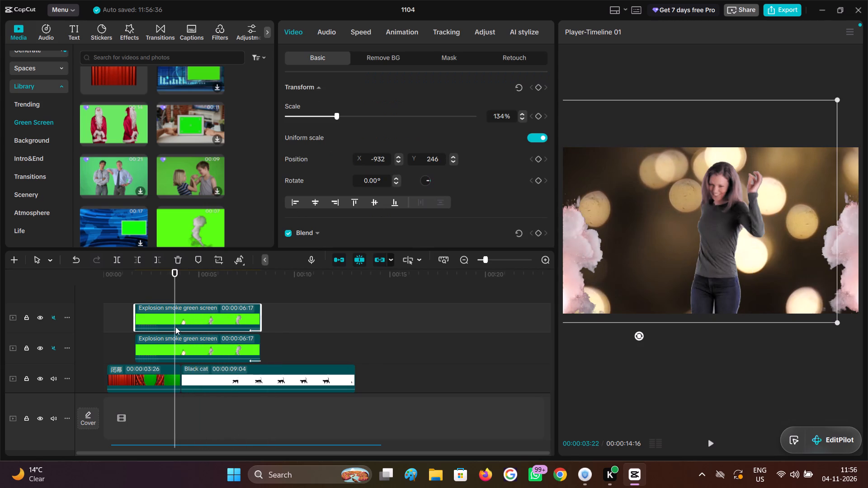
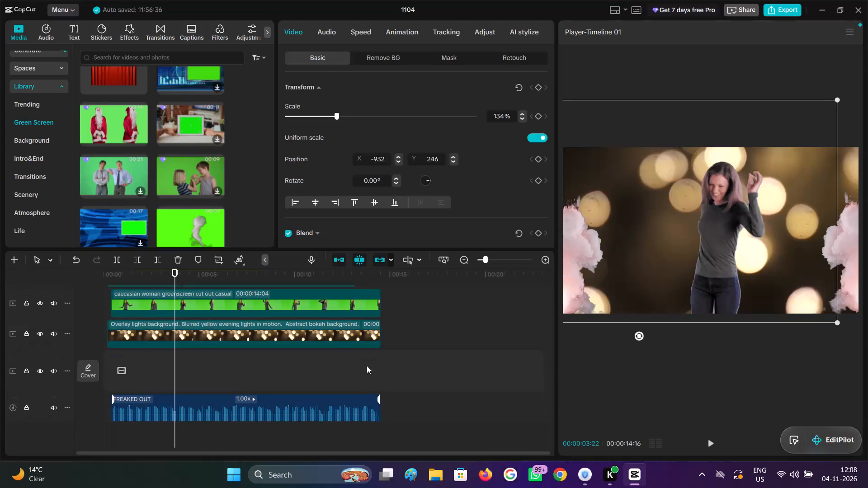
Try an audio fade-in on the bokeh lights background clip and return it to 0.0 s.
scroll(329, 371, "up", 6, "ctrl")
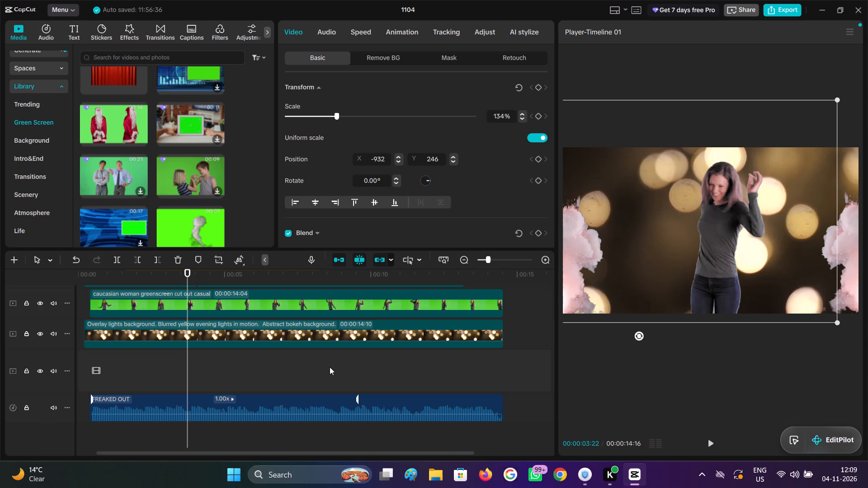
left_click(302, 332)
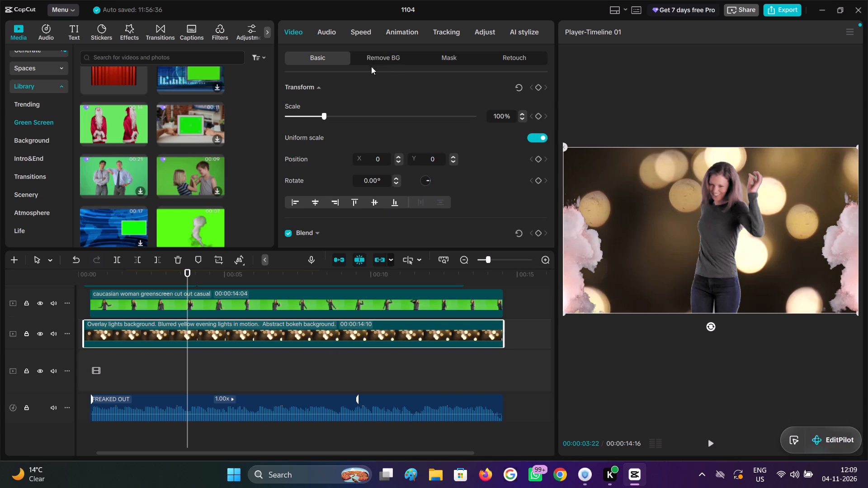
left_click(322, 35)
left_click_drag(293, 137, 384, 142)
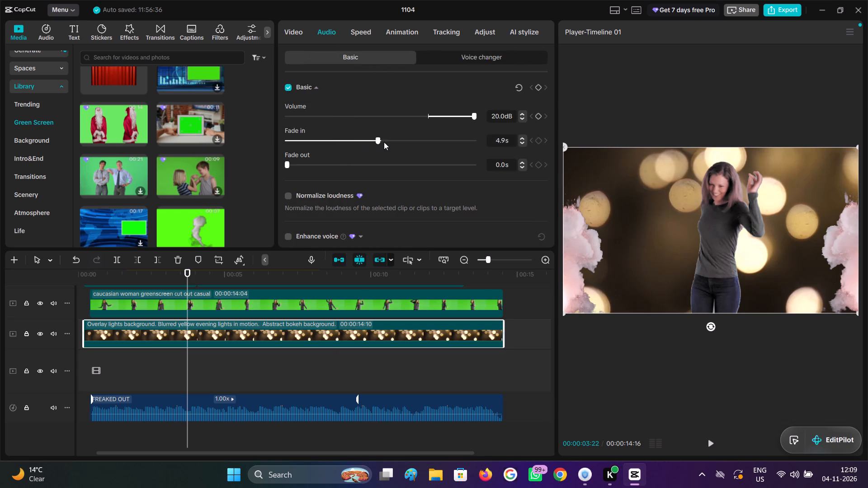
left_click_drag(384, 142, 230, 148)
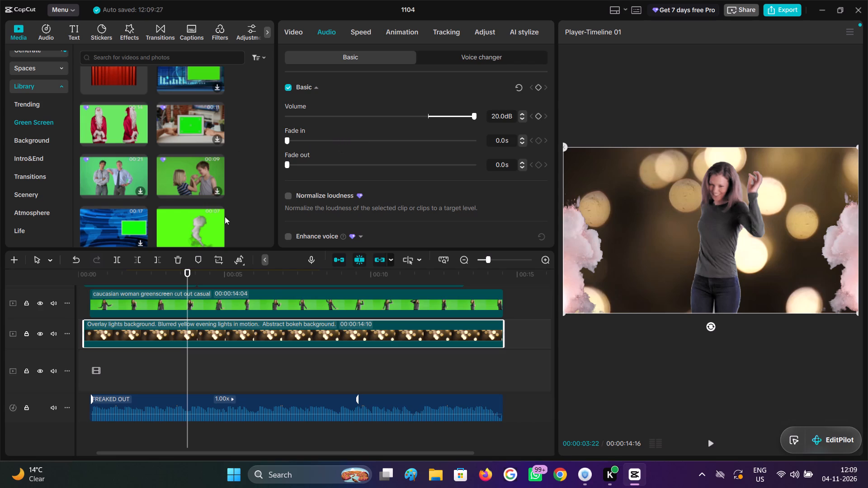
Give the FREAKED OUT music clip a 5.0 s fade-out, keeping its fade-in at 0.0 s.
left_click(301, 409)
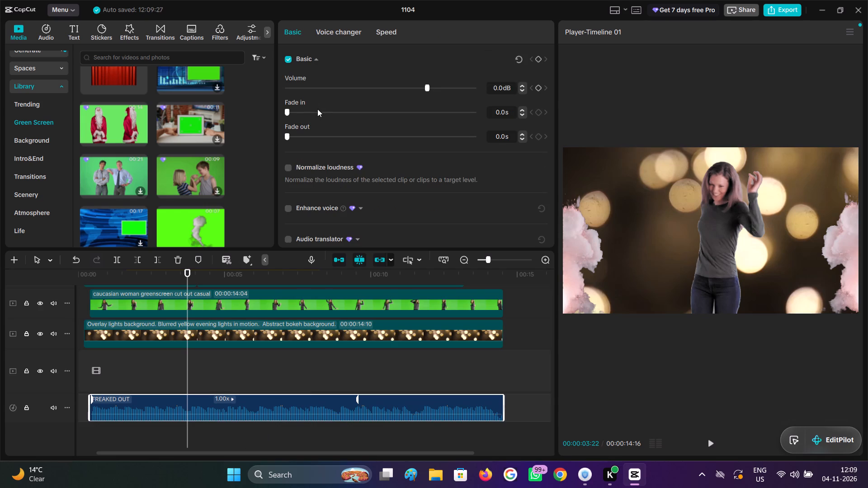
left_click(325, 113)
left_click_drag(325, 113, 235, 118)
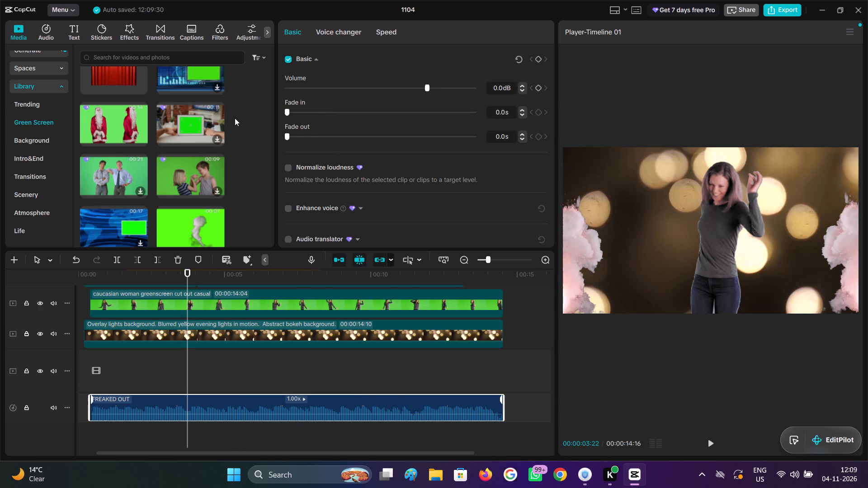
left_click_drag(235, 118, 235, 118)
left_click_drag(307, 132, 382, 135)
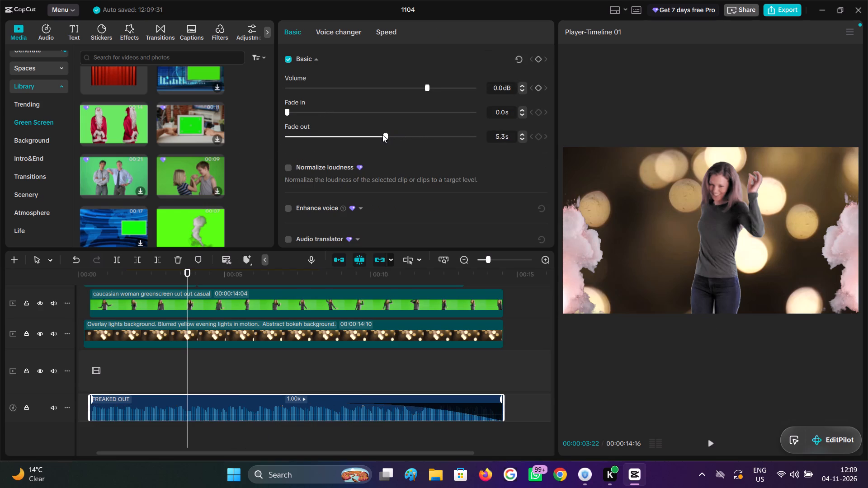
left_click_drag(382, 135, 381, 135)
Play back the opening from 00:00:00:00 with the music, and mute the FREAKED OUT audio track.
left_click(150, 368)
left_click_drag(150, 368, 58, 370)
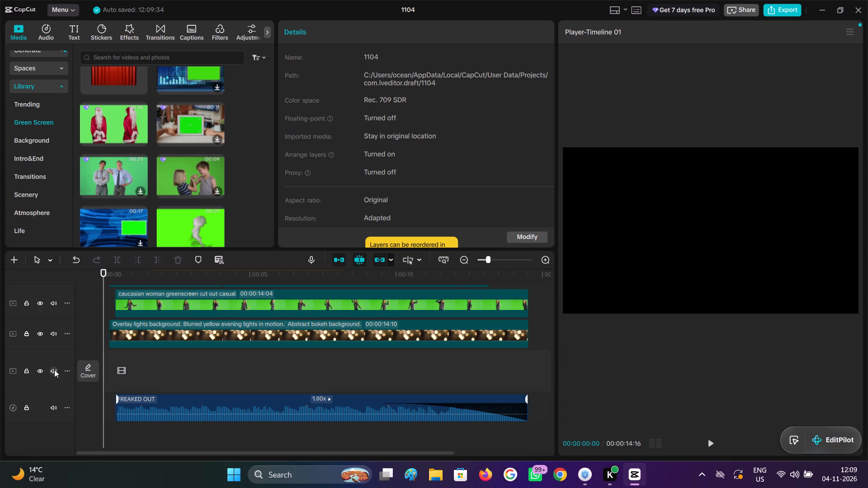
key("space")
scroll(219, 354, "up", 1)
key("space")
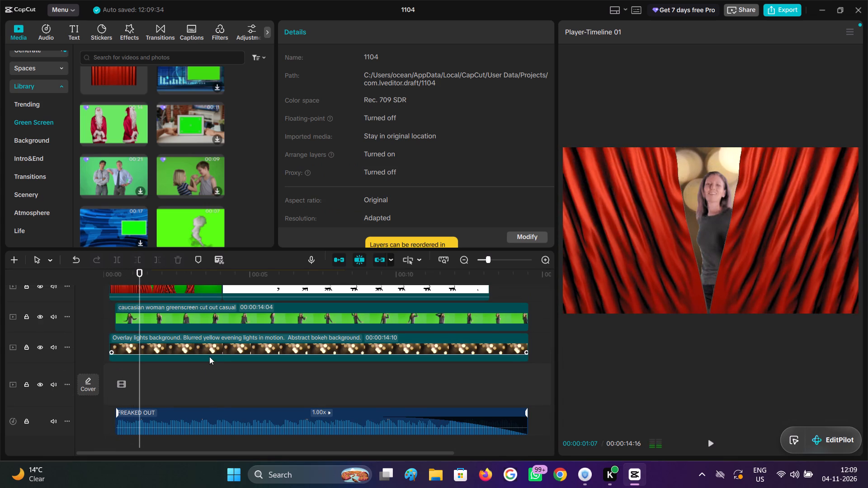
scroll(178, 373, "down", 3)
left_click(54, 409)
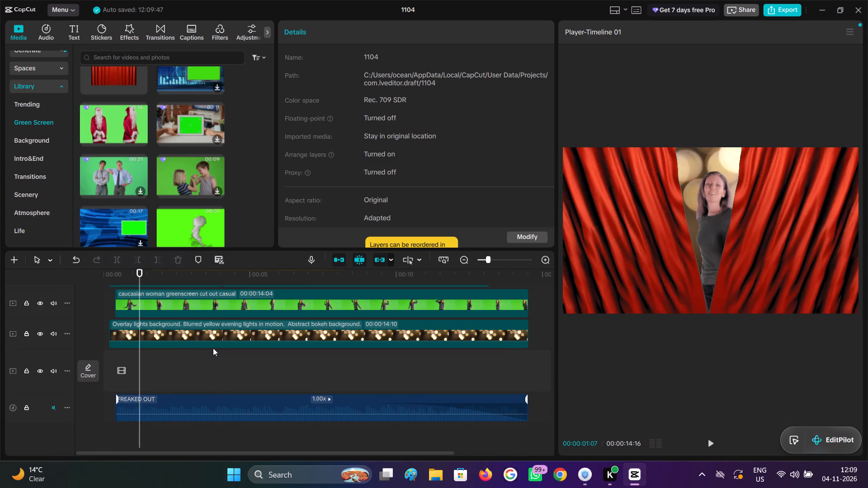
Play back the muted video from 00:00:01:07 and examine the layered clips up to the cat's walk at about 00:00:06:28.
key("space")
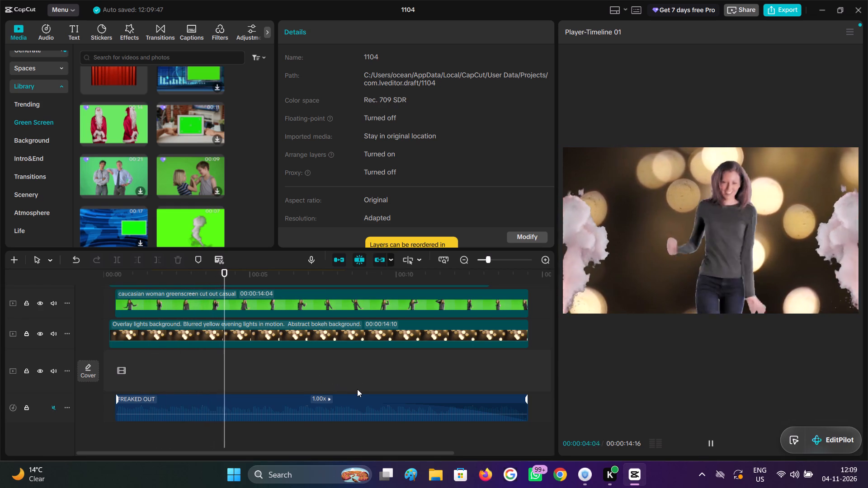
scroll(357, 389, "up", 1)
key("space")
scroll(294, 358, "up", 1)
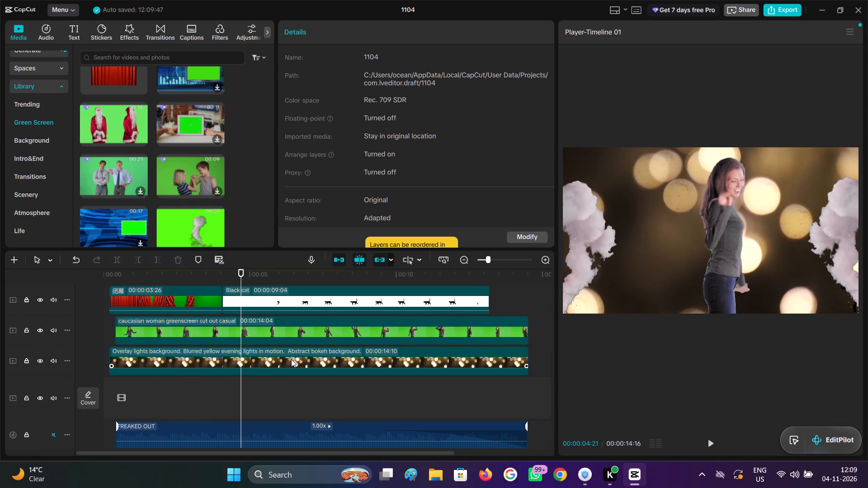
scroll(352, 331, "up", 2)
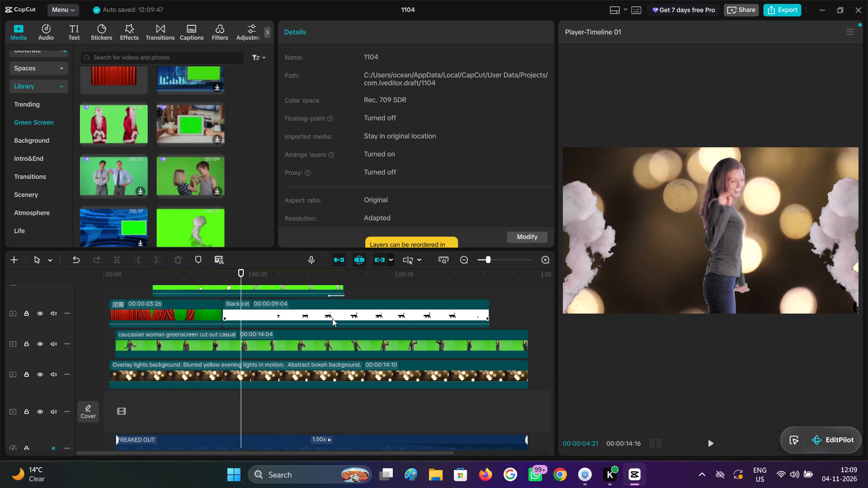
scroll(332, 319, "up", 3)
left_click(307, 279)
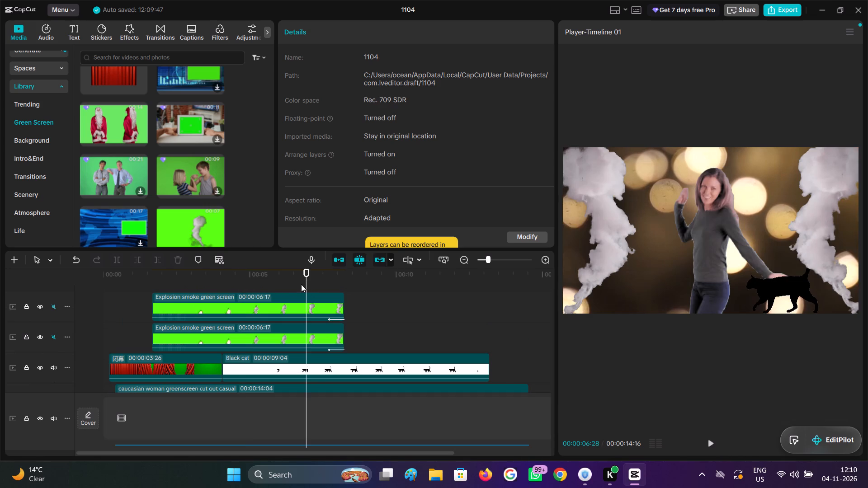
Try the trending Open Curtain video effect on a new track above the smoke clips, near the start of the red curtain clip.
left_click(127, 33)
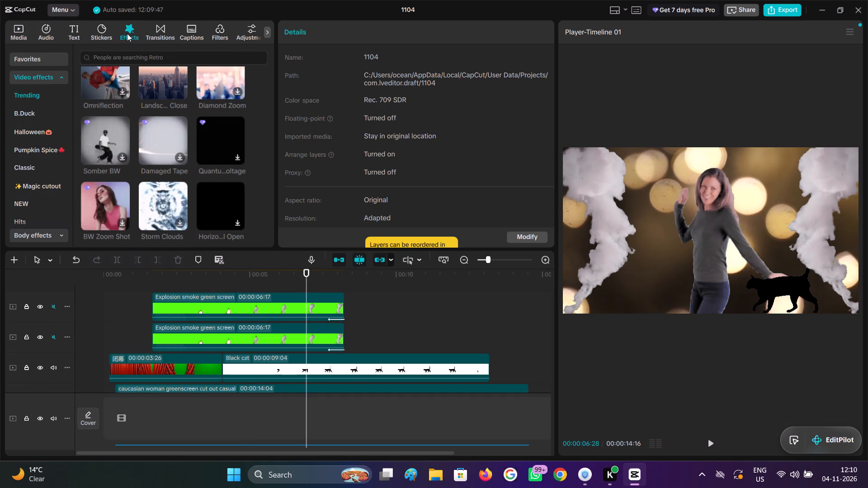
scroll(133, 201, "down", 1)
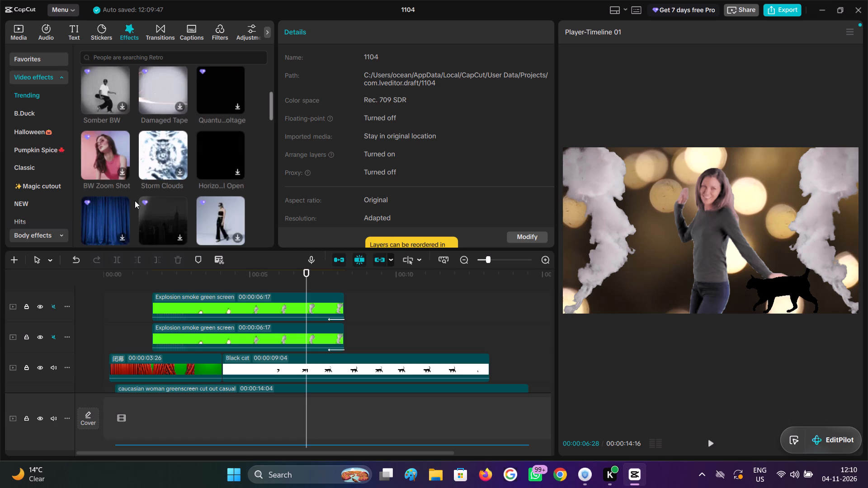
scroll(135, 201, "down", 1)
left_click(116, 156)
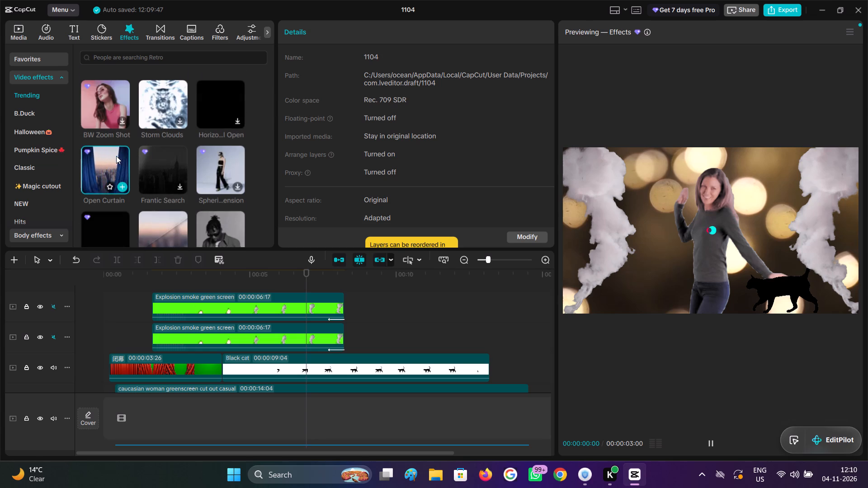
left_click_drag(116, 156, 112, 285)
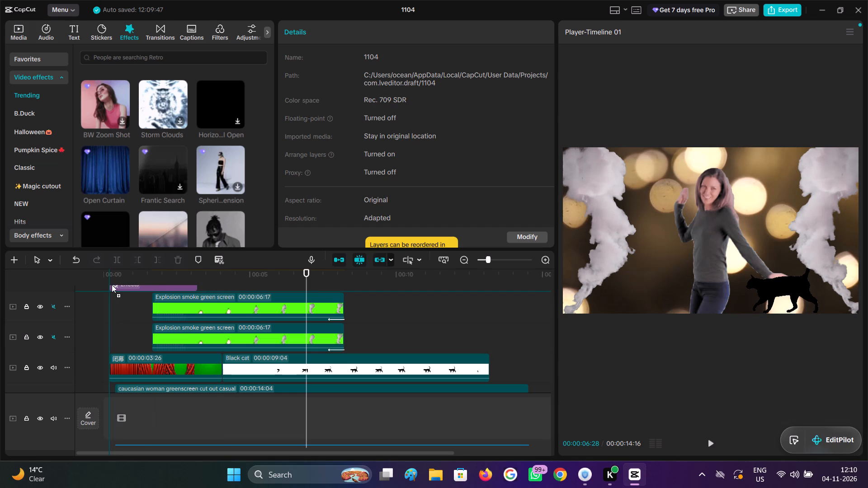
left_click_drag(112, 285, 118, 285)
Play back the opening from 00:00:00:06 to check how the Open Curtain effect combines with the red curtains and smoke.
left_click(108, 316)
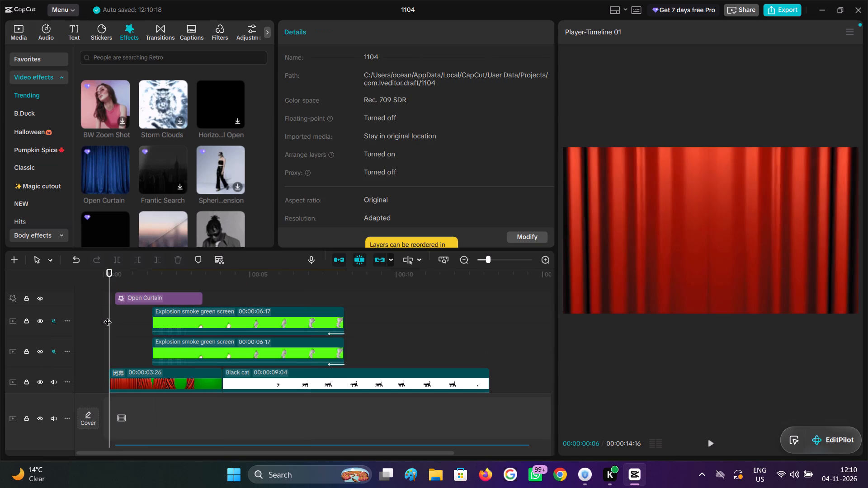
key("space")
key("space")
key("space")
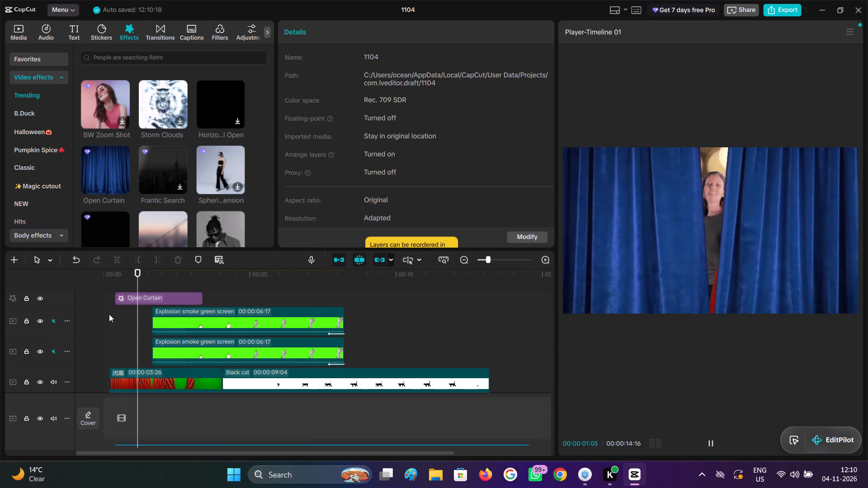
key("space")
key("space")
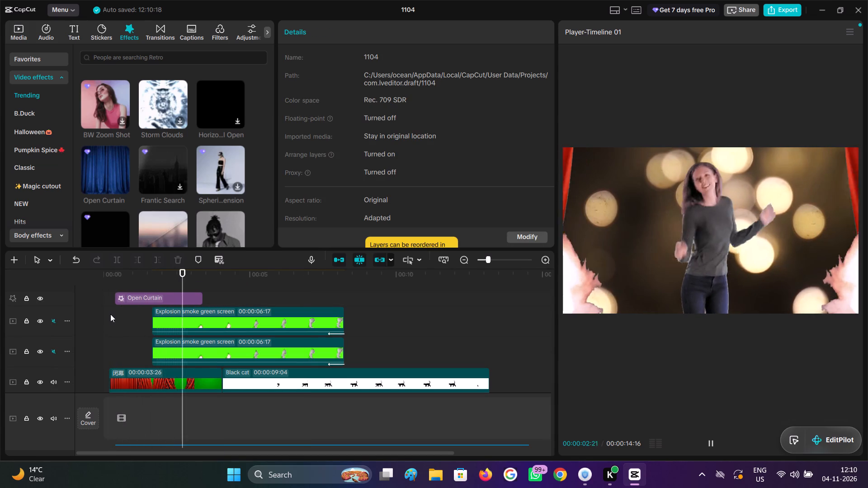
key("space")
key("space")
key("space")
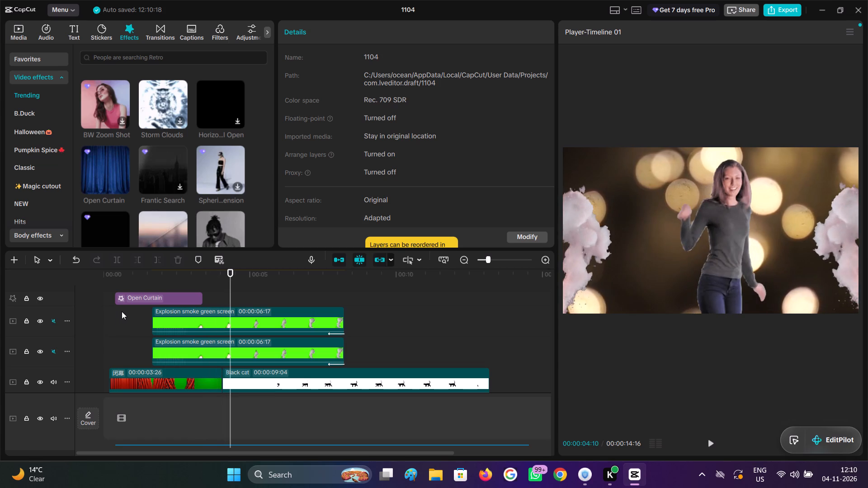
left_click(122, 311)
Select both Explosion smoke clips and move them together about 0.8 s later, starting at about 2.5 s.
scroll(122, 310, "down", 2)
scroll(171, 301, "up", 1)
left_click_drag(223, 286, 225, 308)
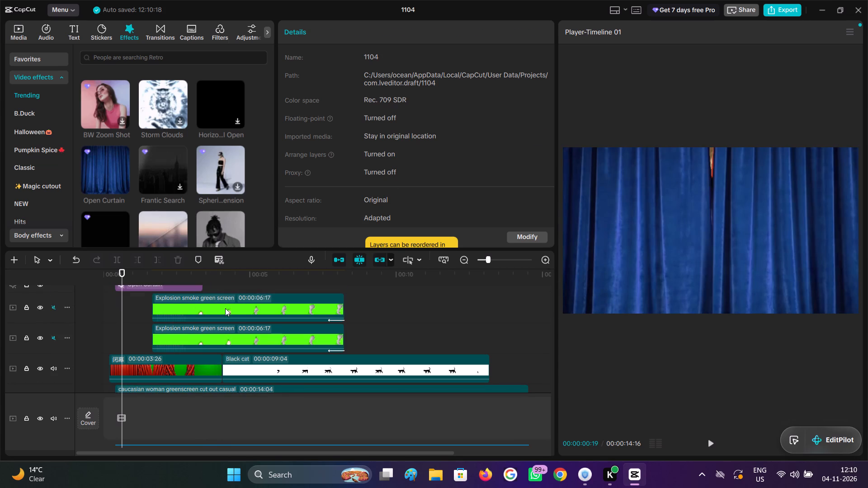
left_click_drag(225, 308, 227, 345)
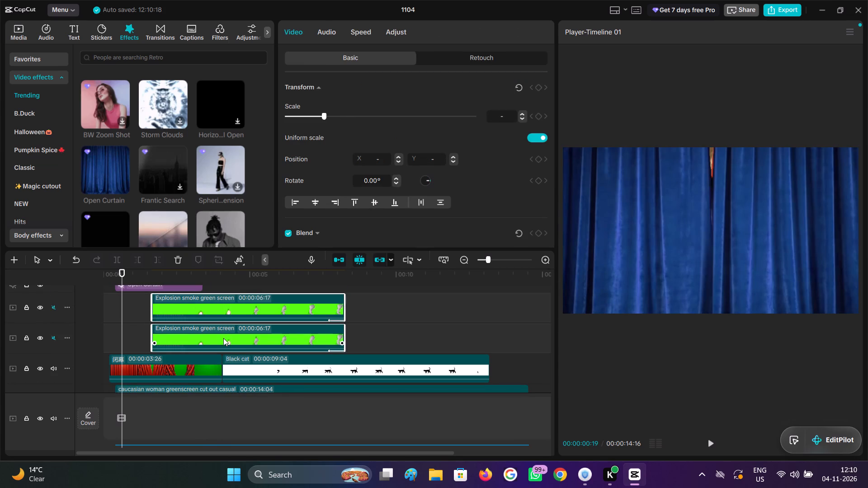
left_click_drag(227, 341, 251, 342)
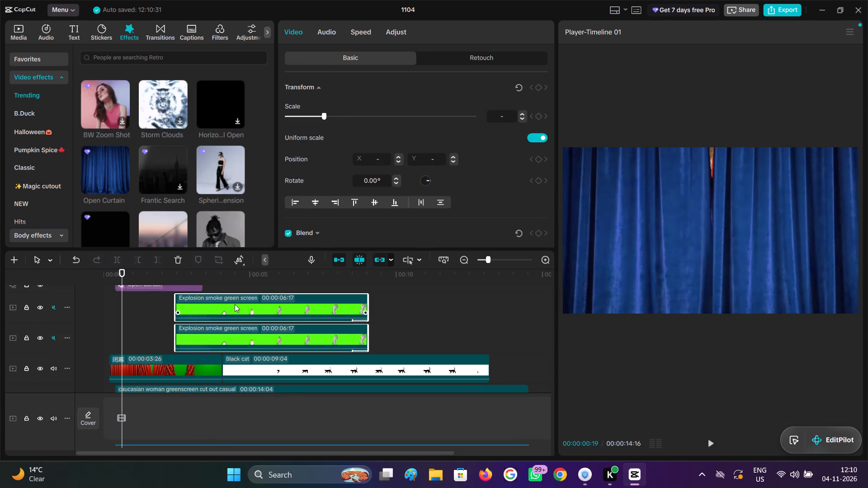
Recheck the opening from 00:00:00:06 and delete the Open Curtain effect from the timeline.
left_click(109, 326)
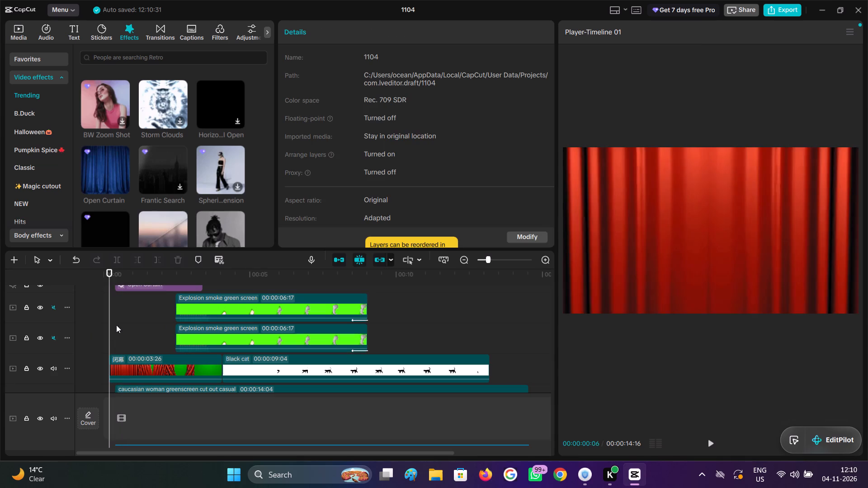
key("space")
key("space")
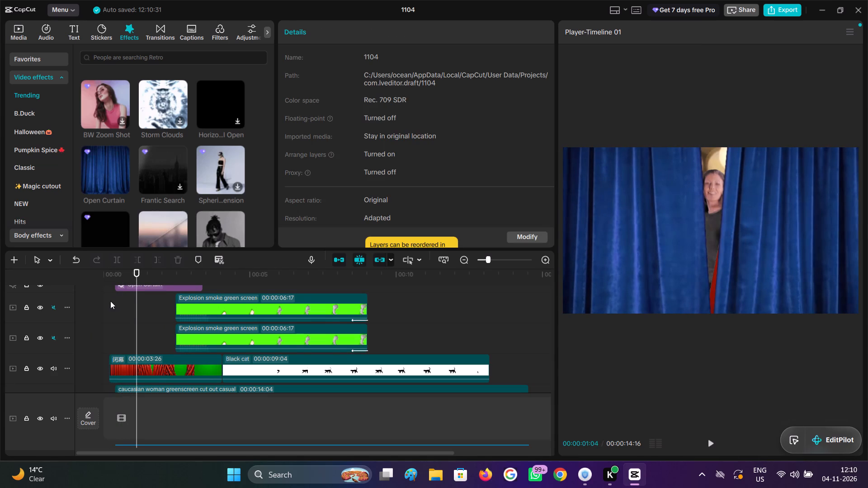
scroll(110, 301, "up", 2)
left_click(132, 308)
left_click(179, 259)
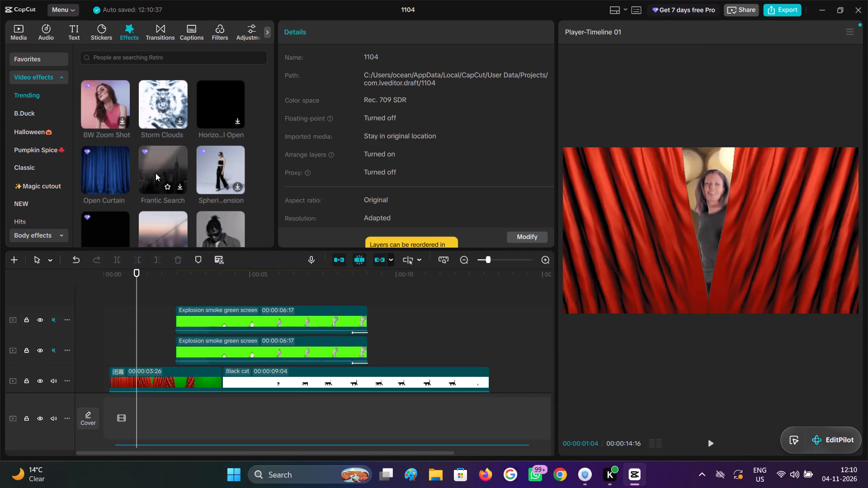
Play back from 00:00:01:04 to about 00:00:07:14 to check the shifted smoke against the red curtains and walking cat.
key("space")
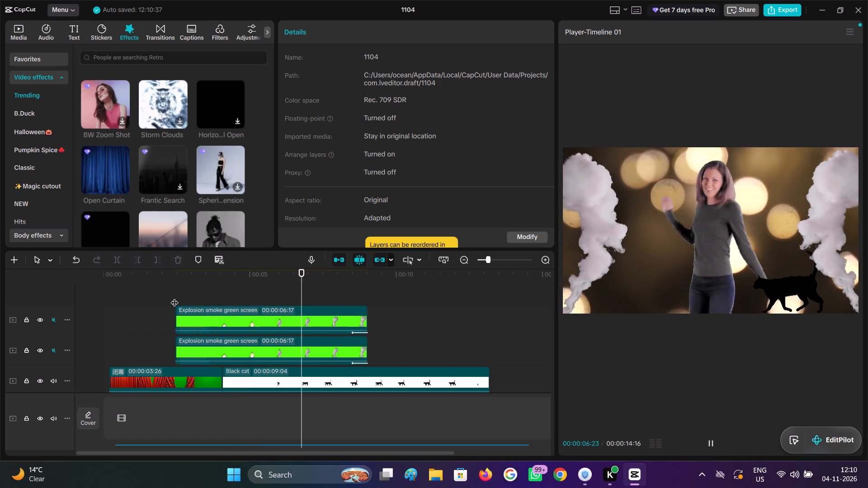
key("space")
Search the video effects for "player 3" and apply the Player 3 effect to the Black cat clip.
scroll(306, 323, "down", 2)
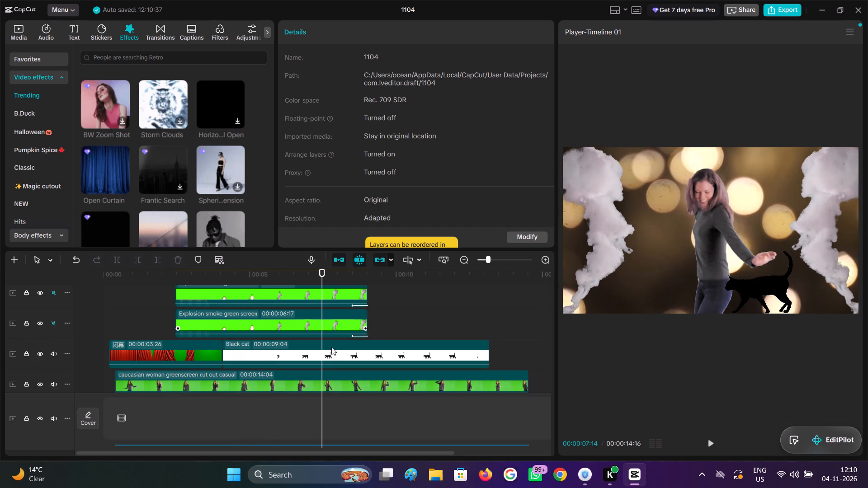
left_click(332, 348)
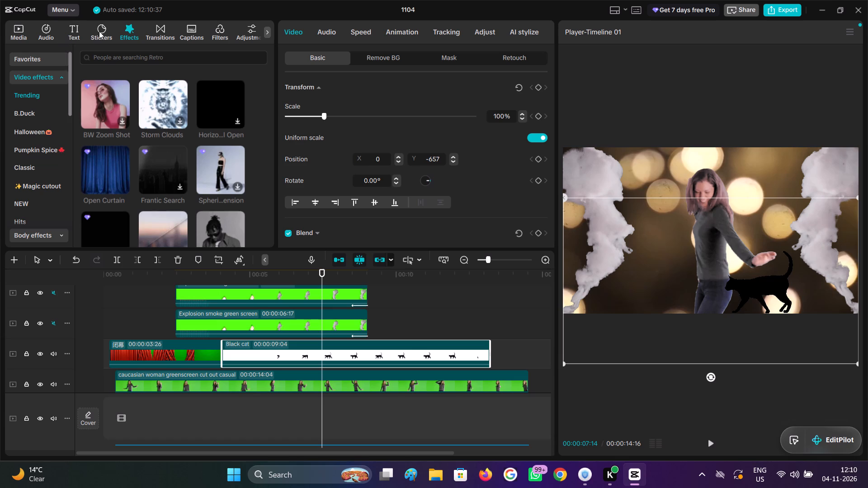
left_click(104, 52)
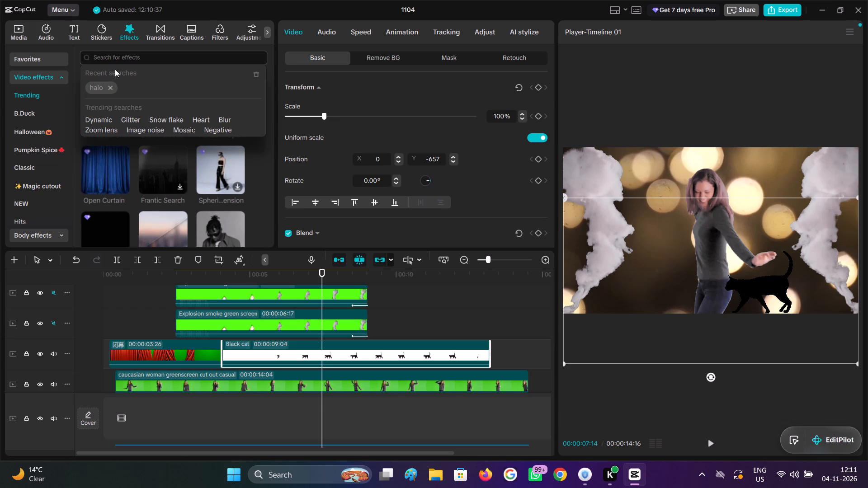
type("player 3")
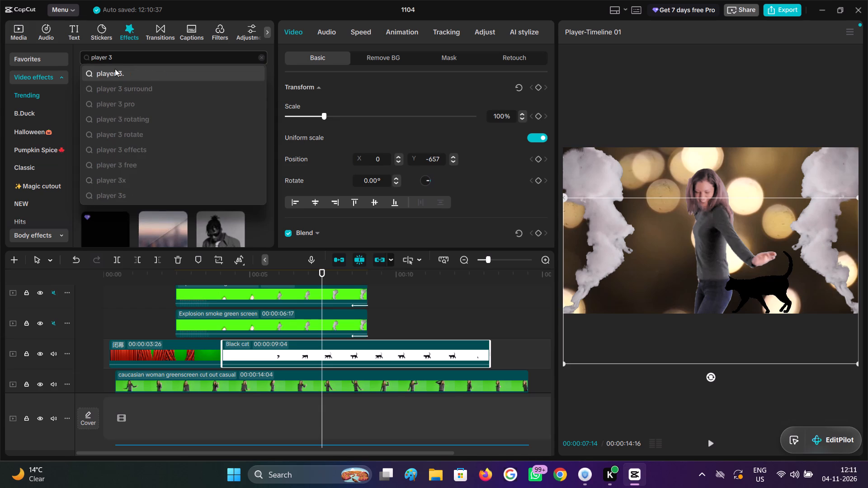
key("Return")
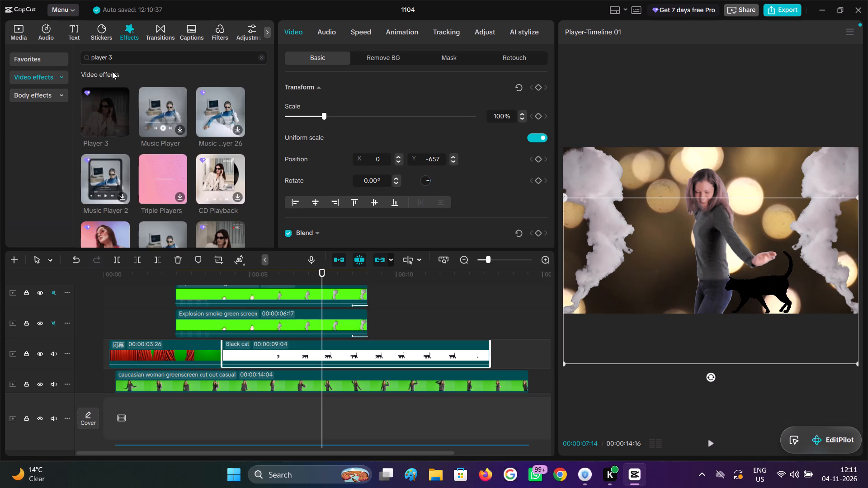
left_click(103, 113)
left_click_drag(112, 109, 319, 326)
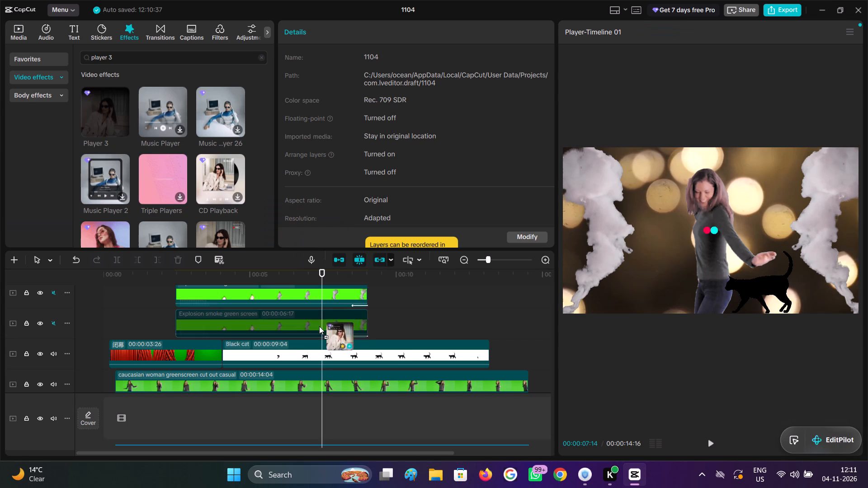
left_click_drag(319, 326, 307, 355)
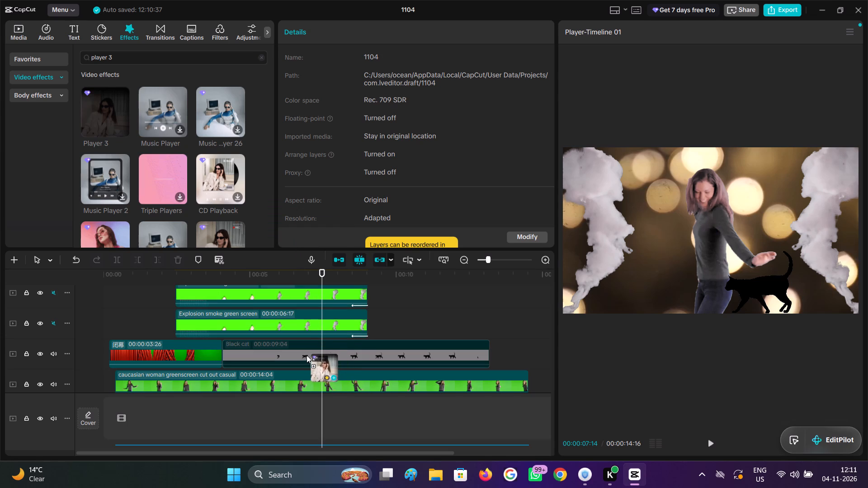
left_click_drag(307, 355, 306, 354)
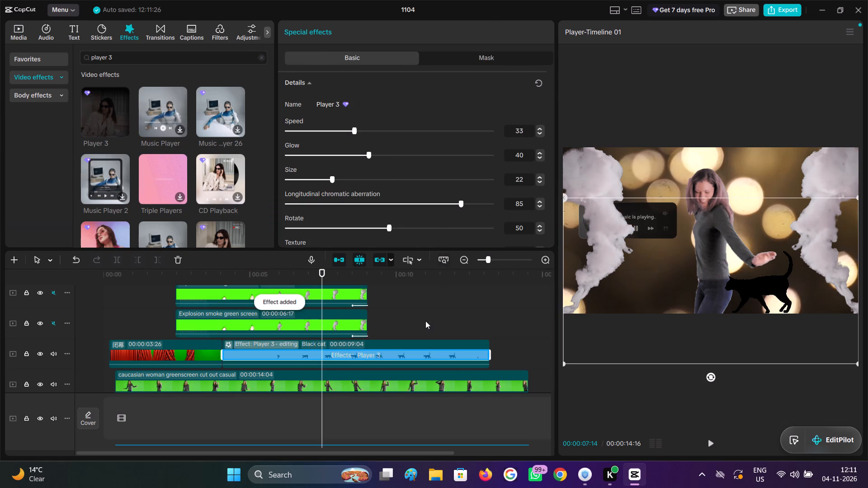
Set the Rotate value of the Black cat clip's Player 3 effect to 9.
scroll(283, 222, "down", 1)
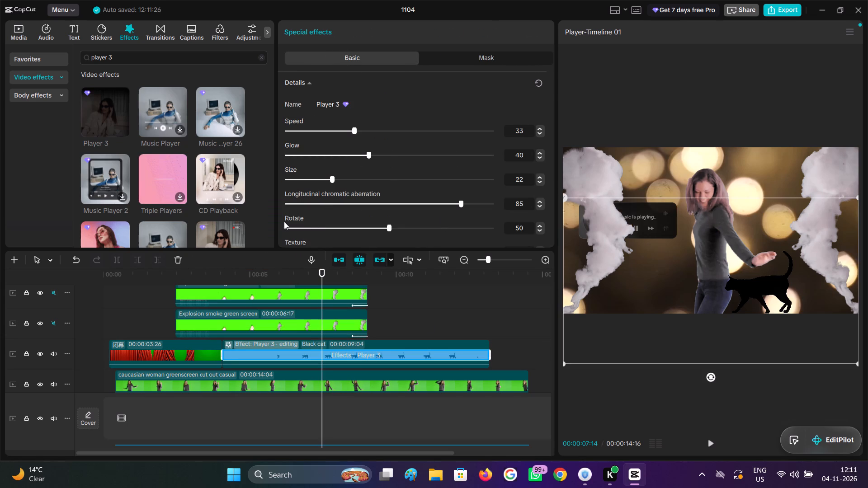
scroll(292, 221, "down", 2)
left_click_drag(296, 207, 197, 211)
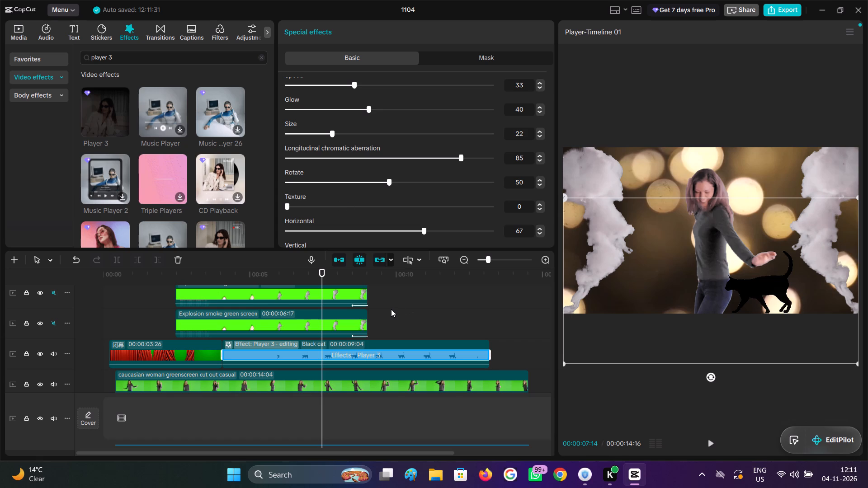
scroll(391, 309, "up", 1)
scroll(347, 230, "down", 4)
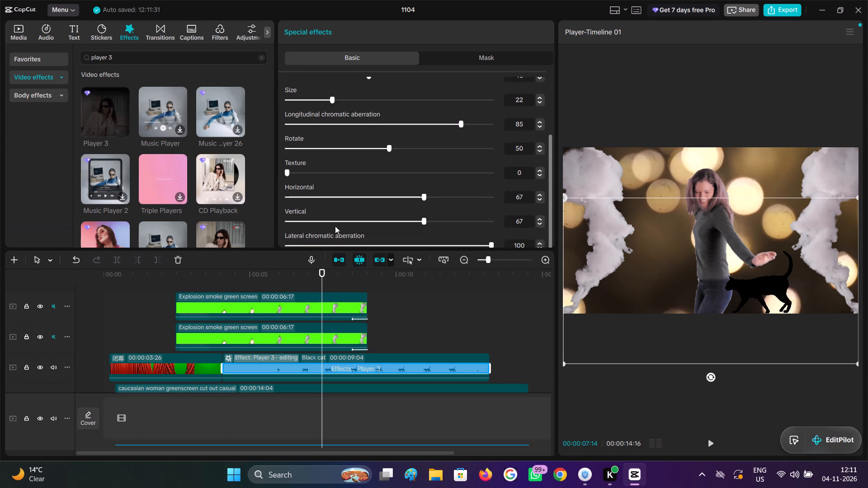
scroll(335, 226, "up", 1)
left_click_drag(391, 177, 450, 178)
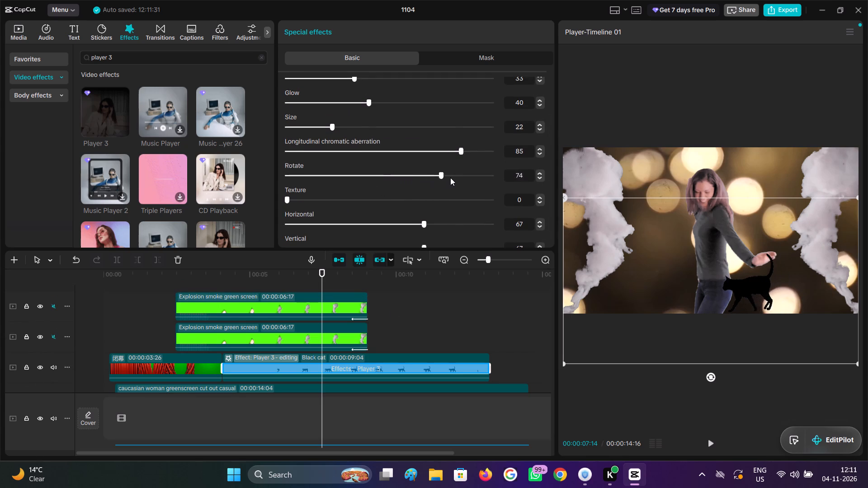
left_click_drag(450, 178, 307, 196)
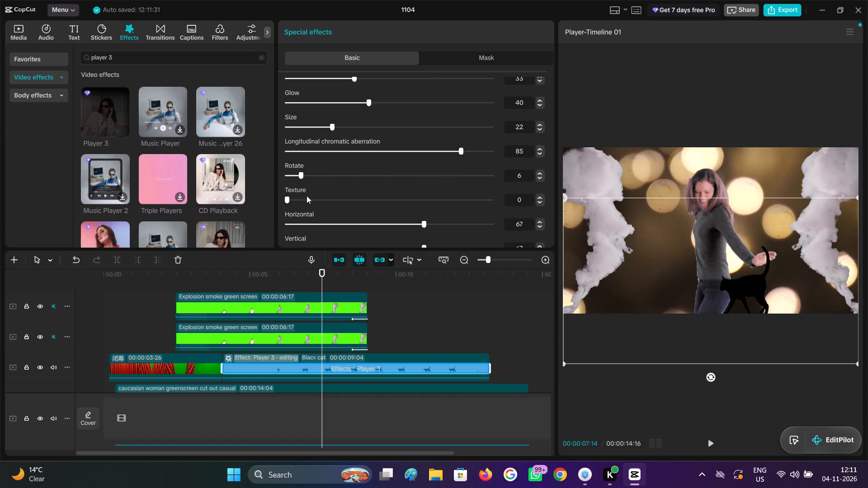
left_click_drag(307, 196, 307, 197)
Scrub the timeline between about 00:00:04:23 and 00:00:13:20 to examine the Player 3 effect on the walking cat.
scroll(335, 306, "up", 2)
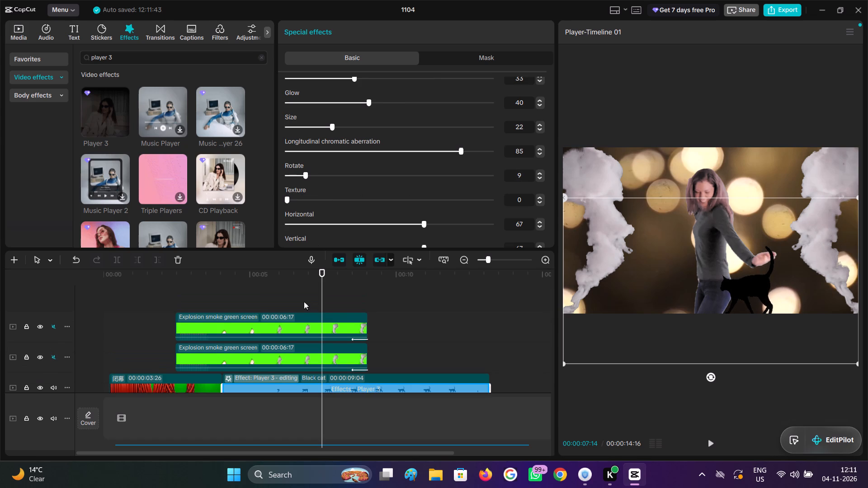
left_click(265, 285)
left_click_drag(266, 285, 274, 278)
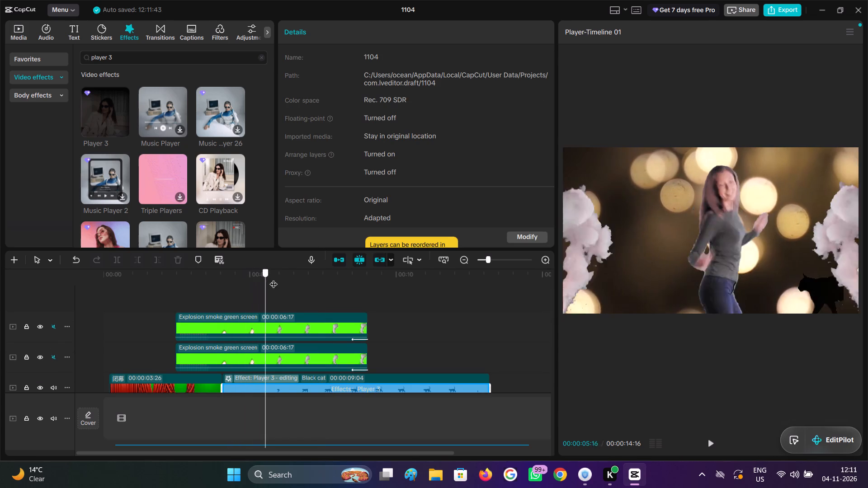
left_click_drag(274, 278, 386, 310)
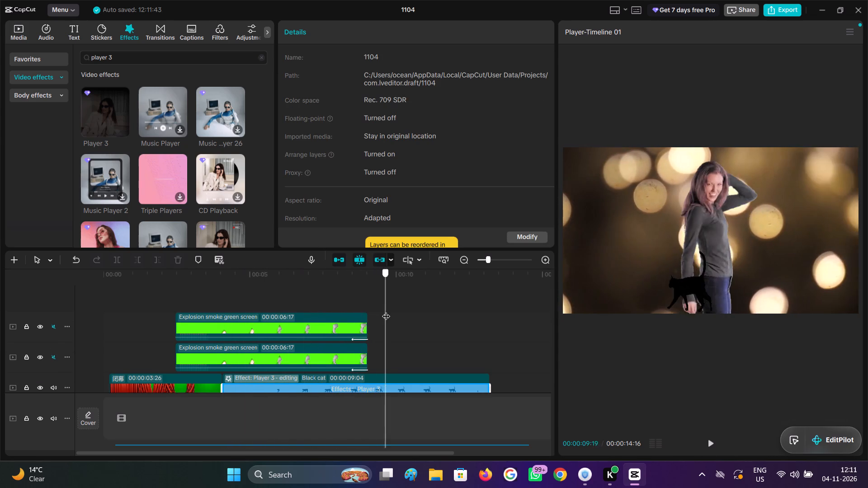
left_click_drag(386, 310, 508, 328)
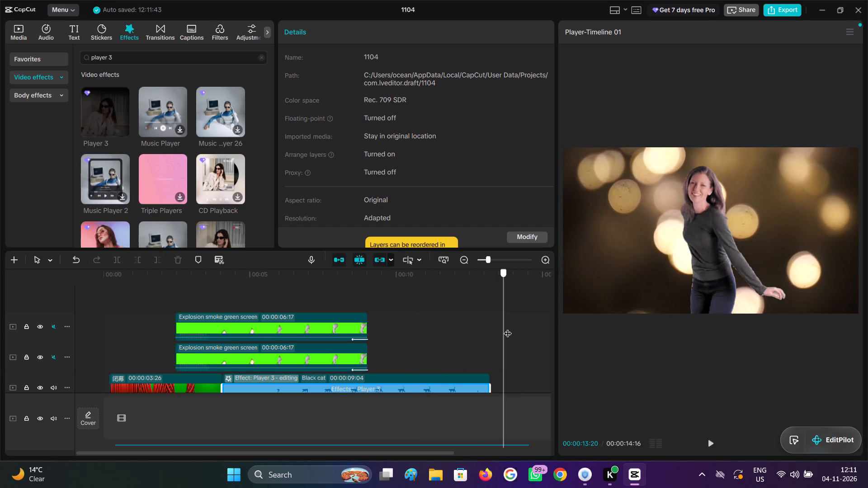
left_click_drag(508, 328, 402, 314)
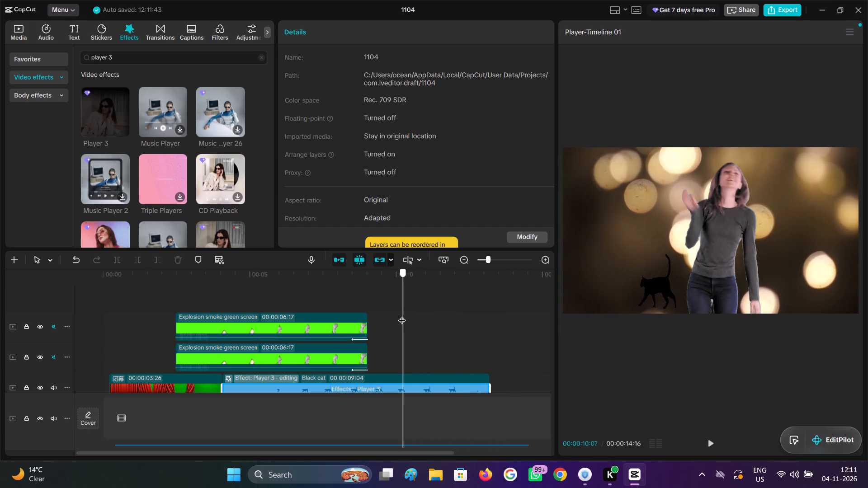
left_click_drag(402, 314, 403, 314)
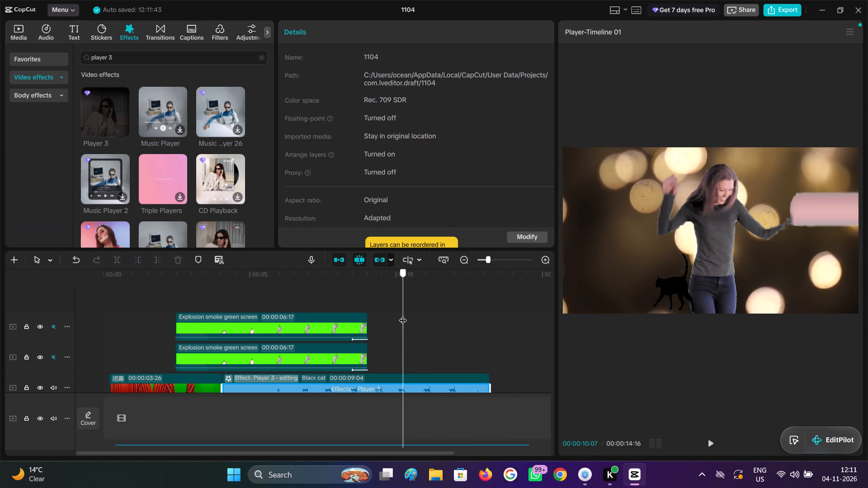
left_click_drag(403, 314, 259, 314)
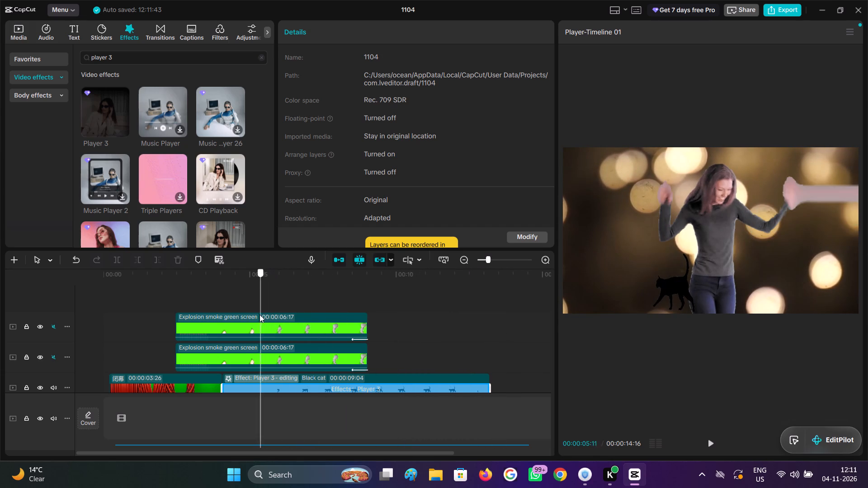
left_click_drag(259, 314, 244, 311)
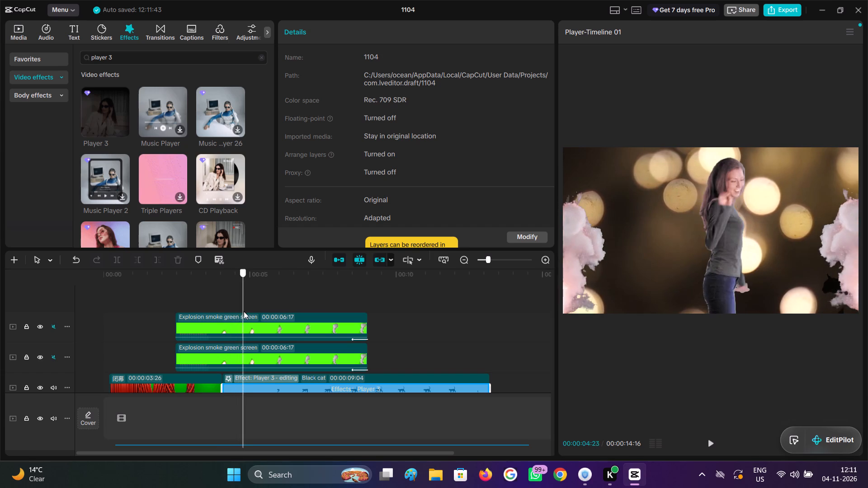
left_click_drag(244, 311, 247, 313)
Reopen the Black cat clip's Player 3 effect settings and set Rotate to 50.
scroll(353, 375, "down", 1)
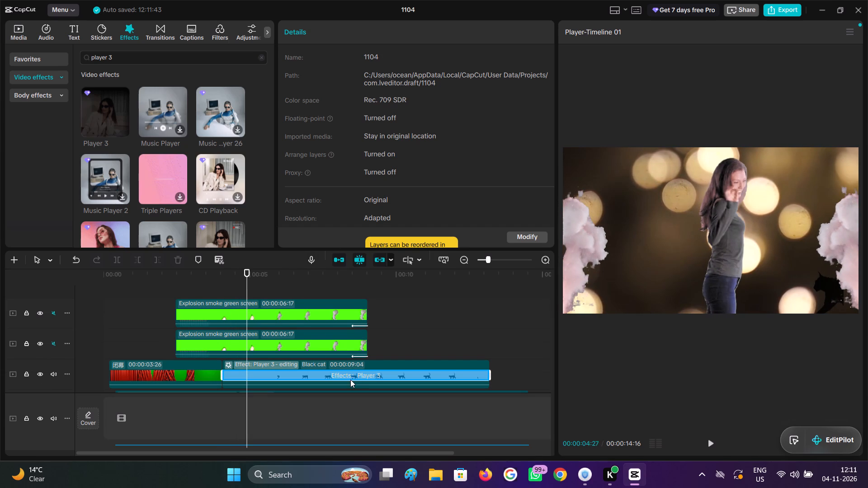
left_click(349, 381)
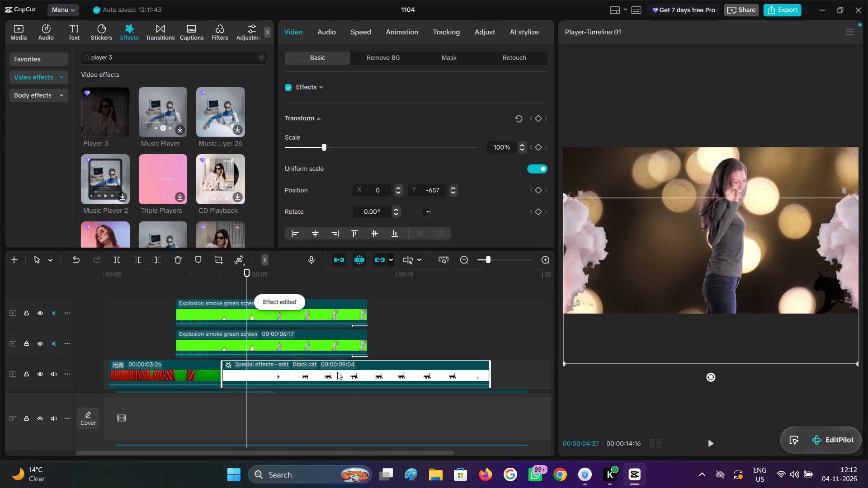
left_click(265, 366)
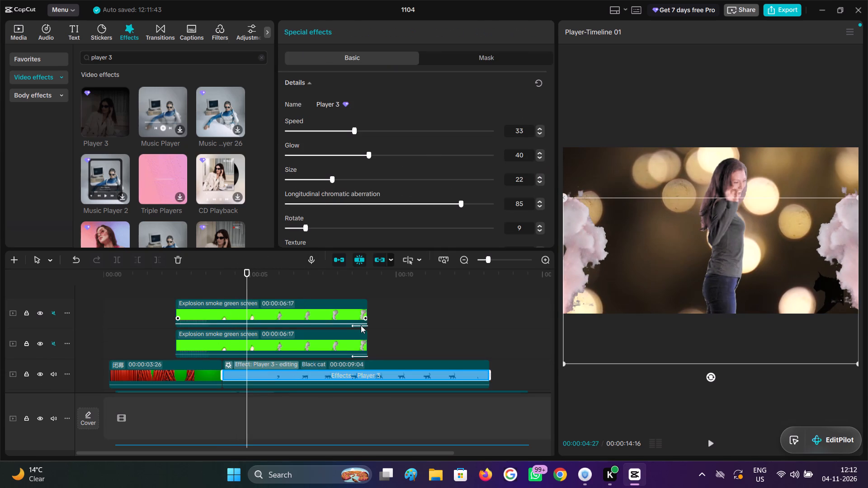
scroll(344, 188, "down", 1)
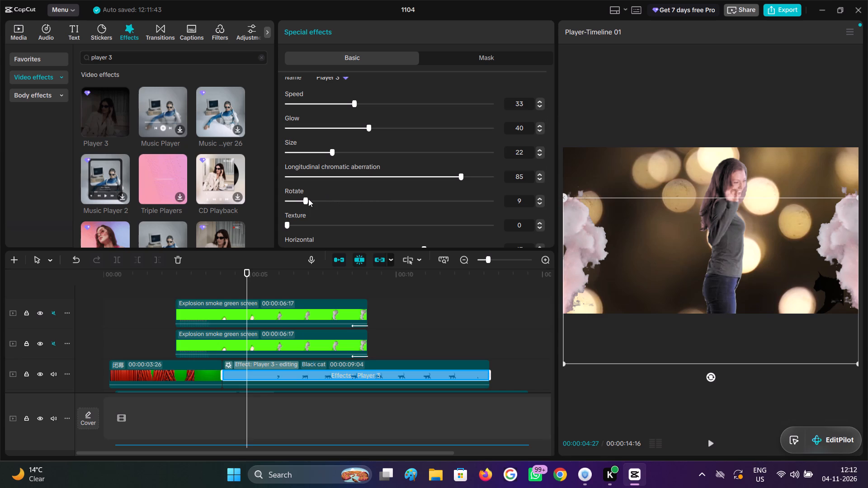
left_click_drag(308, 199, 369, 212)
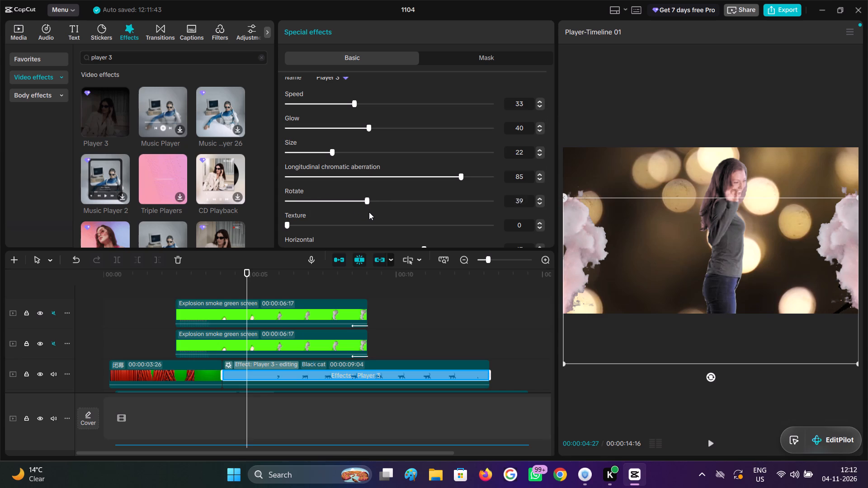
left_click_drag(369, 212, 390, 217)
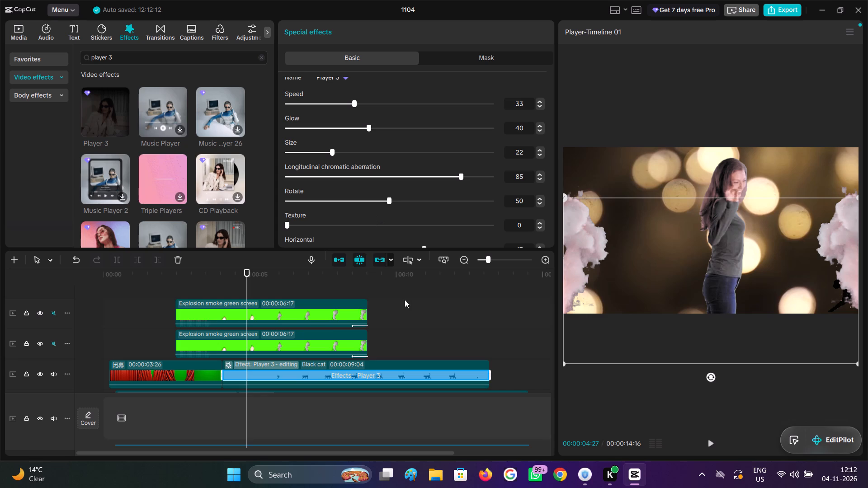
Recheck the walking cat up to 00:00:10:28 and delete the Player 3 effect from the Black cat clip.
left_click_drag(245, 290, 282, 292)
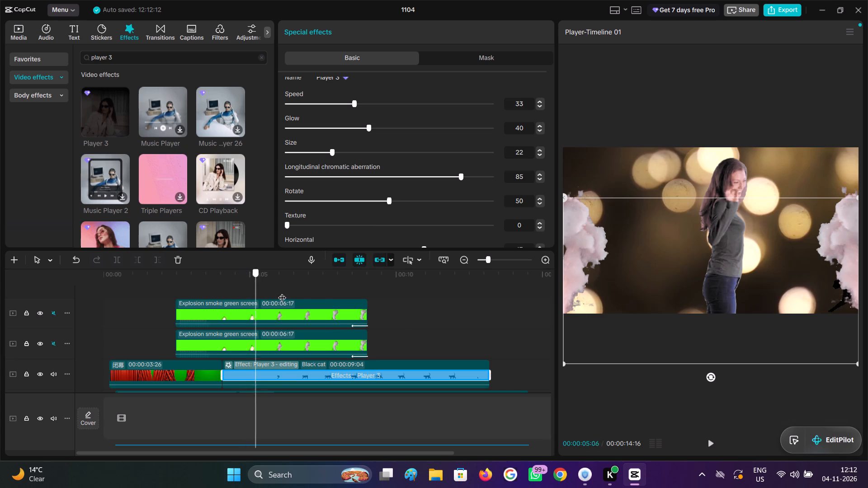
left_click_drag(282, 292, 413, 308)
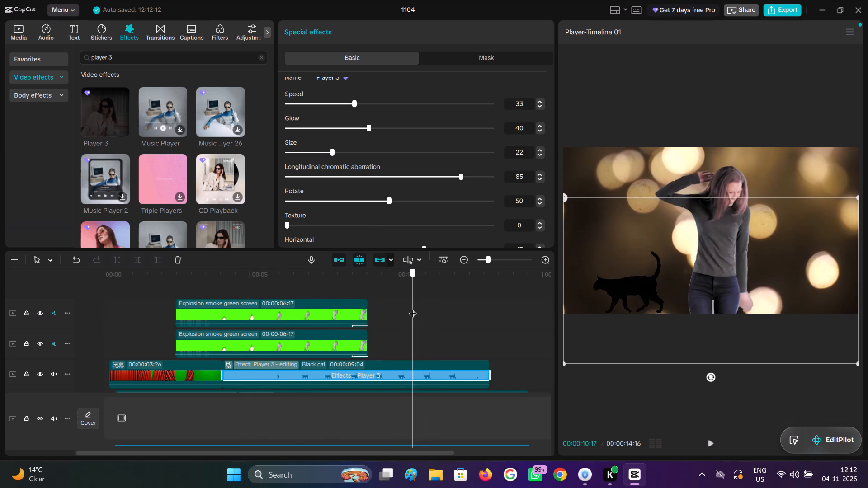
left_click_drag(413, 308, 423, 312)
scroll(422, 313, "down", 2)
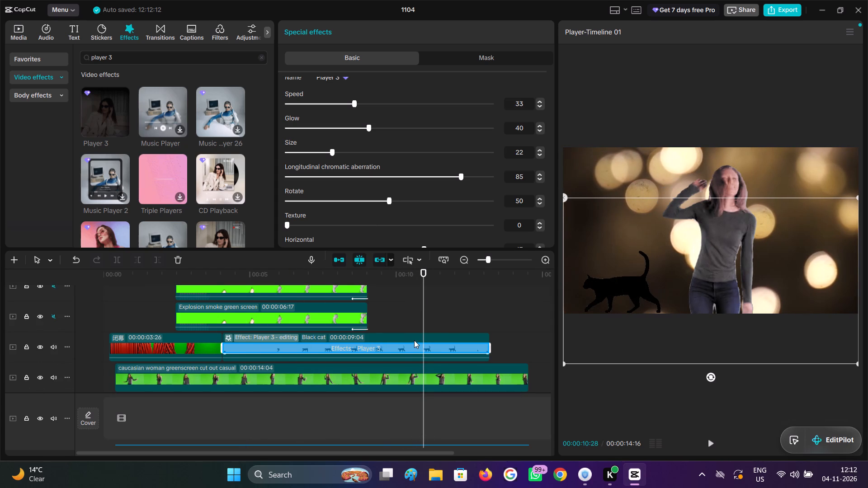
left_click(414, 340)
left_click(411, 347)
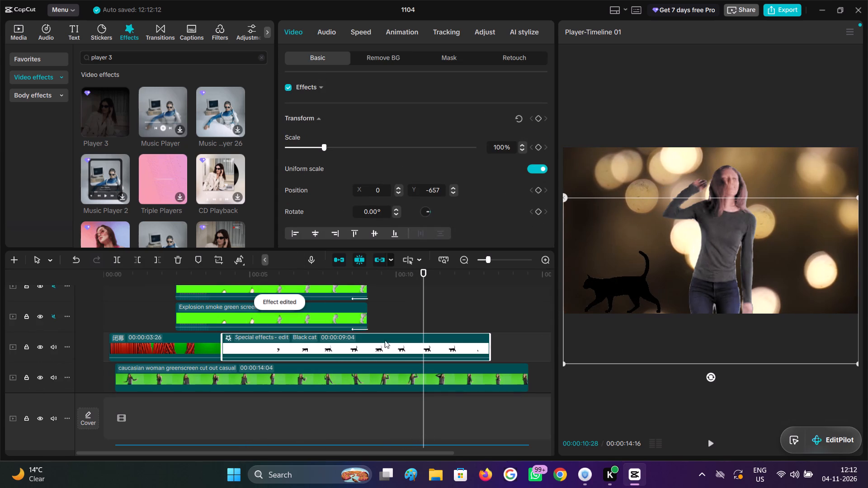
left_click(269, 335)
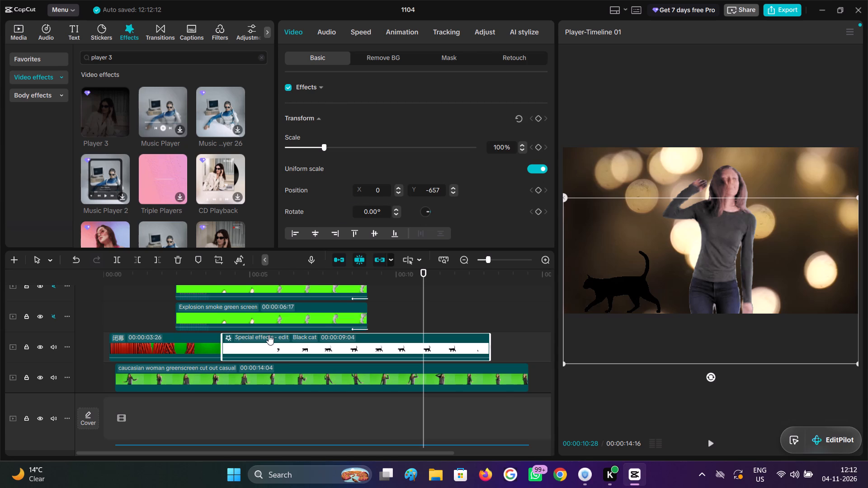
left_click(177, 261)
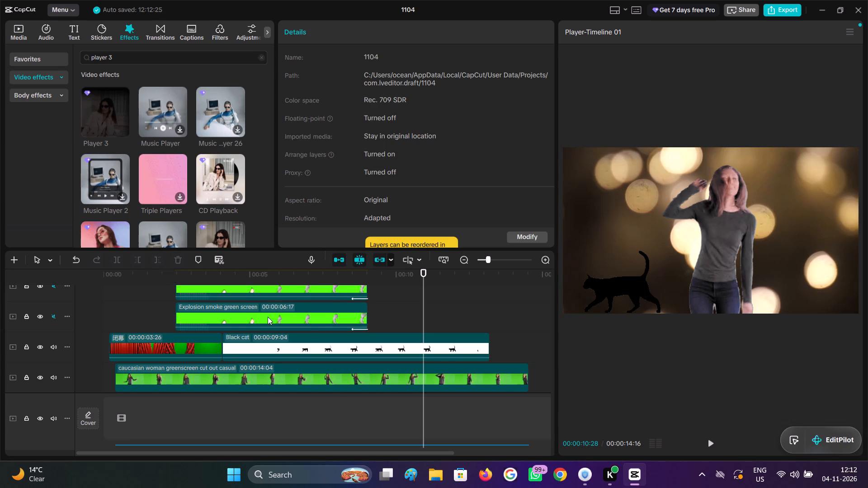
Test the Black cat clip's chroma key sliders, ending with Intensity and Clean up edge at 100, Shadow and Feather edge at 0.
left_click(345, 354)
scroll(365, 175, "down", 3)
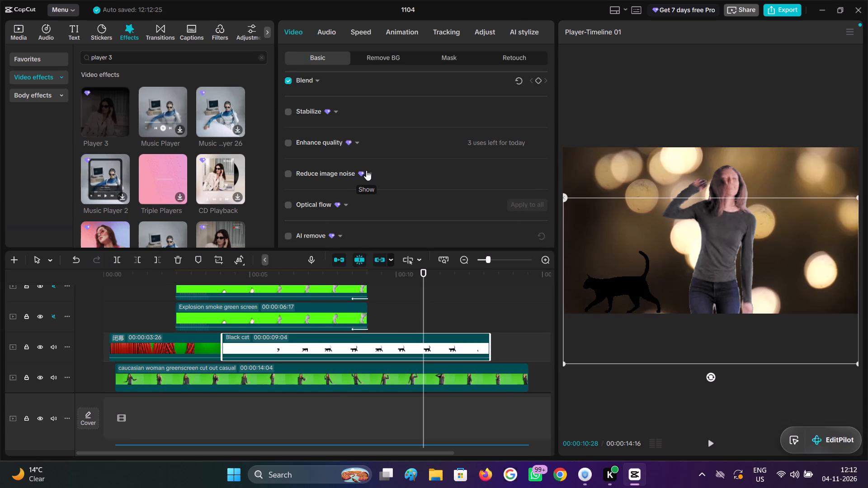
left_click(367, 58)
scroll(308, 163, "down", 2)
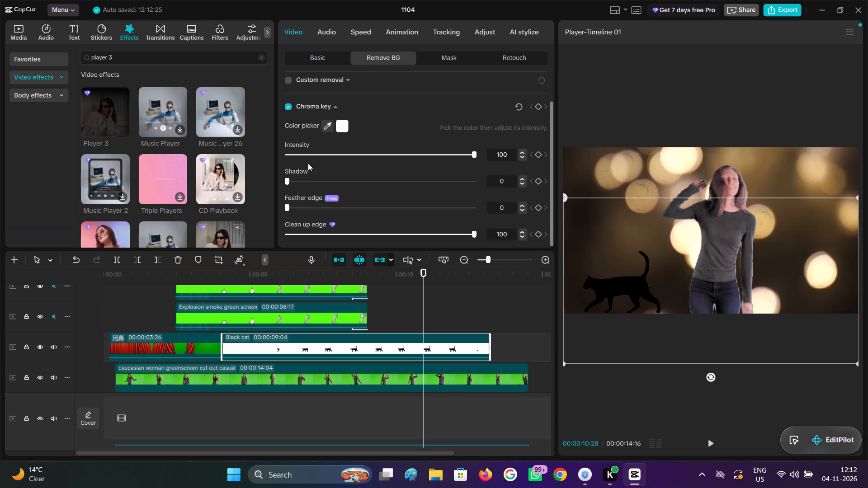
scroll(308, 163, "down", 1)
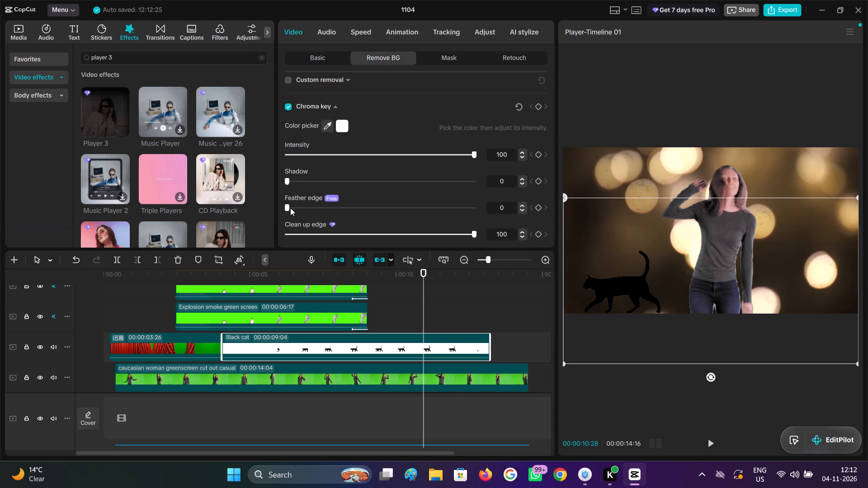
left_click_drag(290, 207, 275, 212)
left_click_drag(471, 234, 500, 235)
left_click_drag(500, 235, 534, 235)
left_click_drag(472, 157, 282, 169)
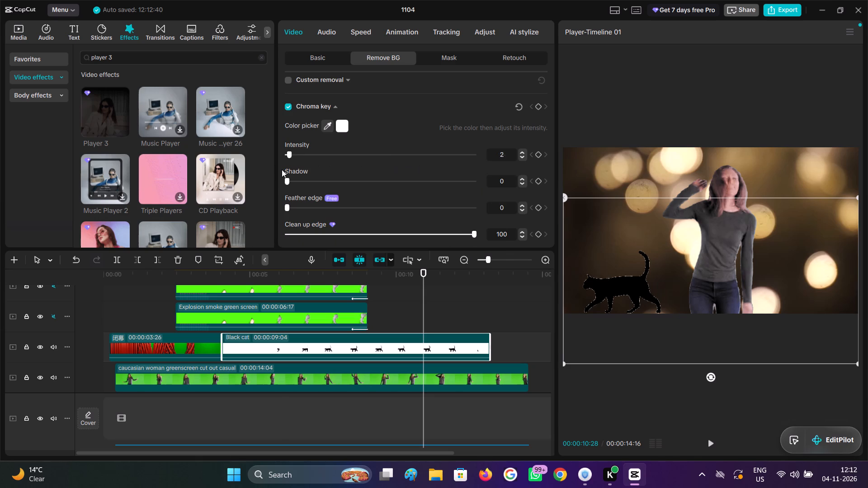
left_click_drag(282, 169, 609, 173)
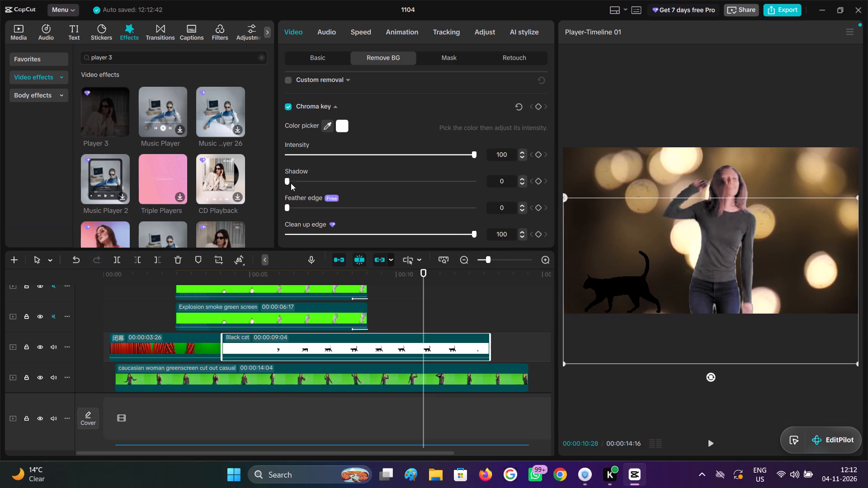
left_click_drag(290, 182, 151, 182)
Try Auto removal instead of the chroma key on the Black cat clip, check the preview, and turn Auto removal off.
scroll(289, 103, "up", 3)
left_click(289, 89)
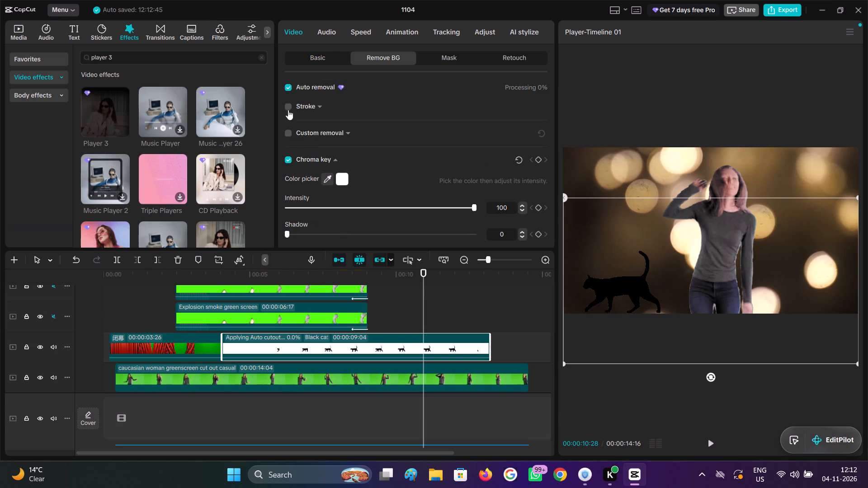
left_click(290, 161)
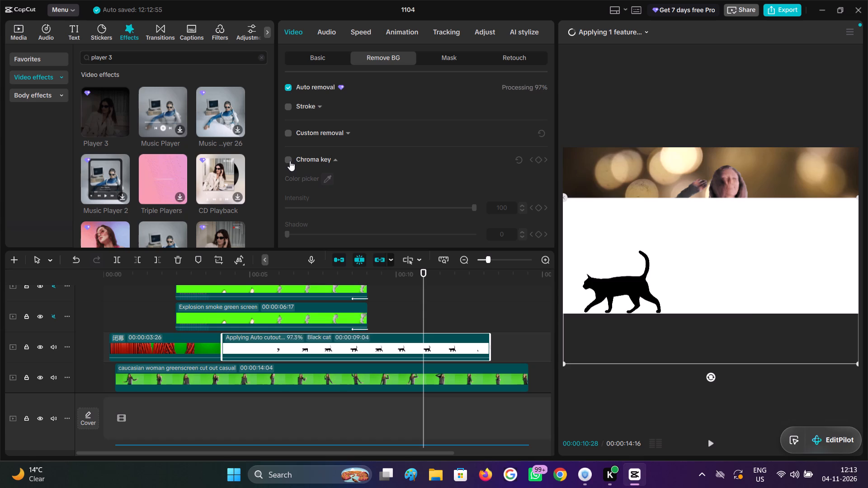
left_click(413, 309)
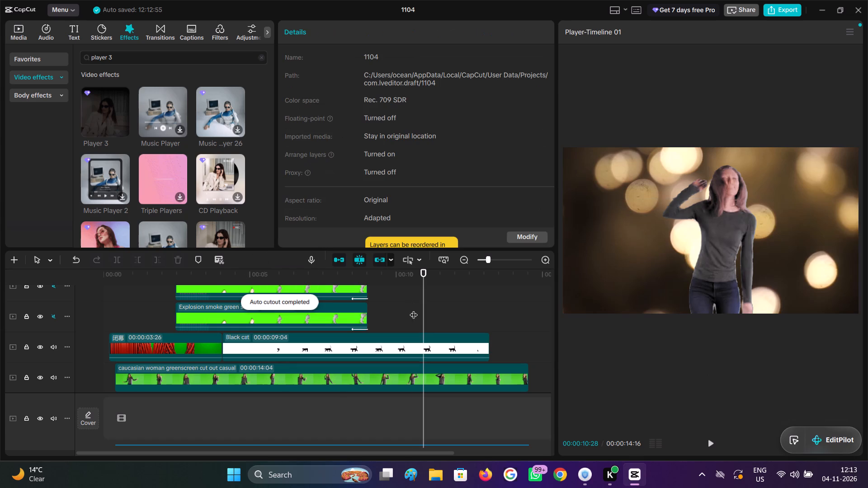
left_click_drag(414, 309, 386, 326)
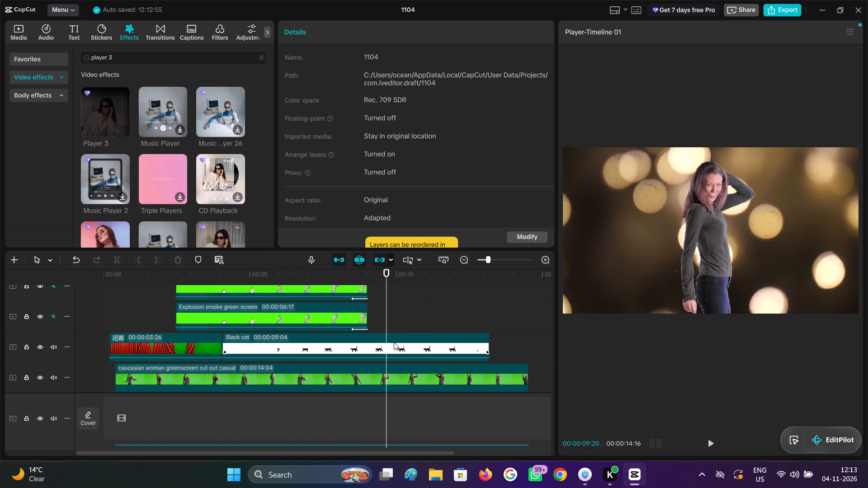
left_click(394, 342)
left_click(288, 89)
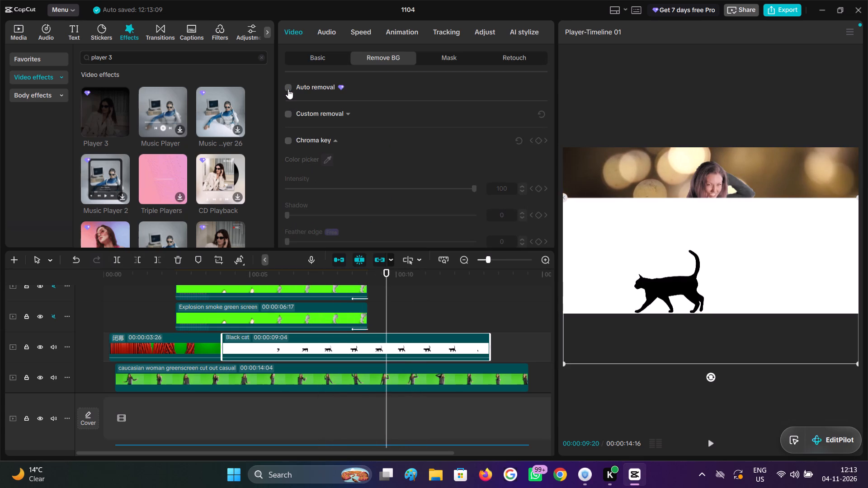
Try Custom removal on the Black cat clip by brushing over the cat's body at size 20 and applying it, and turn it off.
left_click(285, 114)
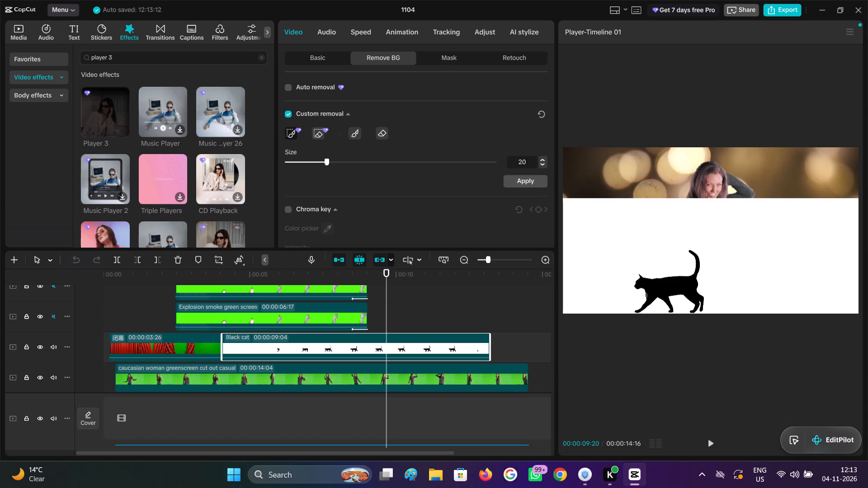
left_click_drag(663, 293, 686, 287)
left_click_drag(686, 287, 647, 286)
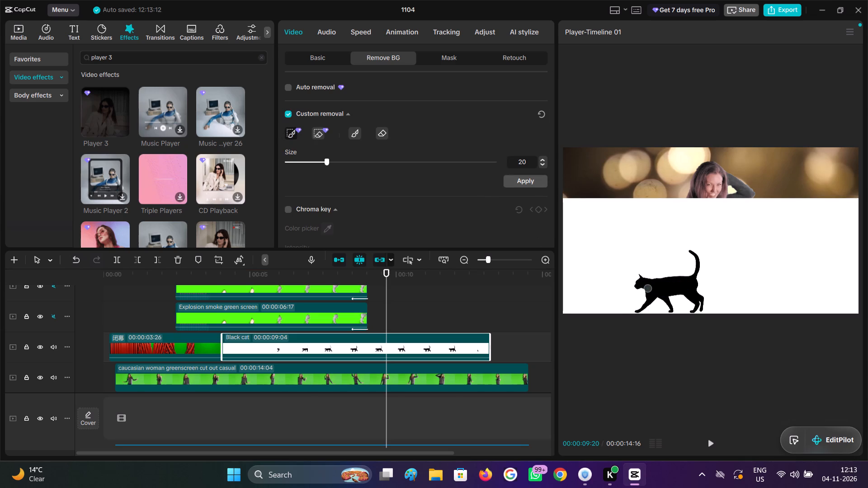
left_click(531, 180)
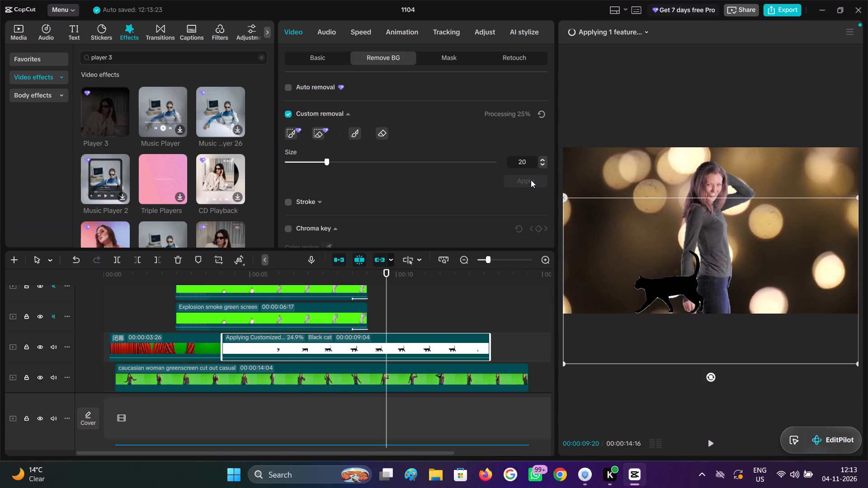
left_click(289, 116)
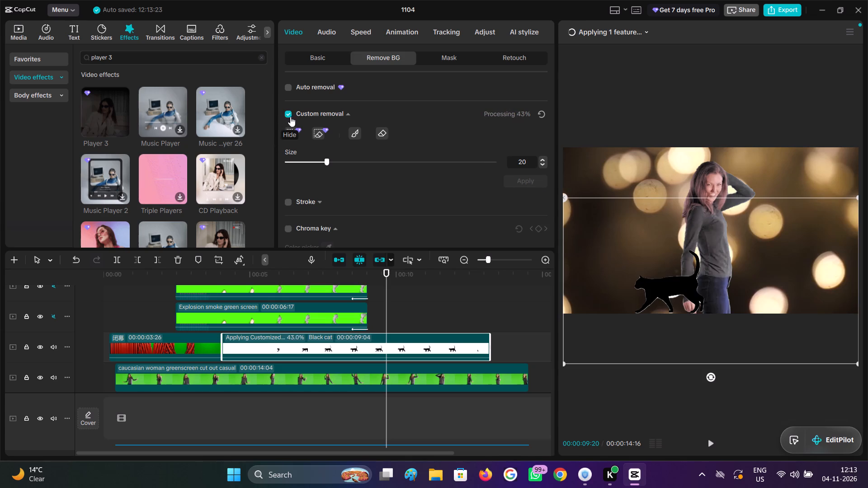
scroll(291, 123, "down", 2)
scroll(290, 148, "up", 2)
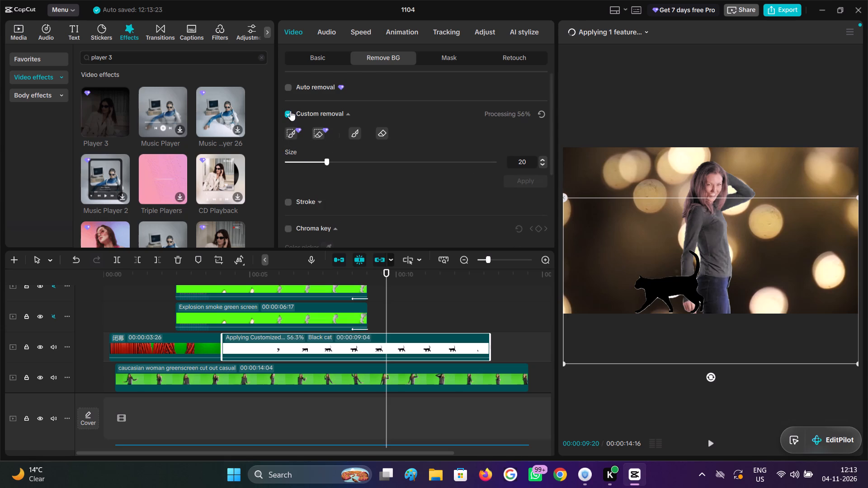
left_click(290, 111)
Turn the Black cat clip's chroma key back on.
scroll(287, 152, "down", 1)
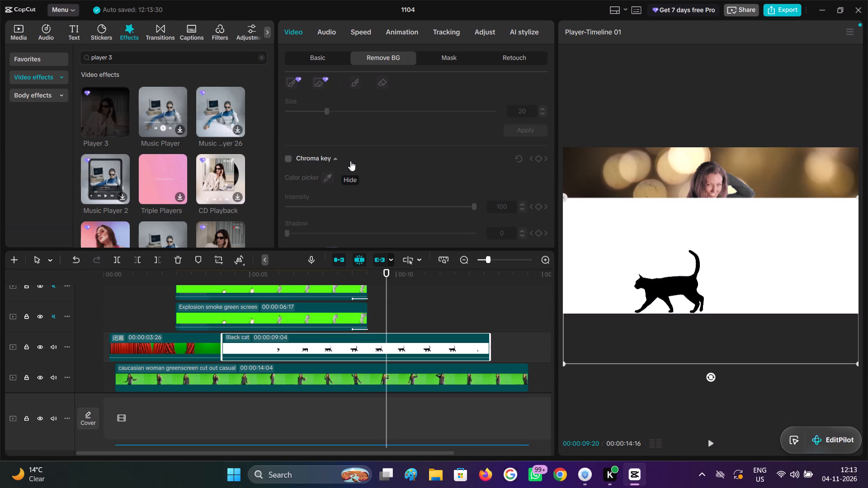
scroll(332, 184, "down", 1)
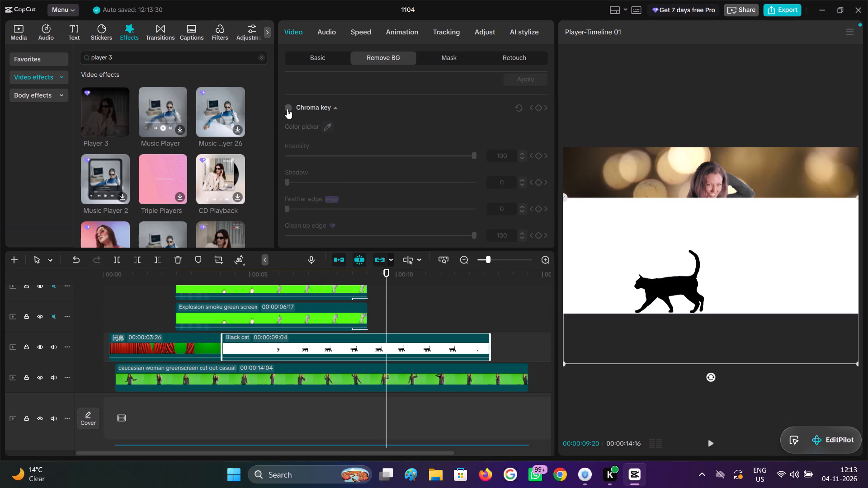
left_click(287, 109)
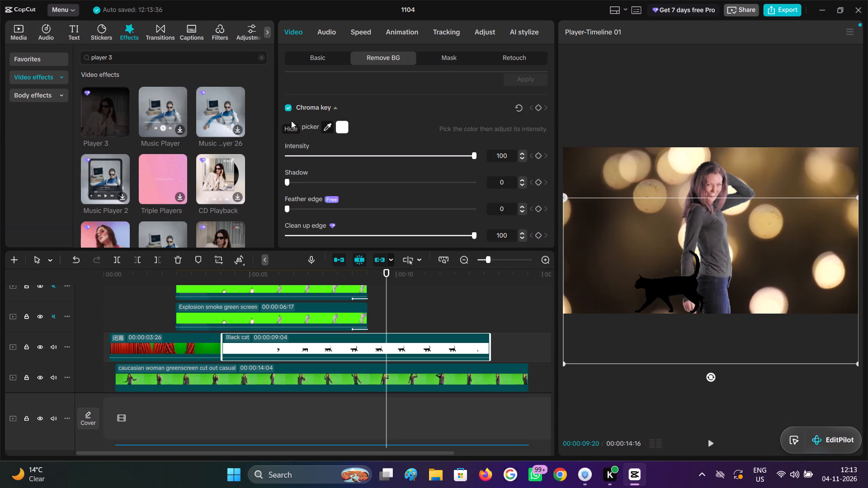
Play the video from its beginning to about 00:00:07:14 to examine the curtain opening, smoke and walking cat.
left_click(160, 303)
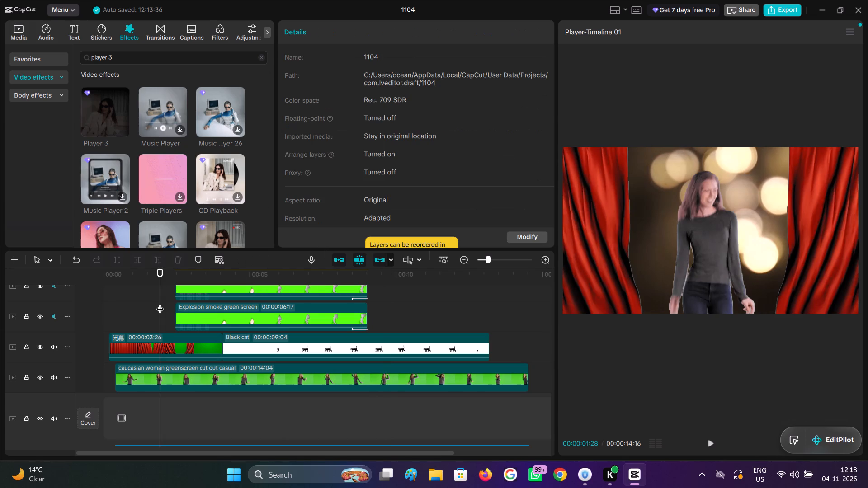
key("space")
left_click(160, 299)
left_click_drag(160, 299, 111, 298)
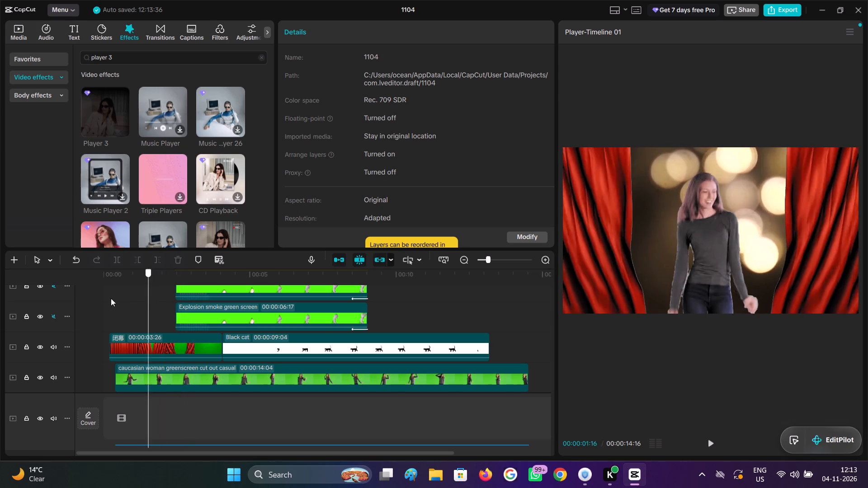
left_click_drag(111, 298, 92, 296)
key("space")
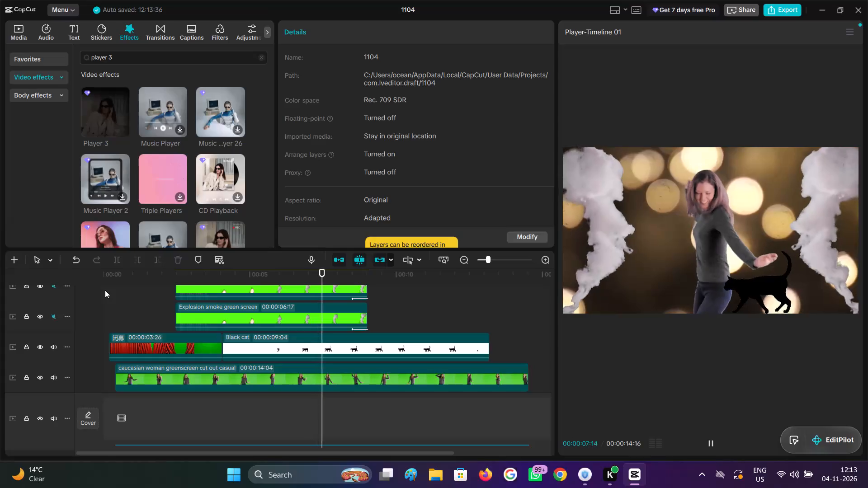
left_click(105, 290)
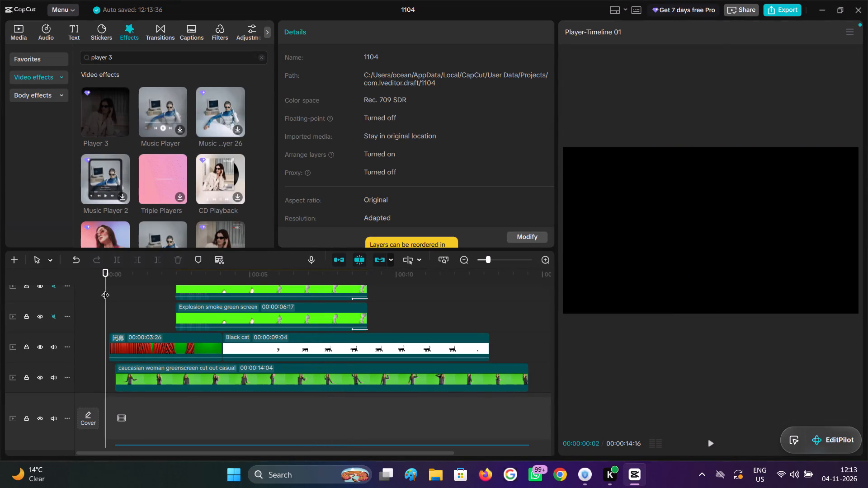
Replay the section between about 00:00:02:14 and 00:00:06:29 to examine the mirrored smoke and the cat's entrance.
scroll(142, 287, "up", 2)
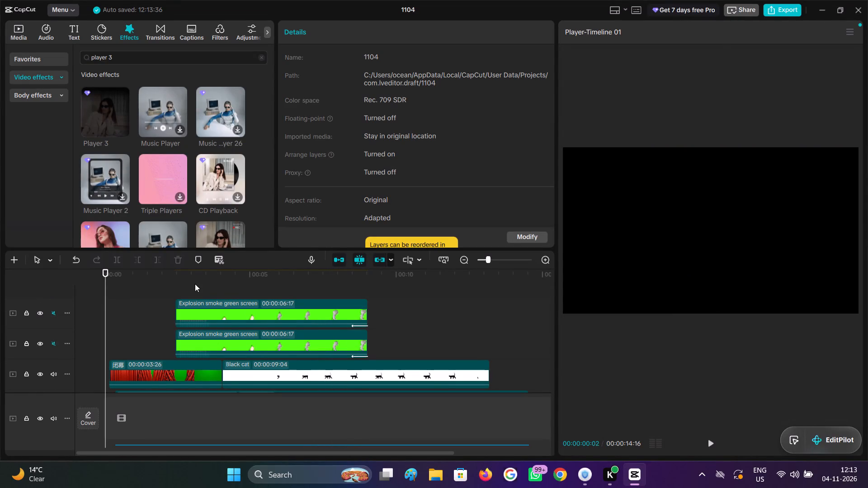
left_click(169, 279)
left_click_drag(171, 279, 177, 279)
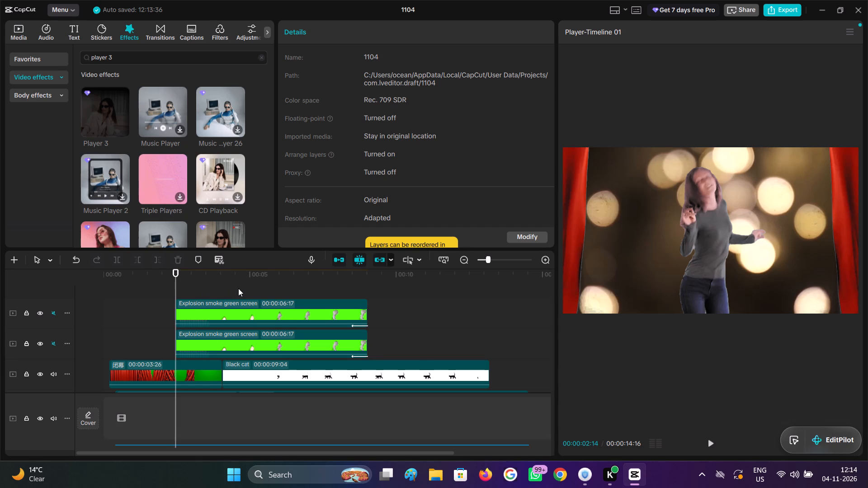
key("space")
key("space")
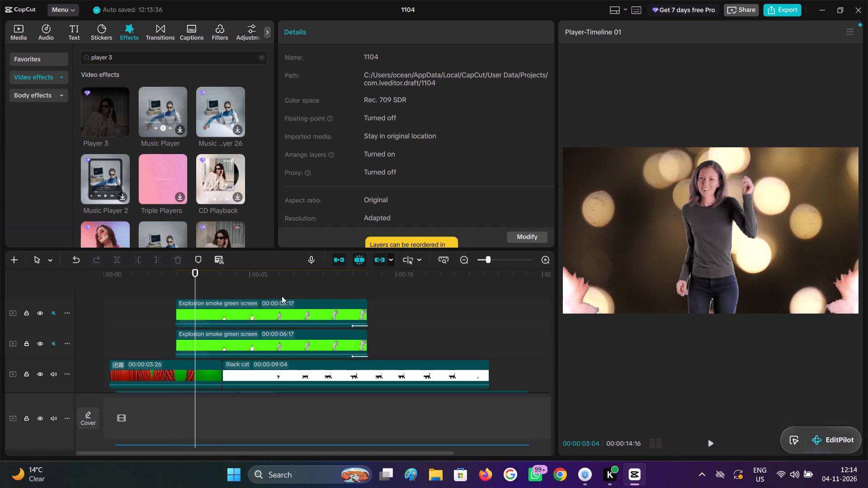
key("space")
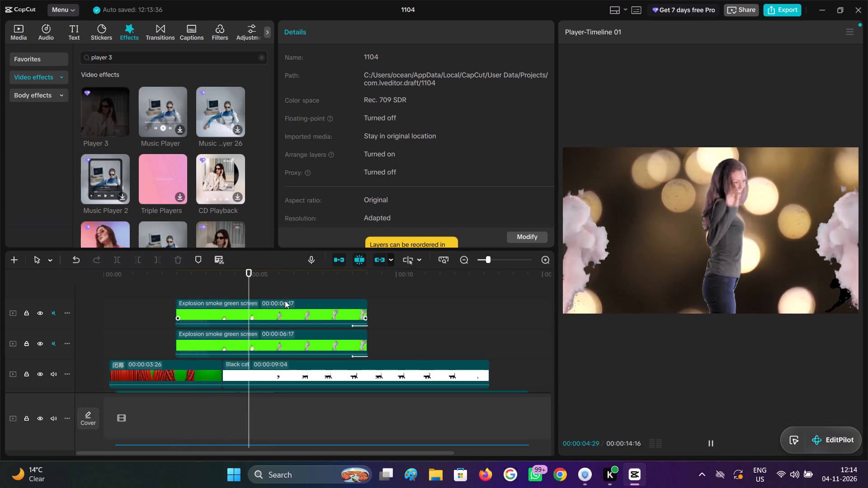
key("space")
key("space")
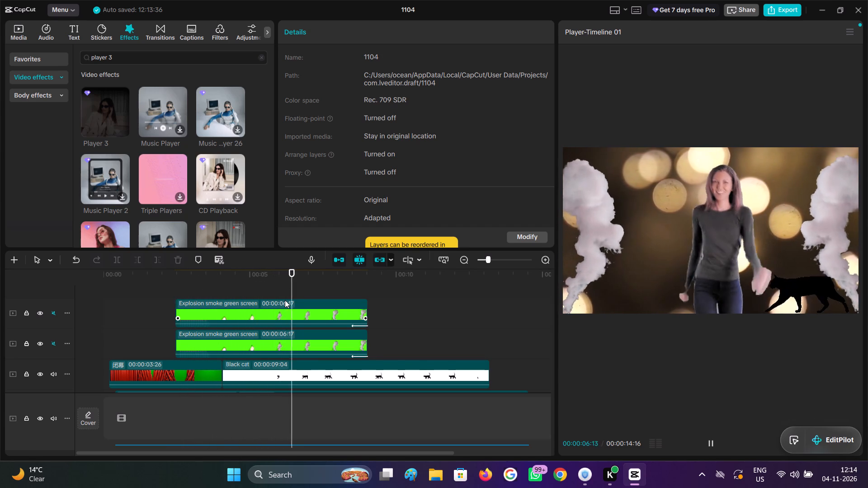
key("space")
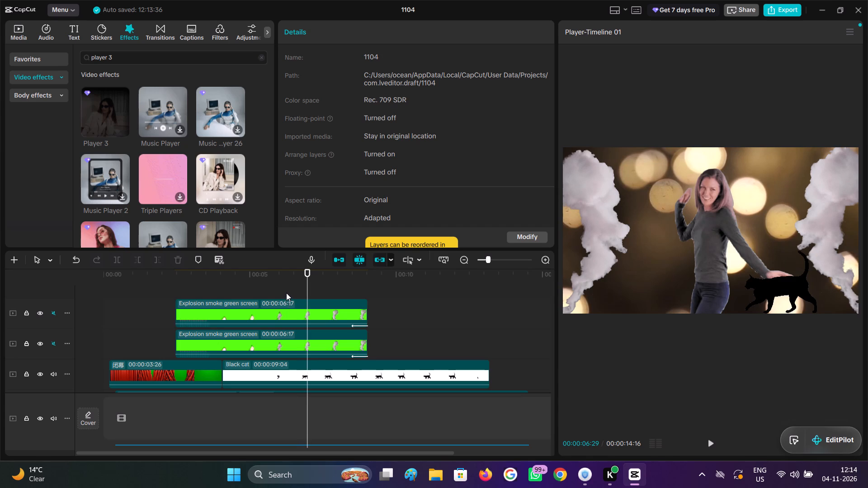
scroll(294, 328, "down", 5)
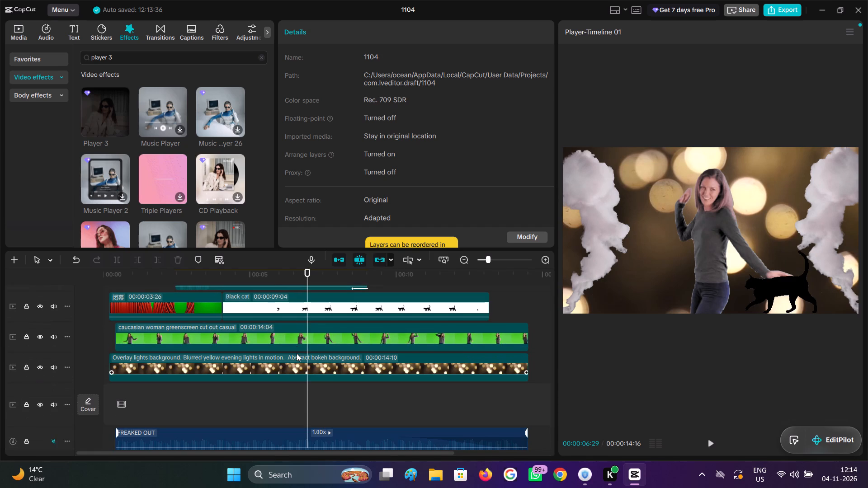
left_click(184, 414)
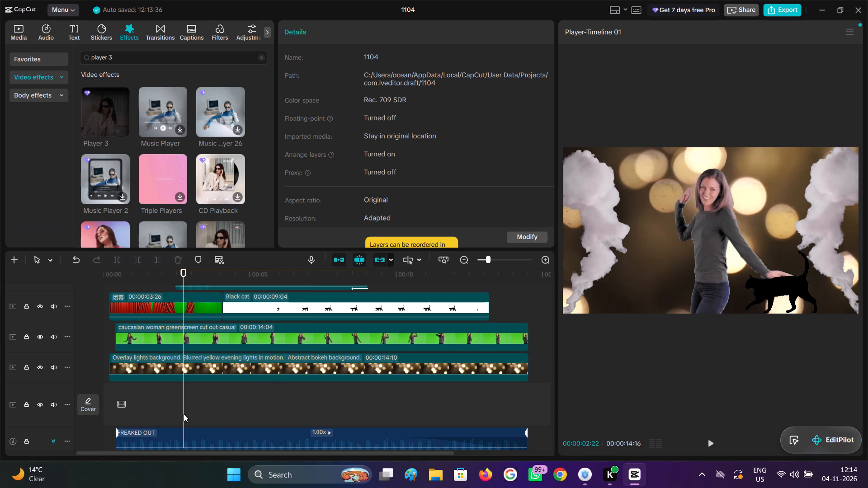
key("space")
key("space")
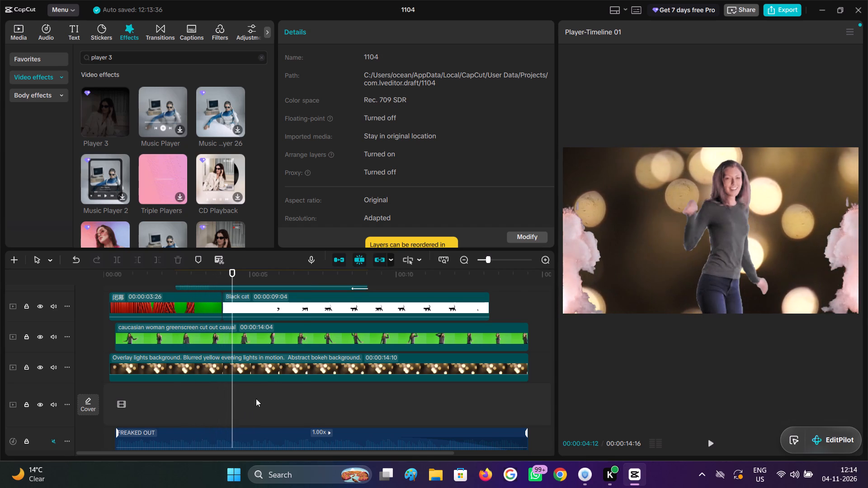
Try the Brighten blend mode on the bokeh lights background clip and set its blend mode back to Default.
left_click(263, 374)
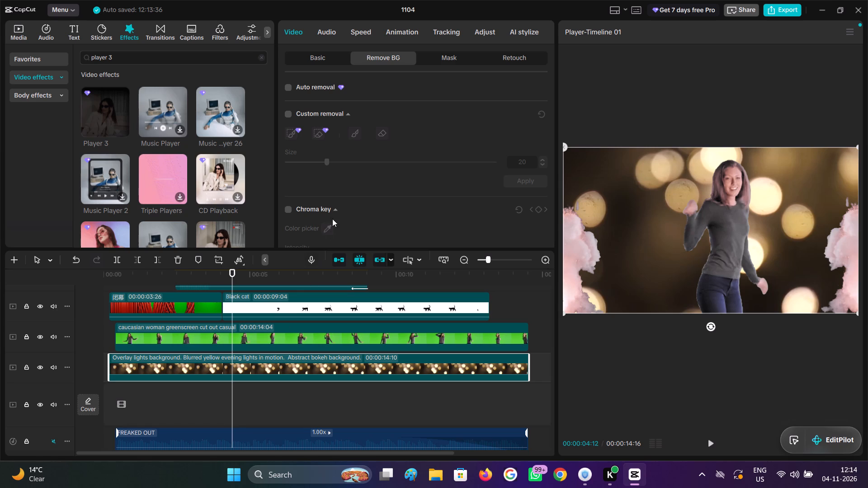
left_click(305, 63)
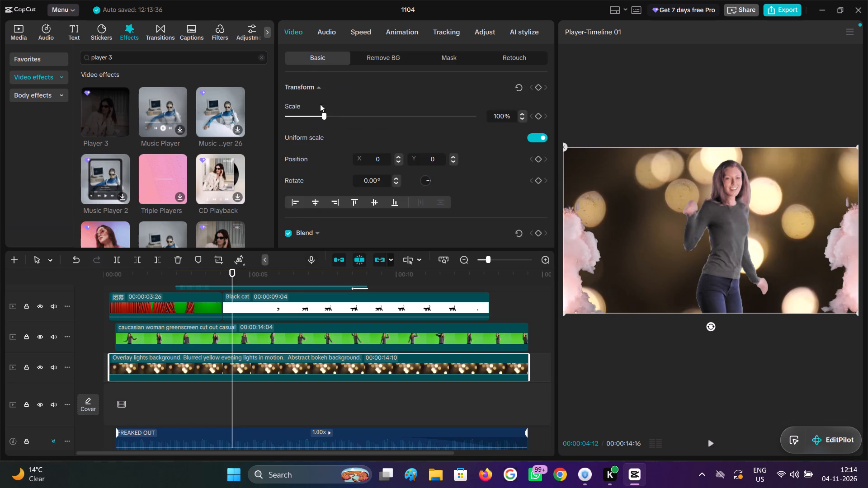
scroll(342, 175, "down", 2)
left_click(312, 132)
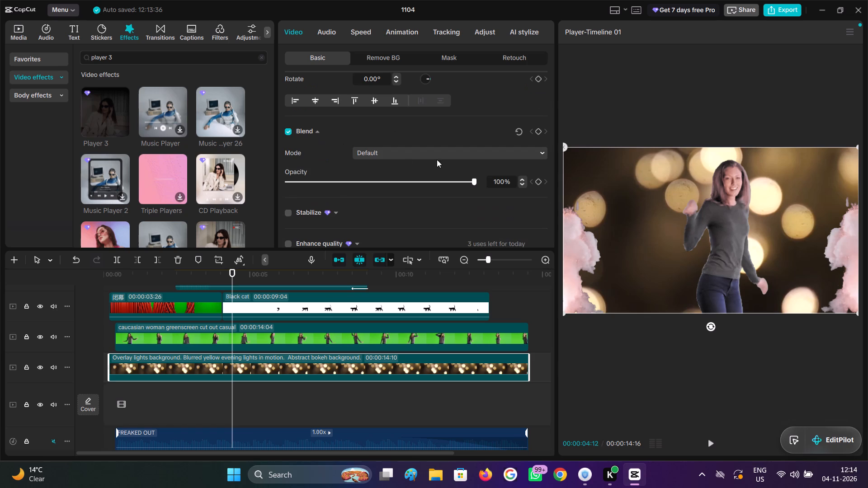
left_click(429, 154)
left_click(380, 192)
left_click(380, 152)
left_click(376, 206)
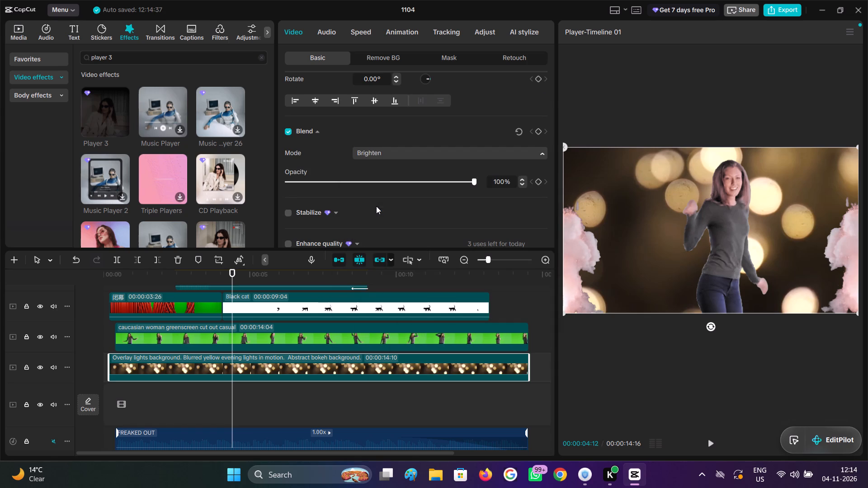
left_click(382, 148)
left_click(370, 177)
Browse the stock library's Background, Transitions and Scenery footage, previewing the aurora and the mountain lake clips.
scroll(251, 394, "up", 2)
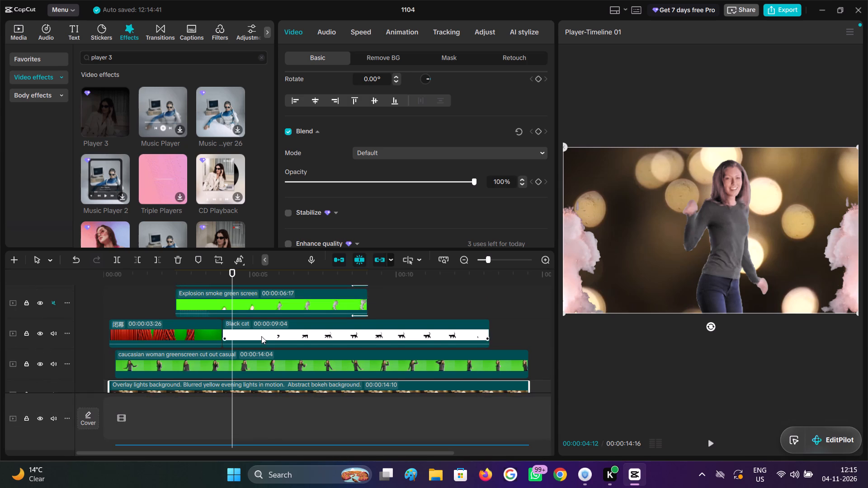
scroll(251, 400, "down", 3)
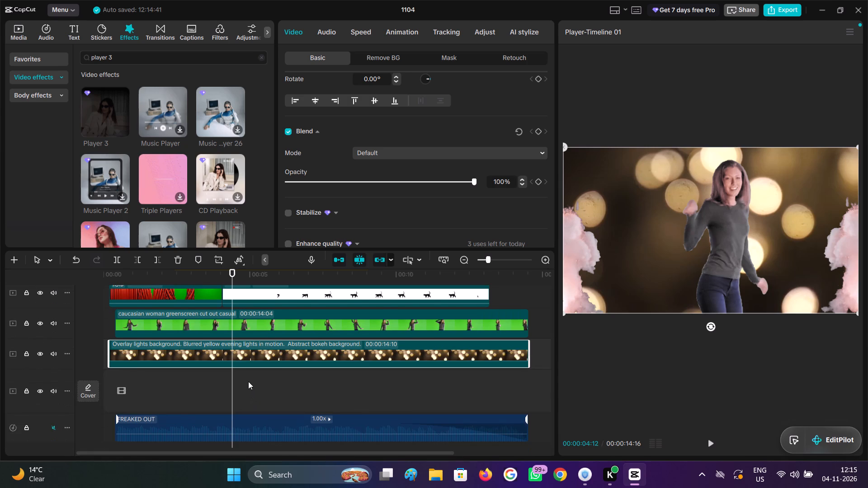
left_click(38, 100)
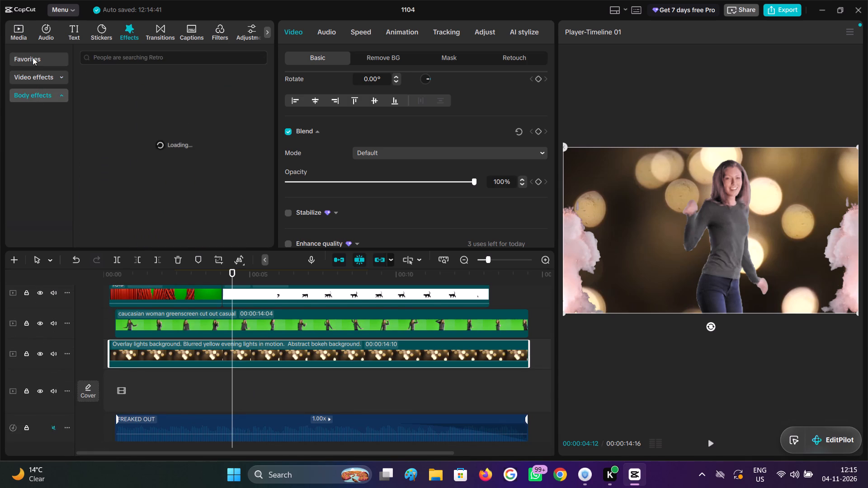
left_click(24, 33)
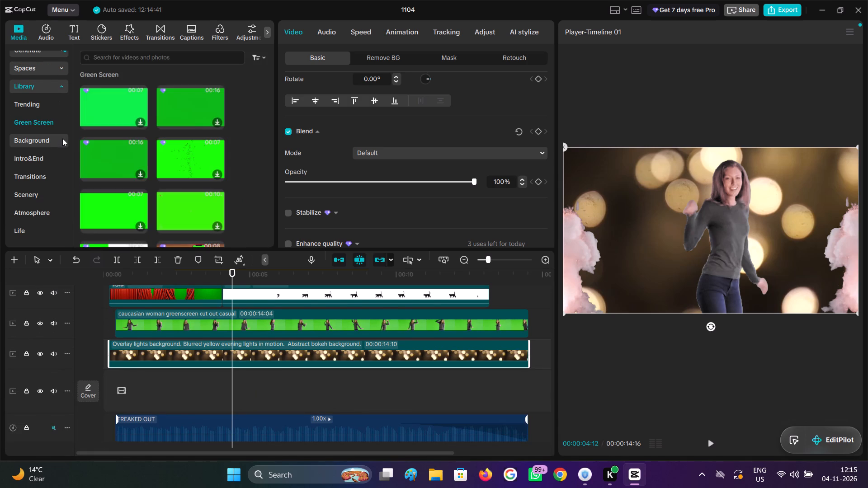
left_click(57, 139)
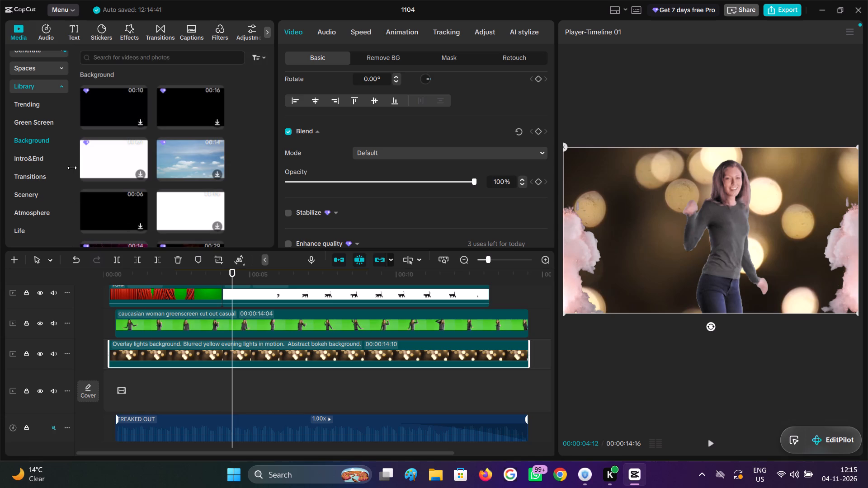
left_click(41, 182)
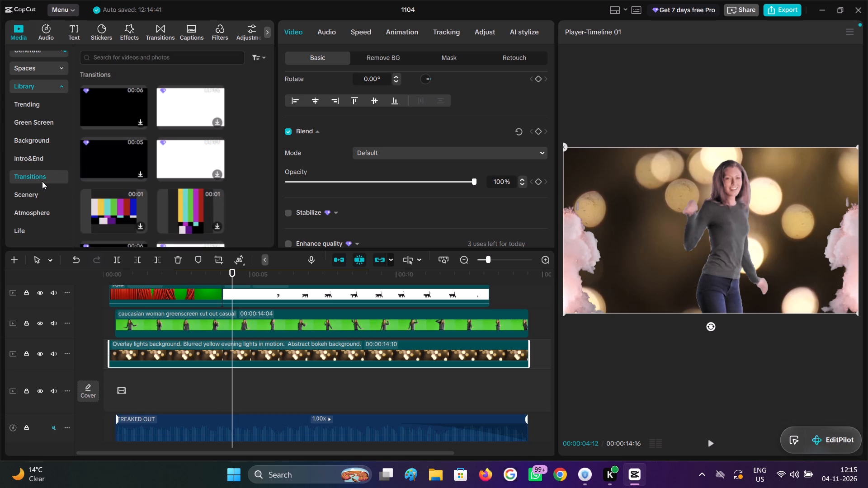
scroll(45, 181, "down", 1)
left_click(39, 197)
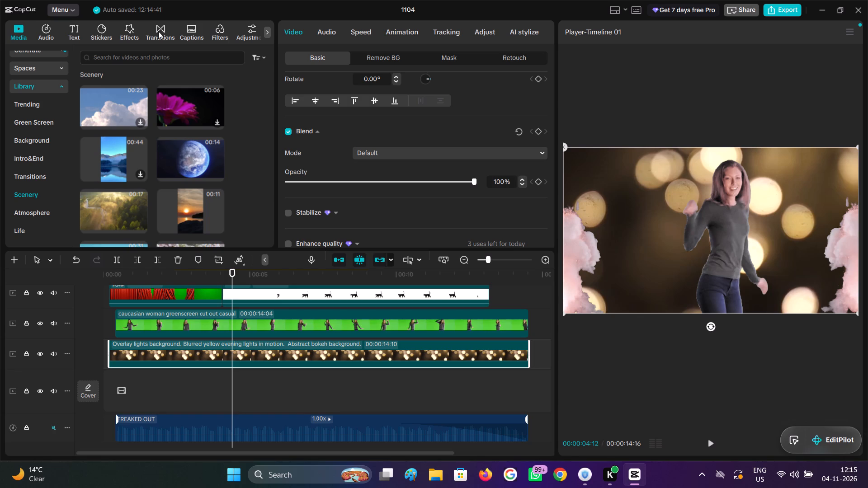
scroll(141, 192, "down", 1)
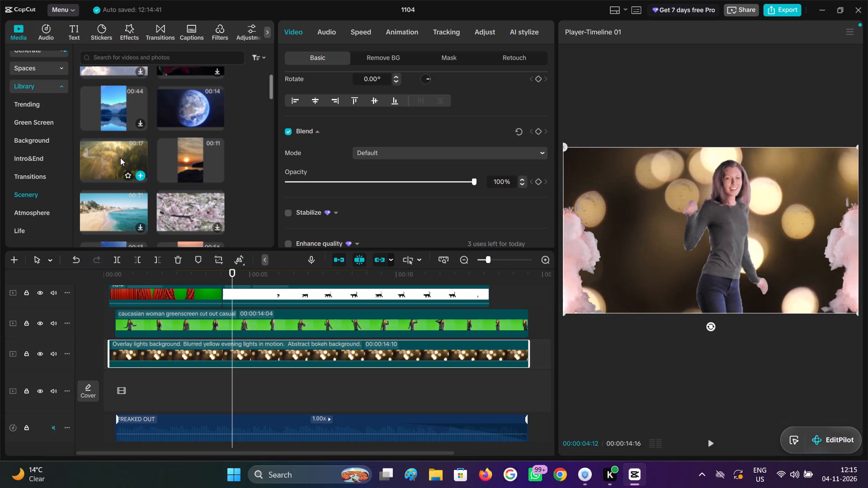
scroll(173, 155, "down", 2)
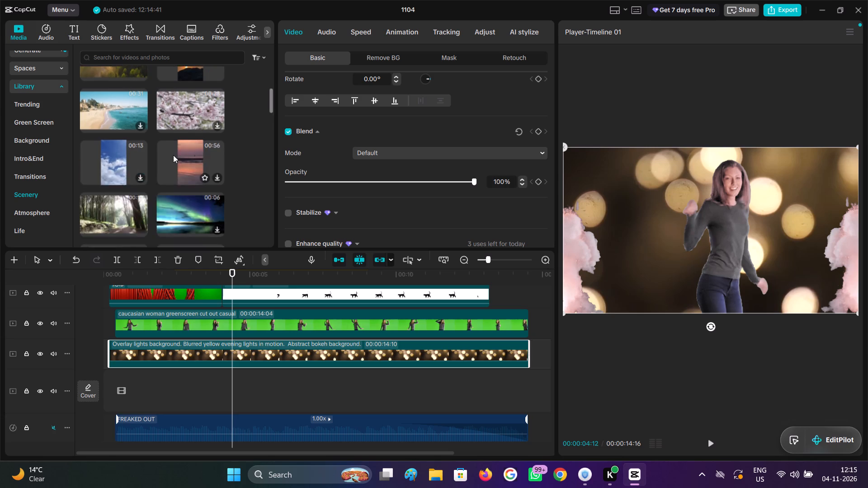
scroll(173, 155, "down", 1)
left_click(173, 155)
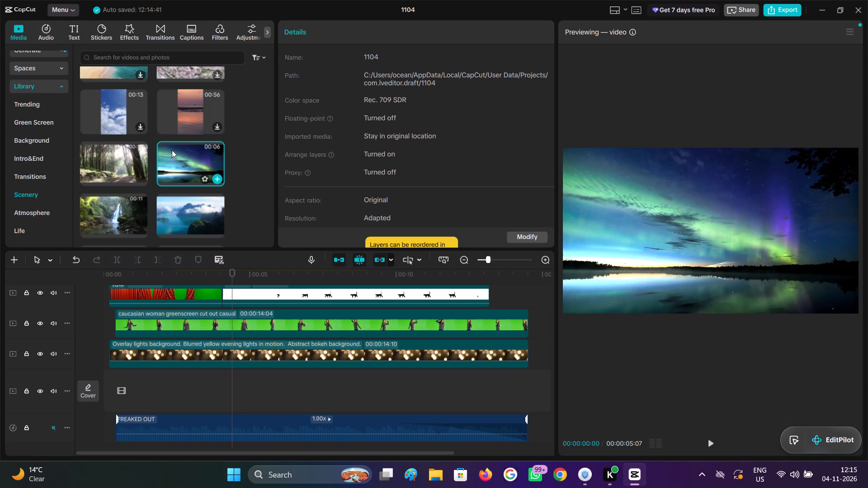
scroll(150, 221, "down", 1)
left_click(178, 164)
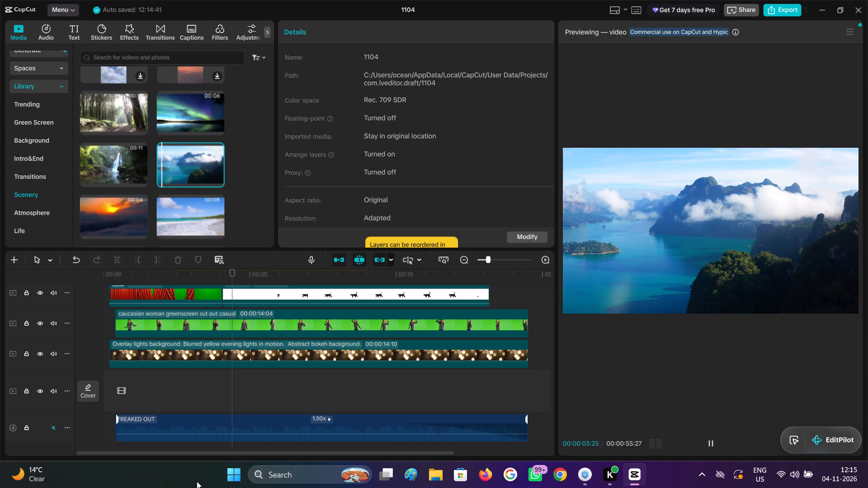
Examine the curtain opening between about 00:00:01:07 and 00:00:02:11, and view the curtain clip's velocity effects.
left_click(140, 389)
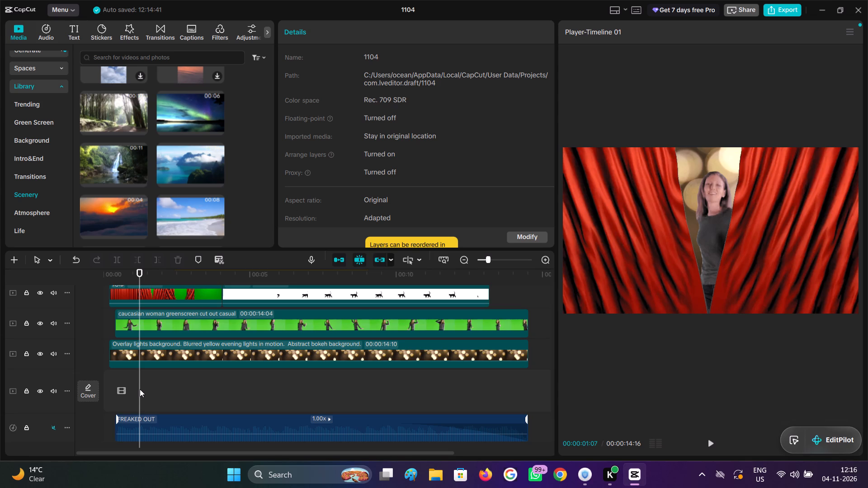
left_click_drag(140, 389, 172, 399)
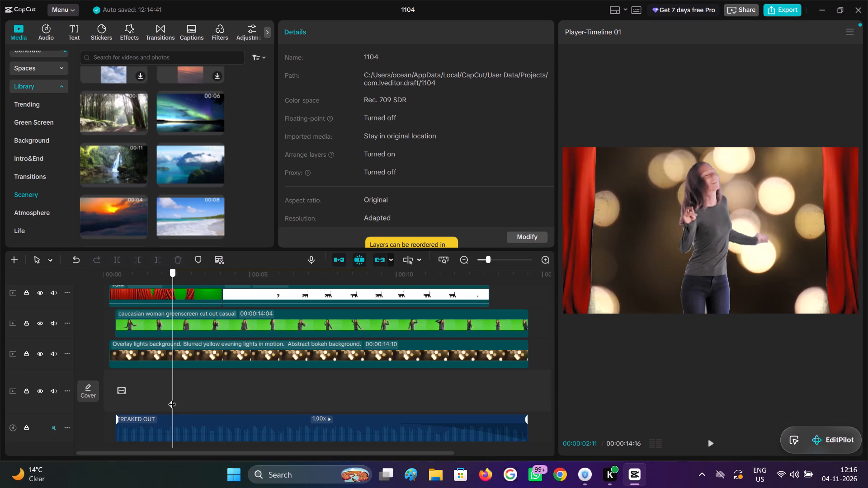
left_click_drag(172, 399, 172, 399)
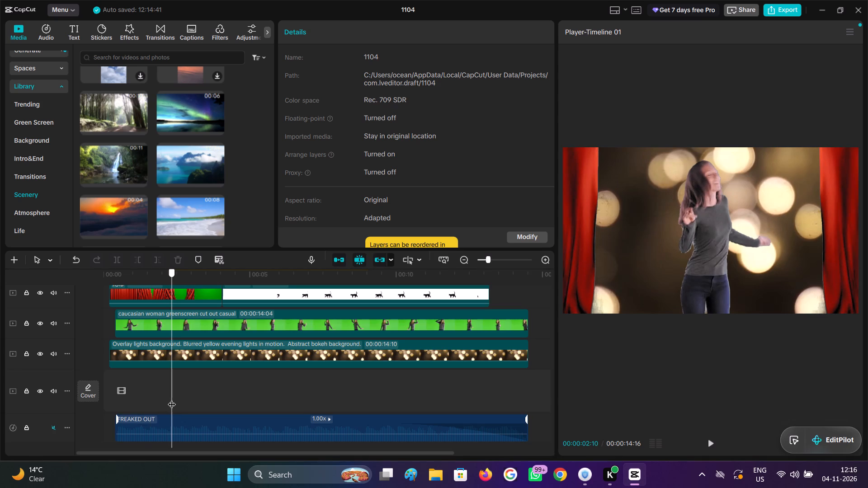
left_click_drag(172, 399, 171, 399)
scroll(200, 334, "up", 2)
left_click(188, 319)
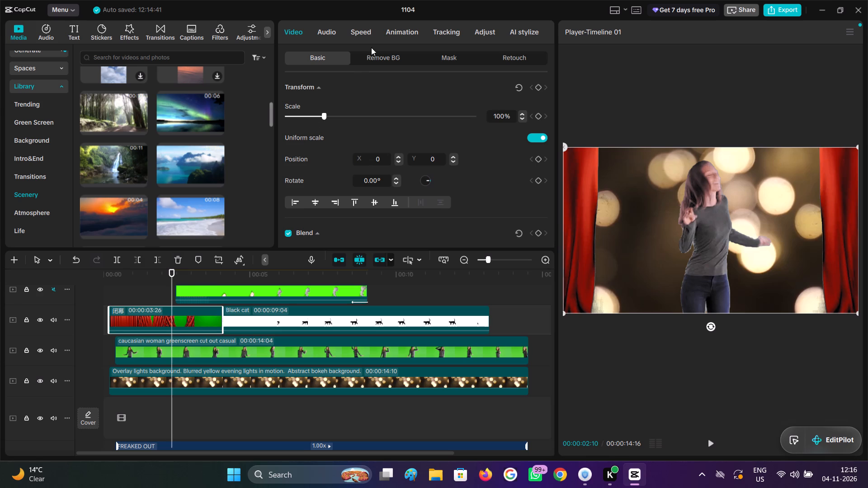
left_click(326, 29)
left_click(359, 29)
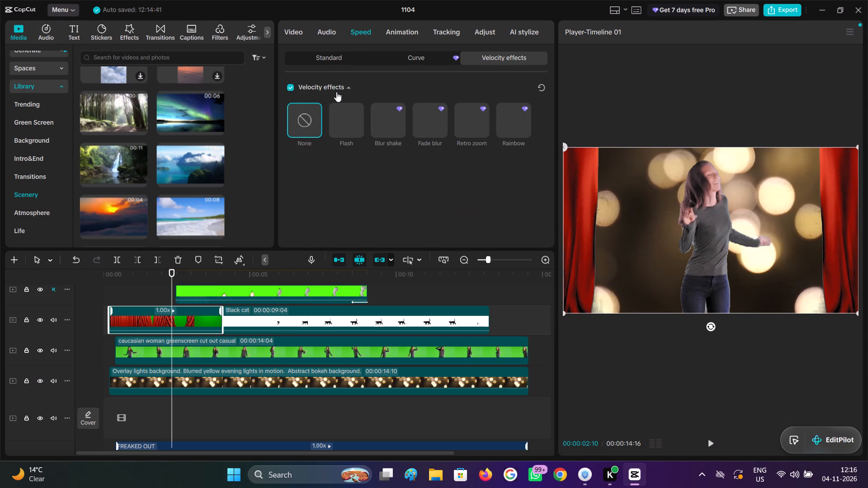
Shift the Black cat clip along its track so that it ends level with the dancing woman clip.
left_click(387, 294)
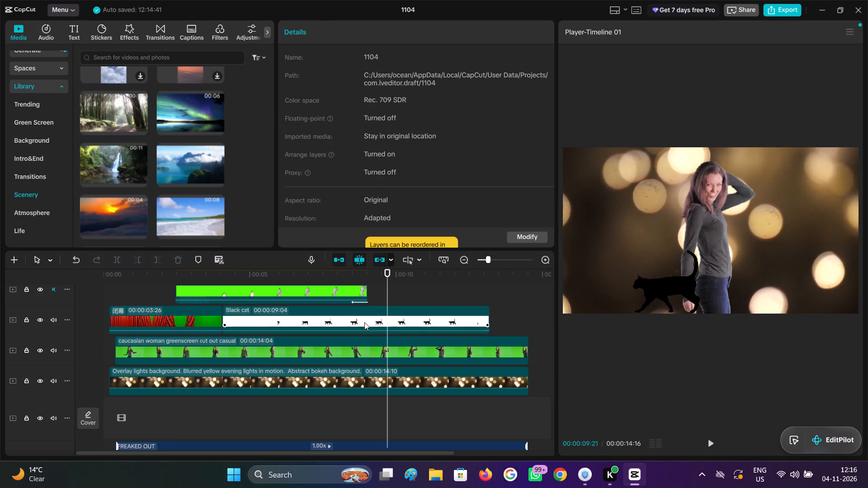
left_click(364, 322)
left_click_drag(389, 291, 361, 291)
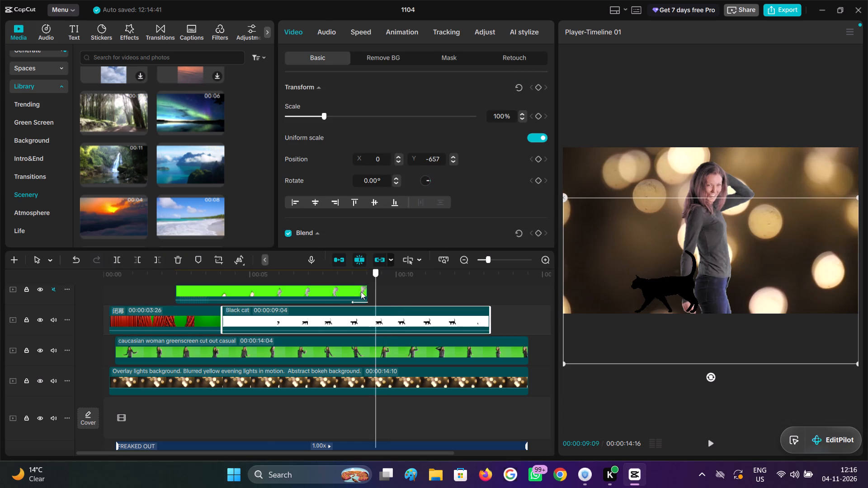
left_click_drag(361, 291, 250, 307)
left_click_drag(304, 322, 313, 322)
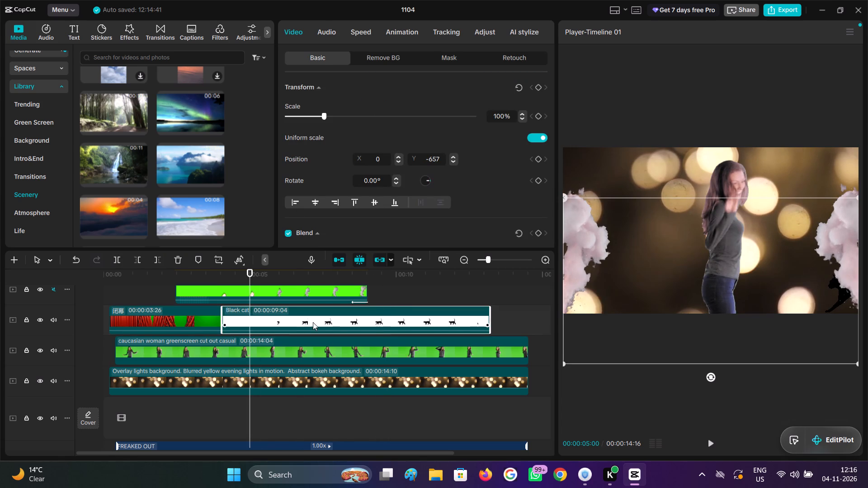
left_click_drag(313, 322, 341, 324)
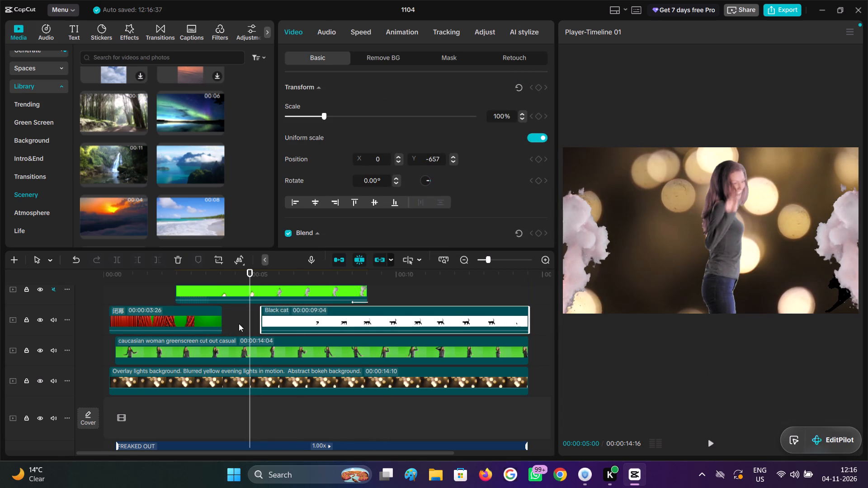
Scrub between about 00:00:05:00 and 00:00:10:12 to examine the cat's walk against the smoke and the dancing woman.
left_click(246, 322)
left_click_drag(247, 322, 269, 330)
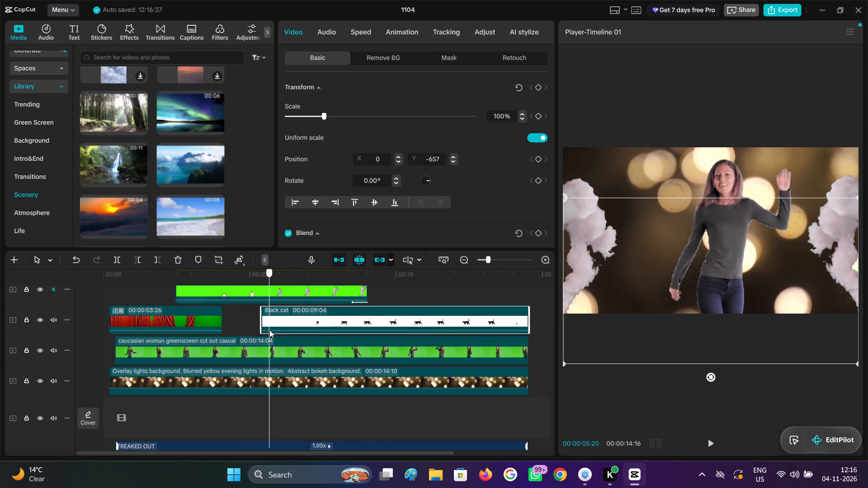
left_click_drag(269, 330, 354, 343)
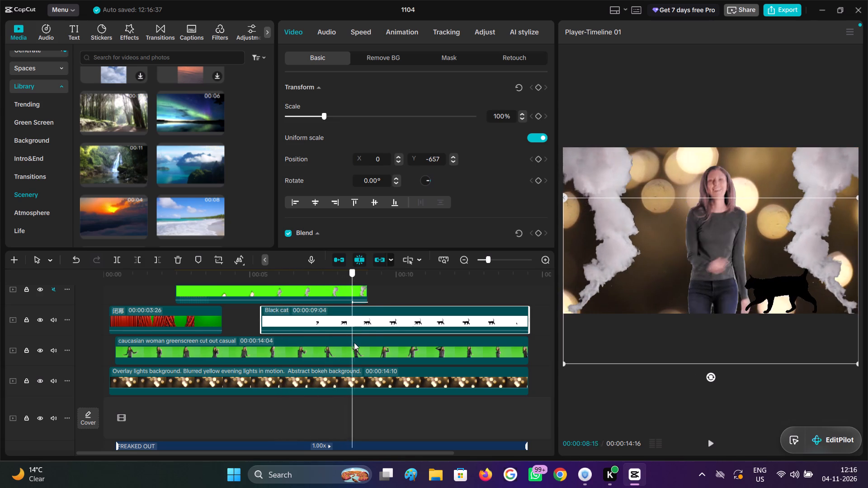
left_click_drag(354, 343, 408, 342)
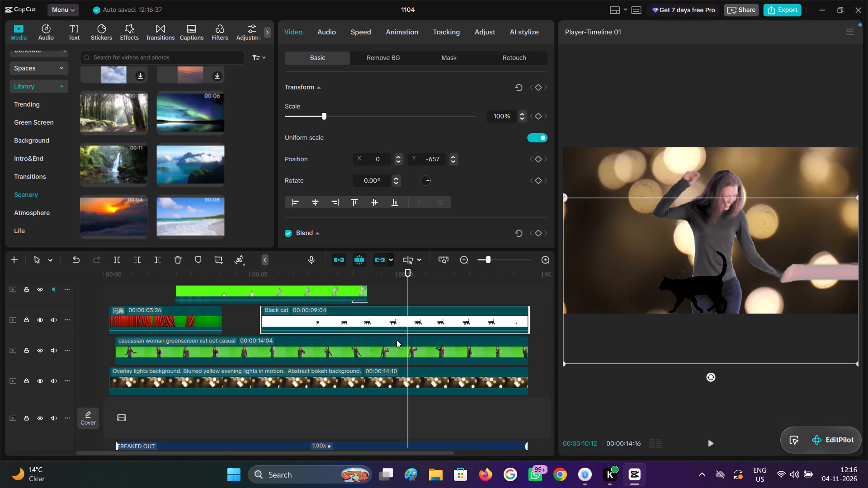
left_click(382, 291)
left_click_drag(382, 291, 369, 298)
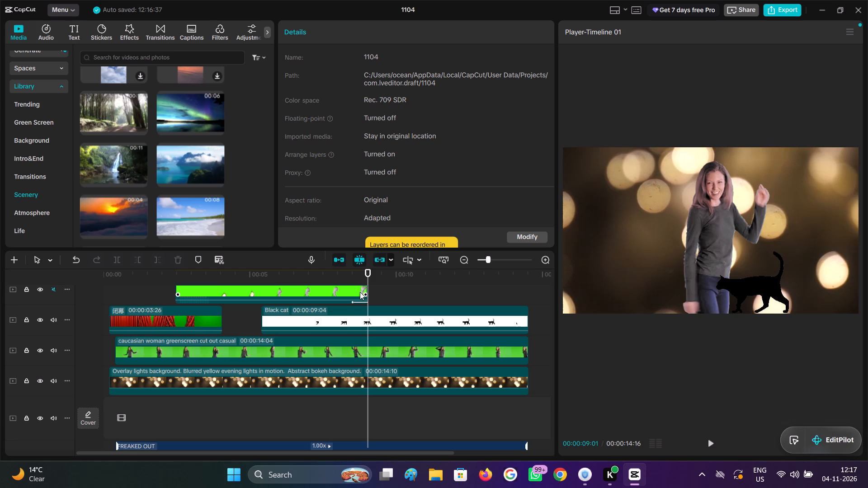
Apply the Smoke out animation to the dancing woman clip.
scroll(360, 292, "up", 1)
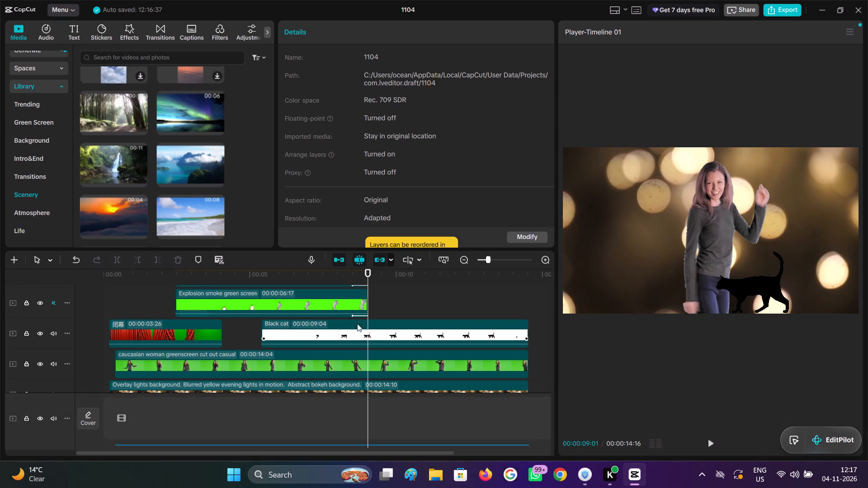
left_click(415, 329)
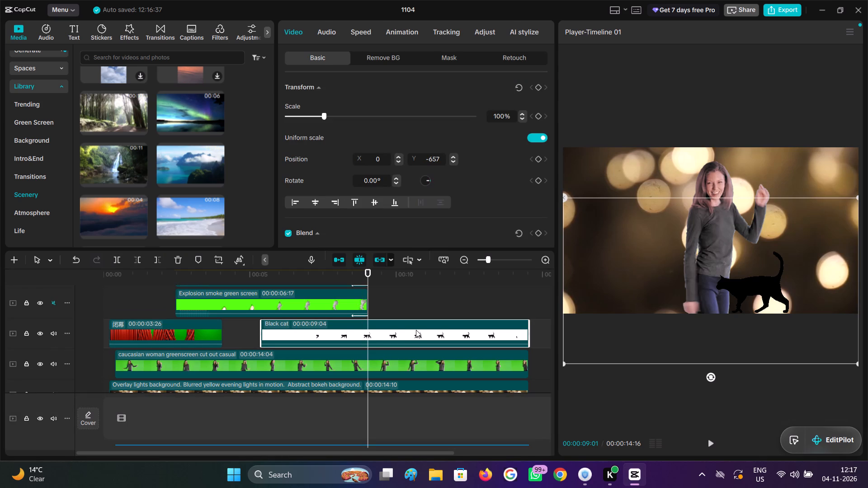
left_click(412, 356)
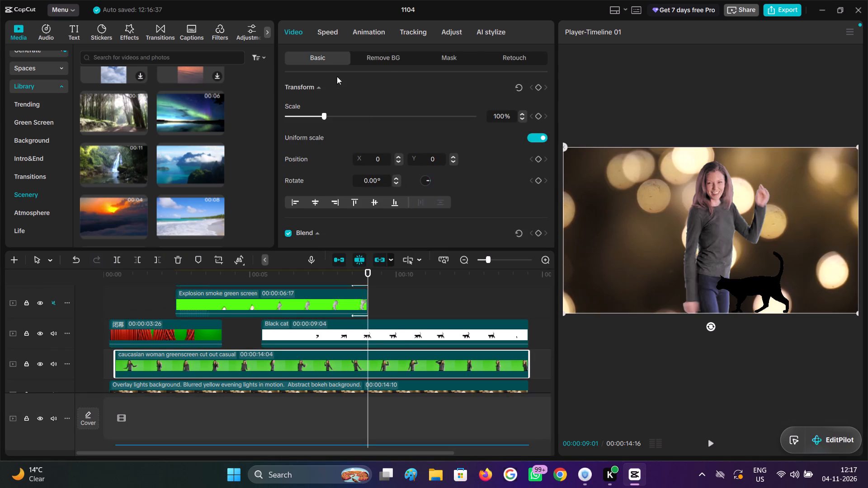
left_click(382, 63)
left_click(324, 36)
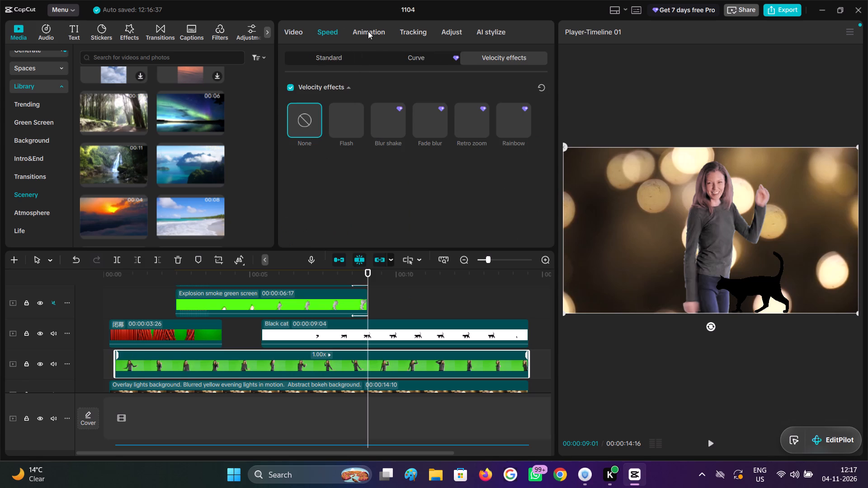
left_click(368, 31)
left_click(373, 134)
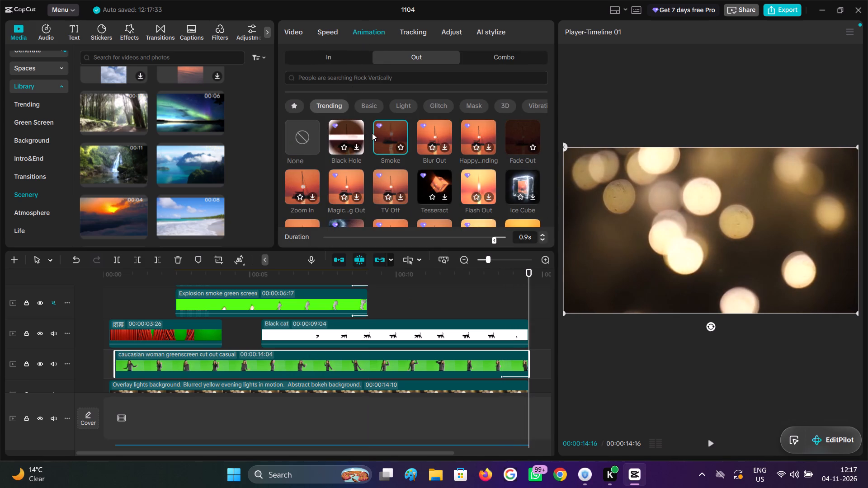
Apply the Tesseract in animation to the dancing woman clip.
left_click(357, 68)
left_click(356, 63)
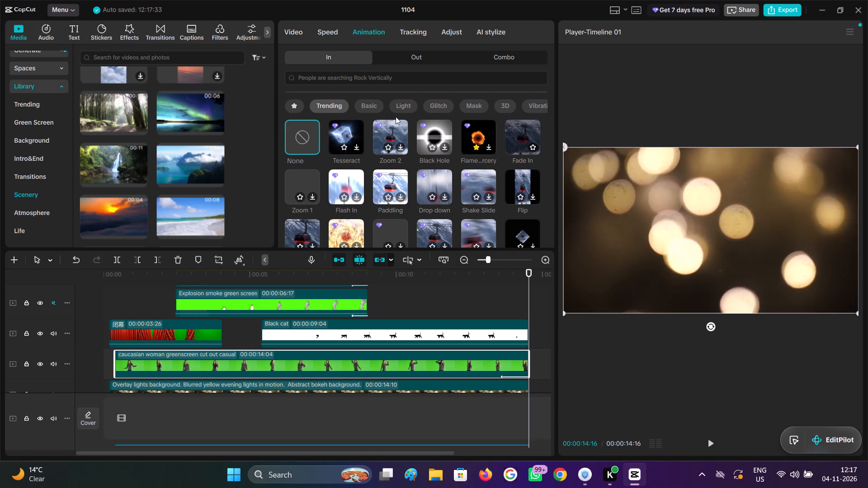
left_click(348, 128)
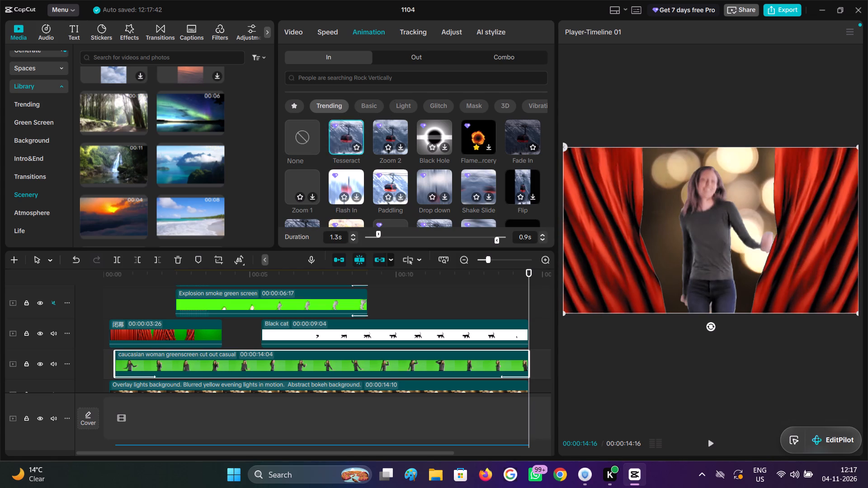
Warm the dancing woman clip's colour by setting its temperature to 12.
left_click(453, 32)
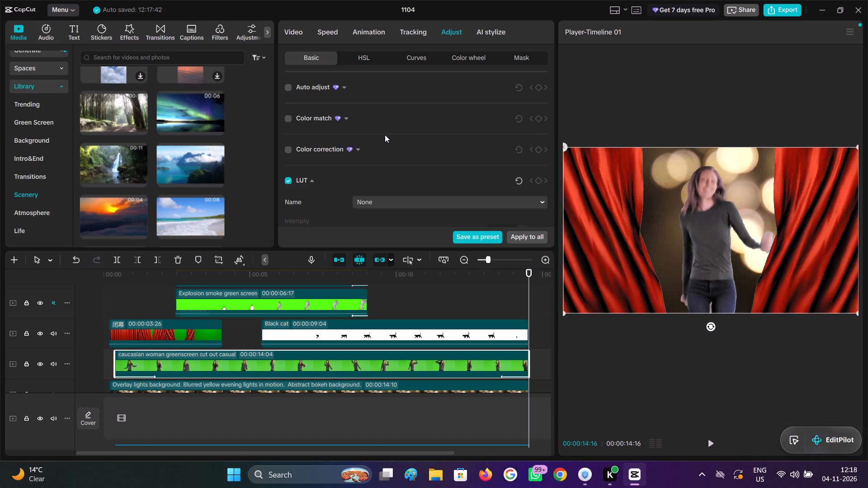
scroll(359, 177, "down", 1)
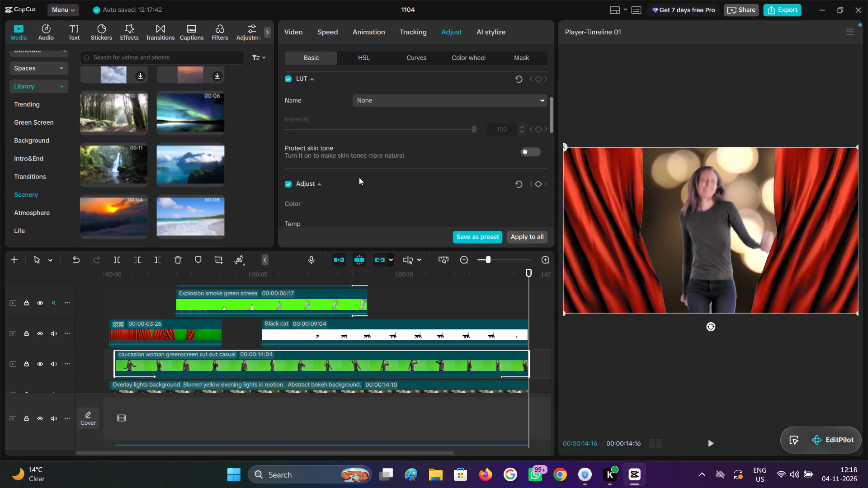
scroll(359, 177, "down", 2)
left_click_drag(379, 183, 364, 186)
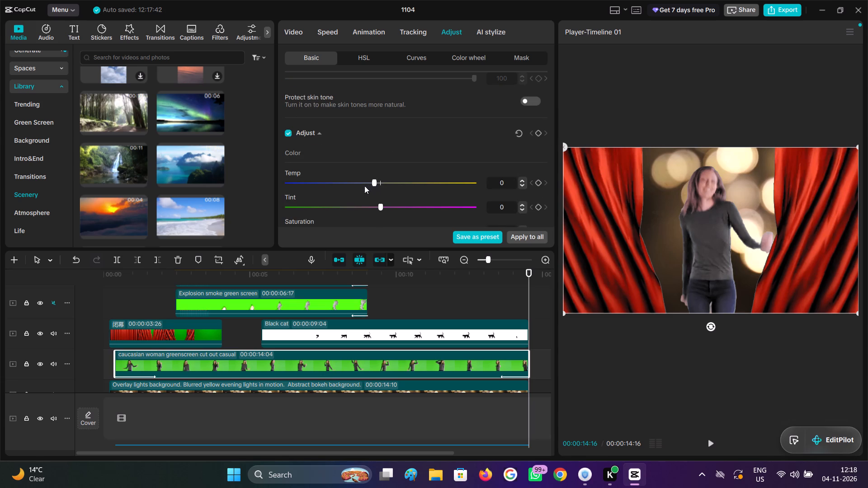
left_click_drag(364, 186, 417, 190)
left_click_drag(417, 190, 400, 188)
At 00:00:10:08, set the dancing woman clip's colour temperature to 17 and its saturation to 50.
left_click(421, 302)
left_click_drag(421, 302, 419, 303)
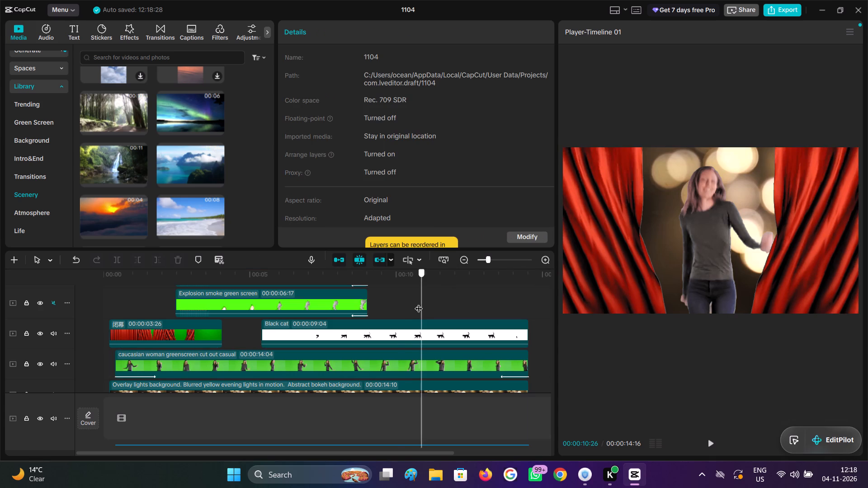
left_click_drag(419, 303, 404, 305)
left_click(378, 365)
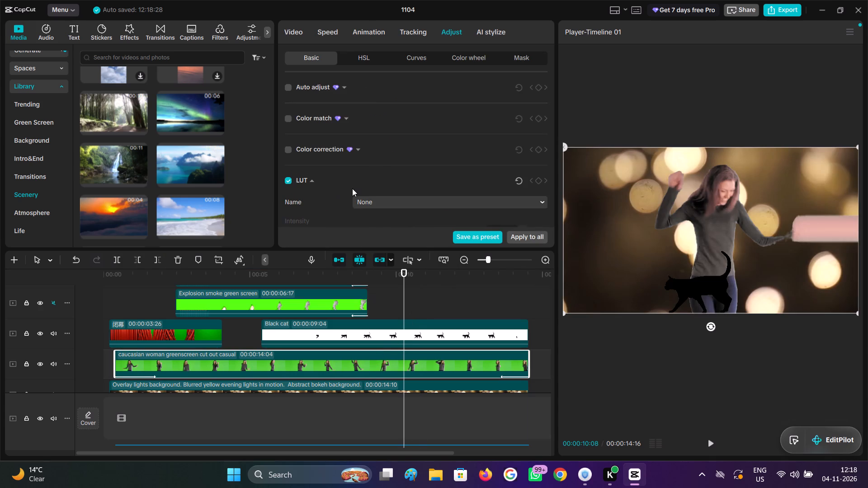
scroll(352, 187, "down", 5)
scroll(374, 117, "up", 1)
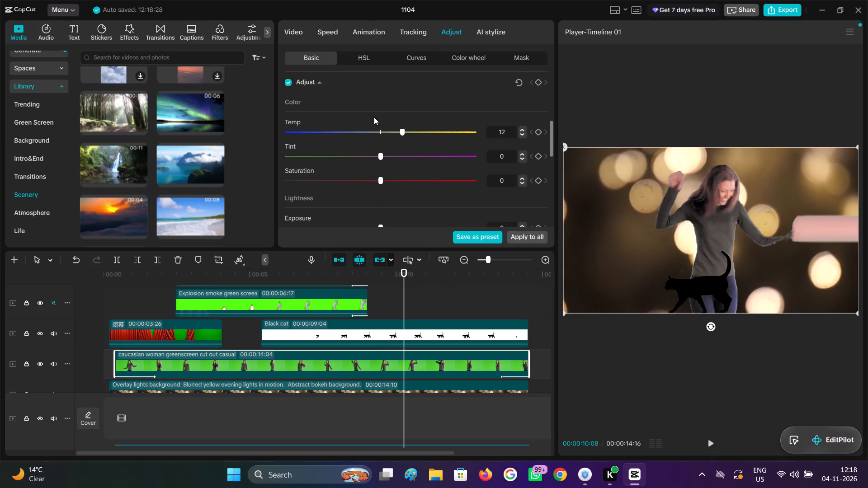
left_click(330, 133)
left_click_drag(330, 133, 373, 137)
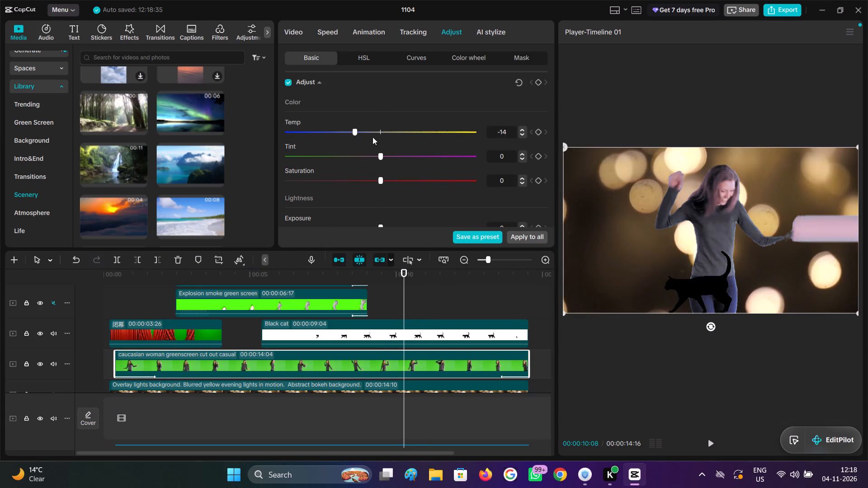
left_click_drag(373, 137, 467, 151)
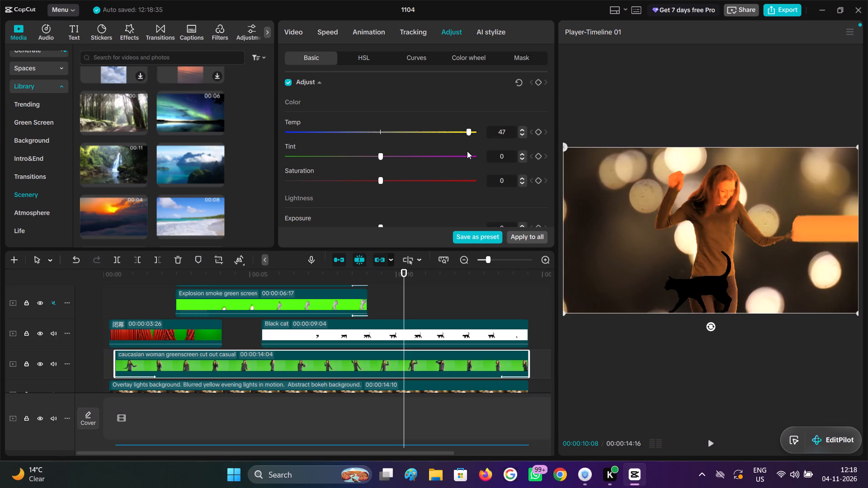
left_click_drag(467, 151, 382, 149)
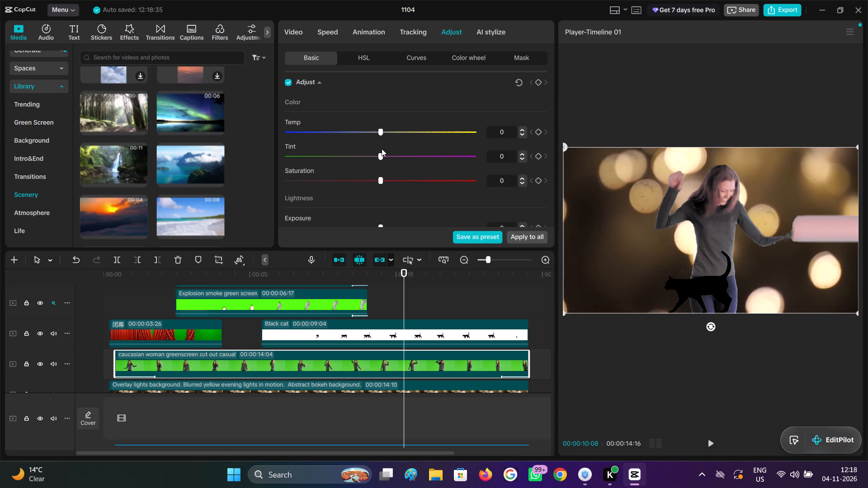
left_click_drag(382, 149, 410, 155)
left_click_drag(381, 180, 453, 189)
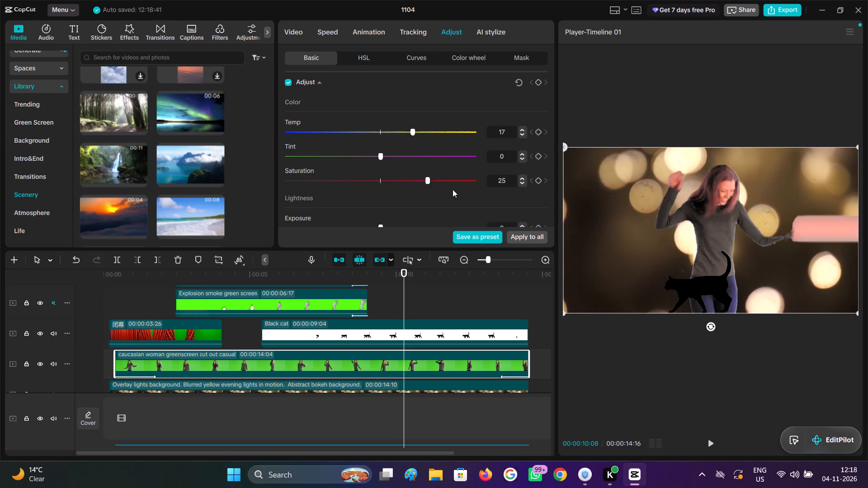
left_click_drag(453, 189, 469, 198)
left_click_drag(469, 198, 472, 198)
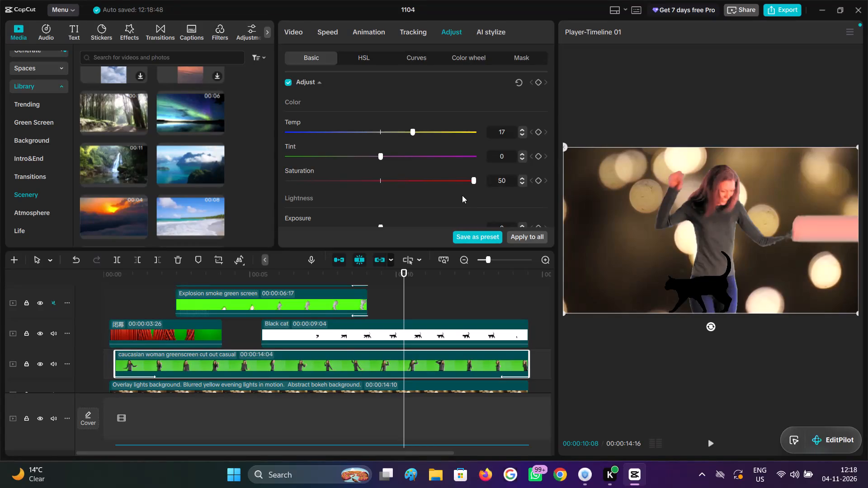
Set the dancing woman clip's contrast to 25, trying slight exposure changes and returning the exposure to 0.
scroll(351, 187, "down", 2)
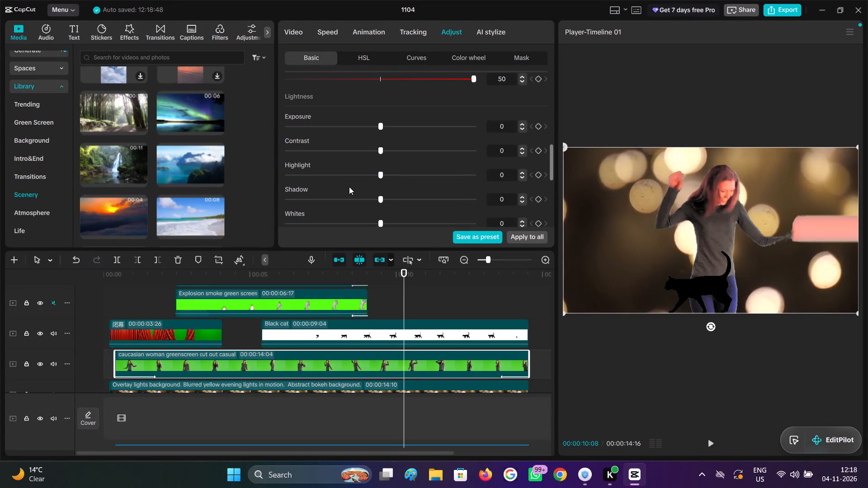
left_click_drag(382, 126, 387, 129)
left_click_drag(387, 129, 381, 134)
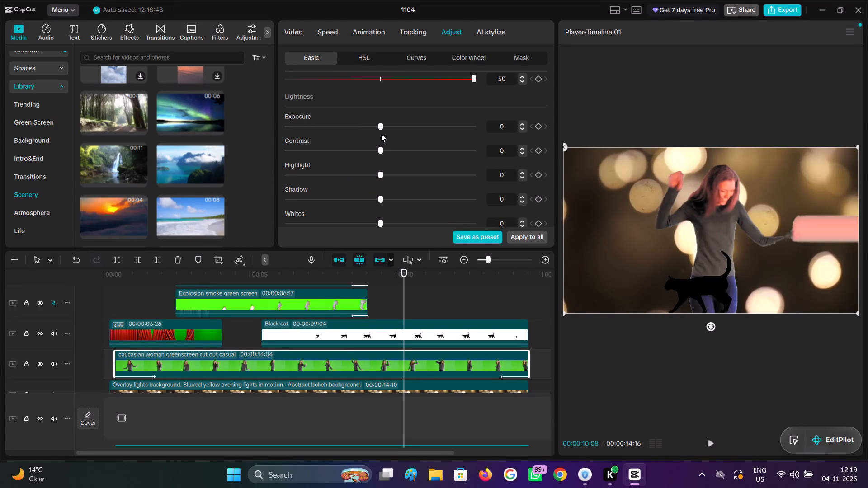
left_click_drag(381, 134, 389, 137)
left_click_drag(380, 151, 336, 152)
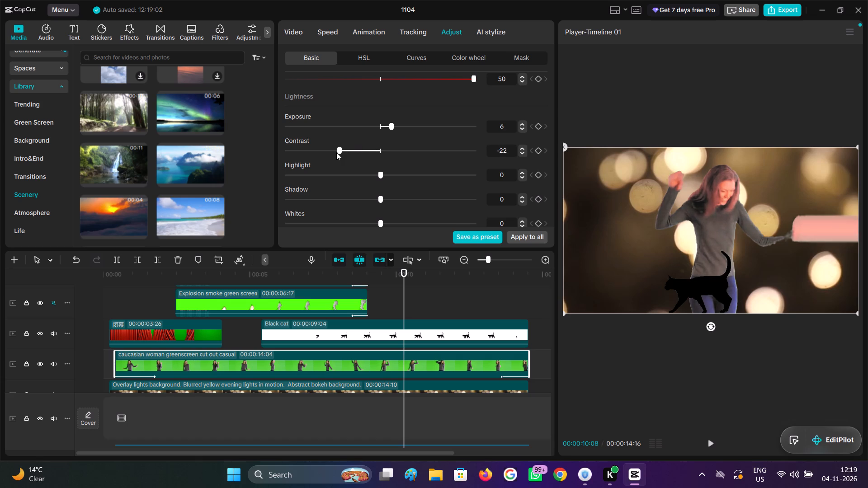
left_click_drag(336, 152, 430, 157)
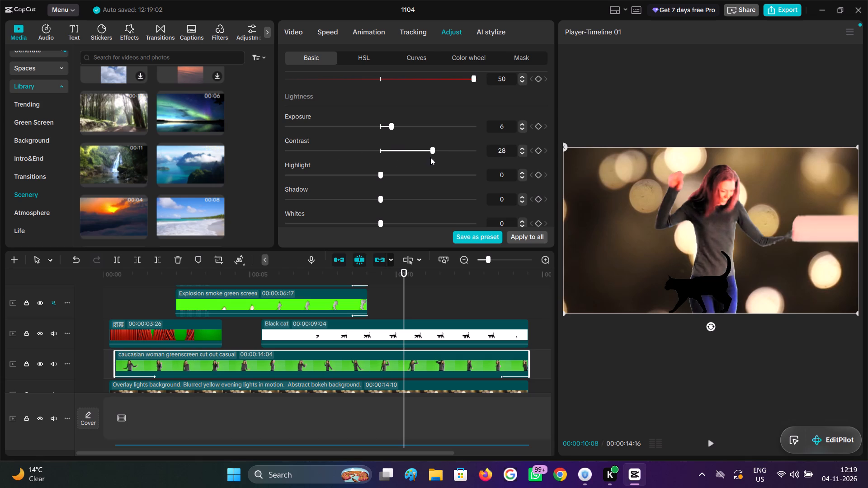
left_click_drag(430, 157, 426, 157)
left_click_drag(392, 124, 387, 133)
left_click_drag(387, 133, 372, 133)
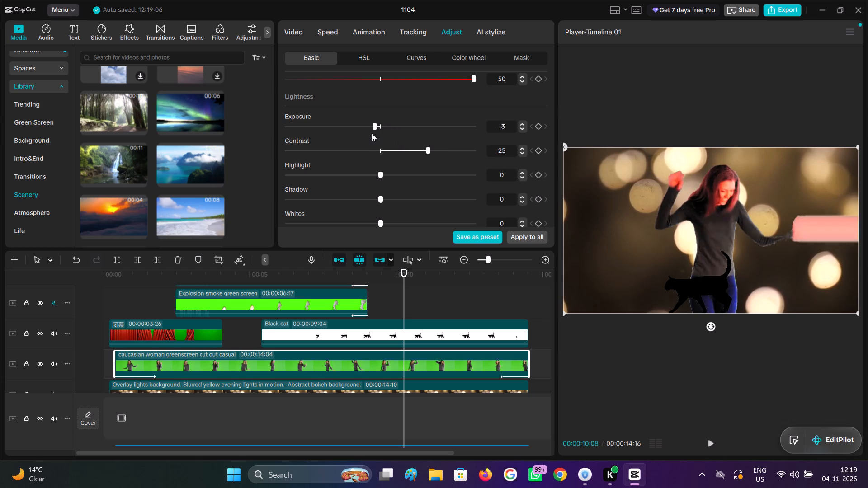
left_click_drag(372, 133, 393, 138)
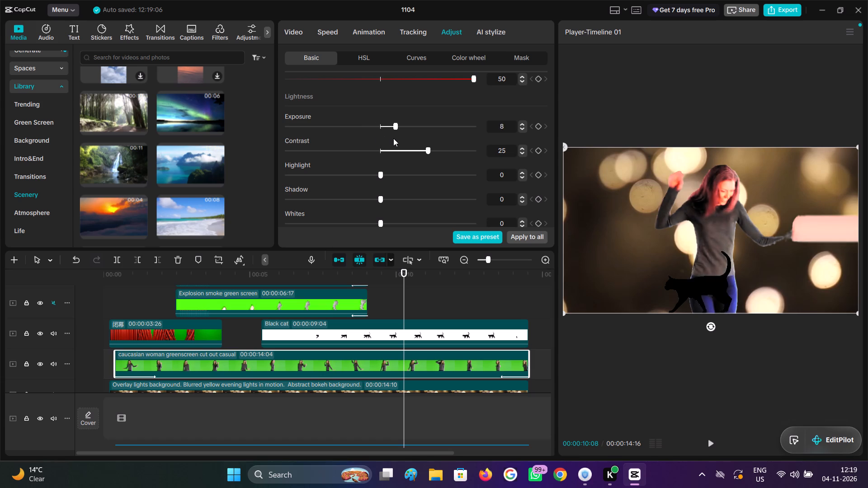
left_click_drag(393, 138, 377, 137)
Lower the dancing woman clip's highlight to -16 and its shadow to -23.
left_click_drag(382, 177, 439, 177)
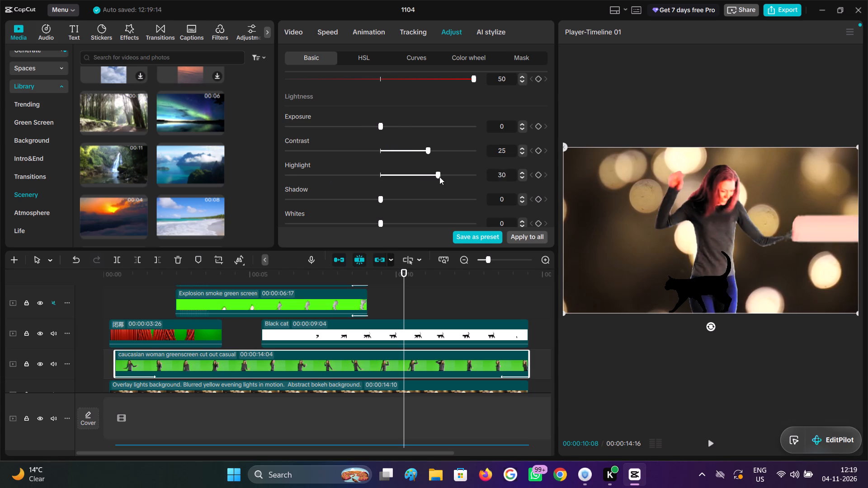
left_click_drag(439, 177, 348, 182)
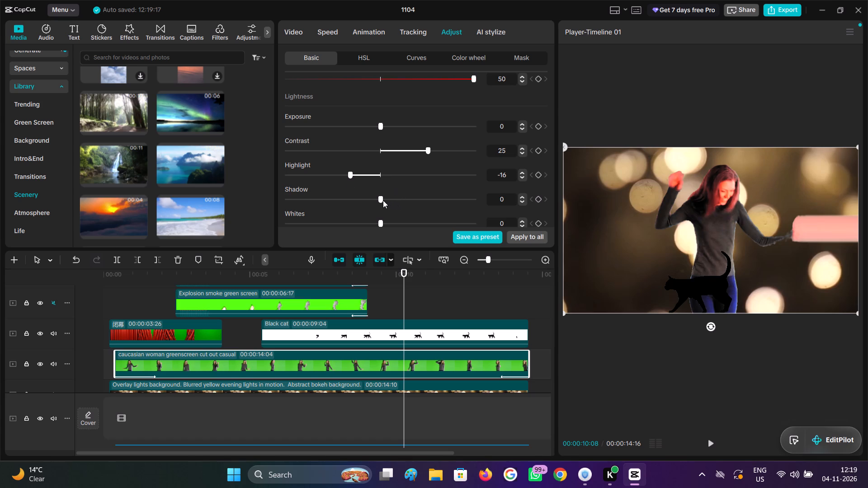
left_click_drag(383, 200, 335, 198)
Set the dancing woman clip's blacks to -10, after trying whites at -19 and returning them to 0.
scroll(344, 198, "down", 1)
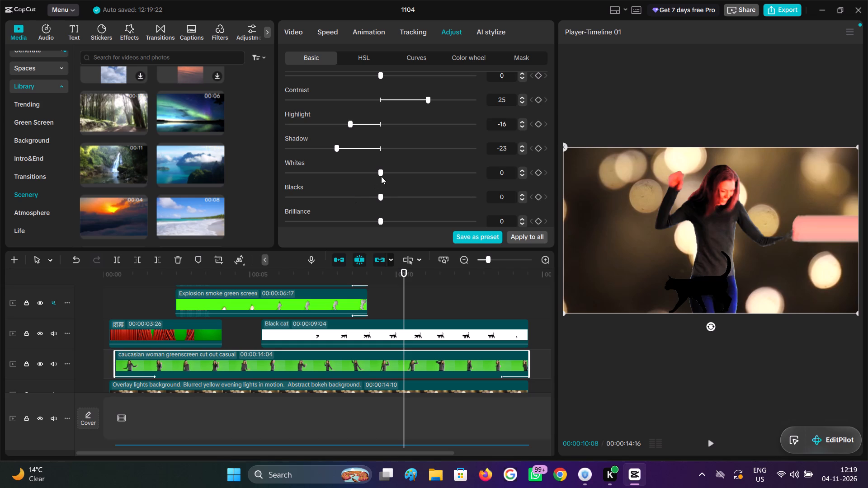
left_click_drag(380, 176, 342, 190)
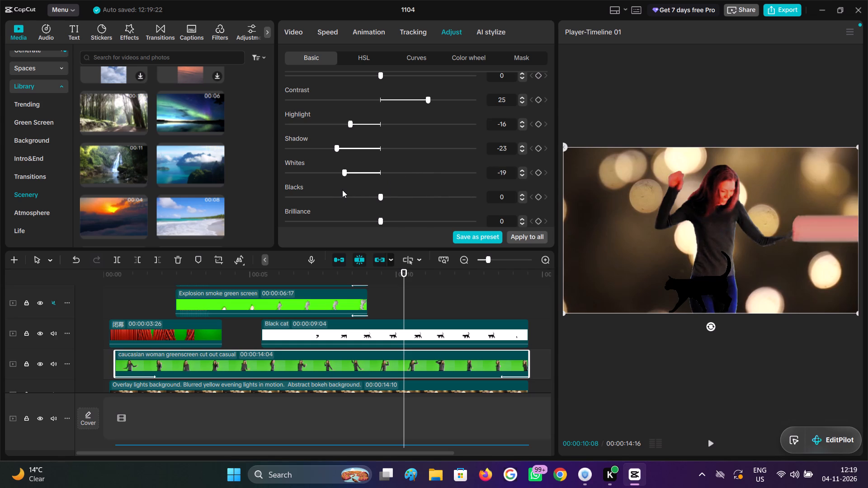
left_click_drag(342, 190, 380, 196)
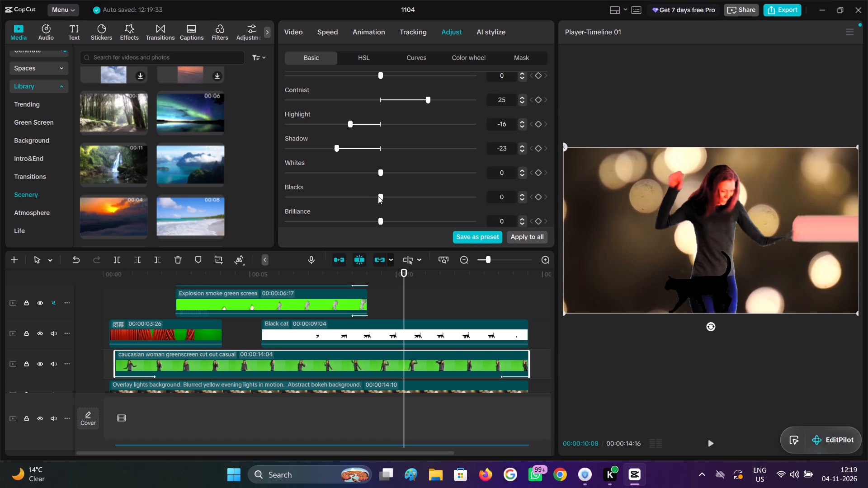
left_click_drag(382, 196, 359, 203)
scroll(365, 208, "down", 1)
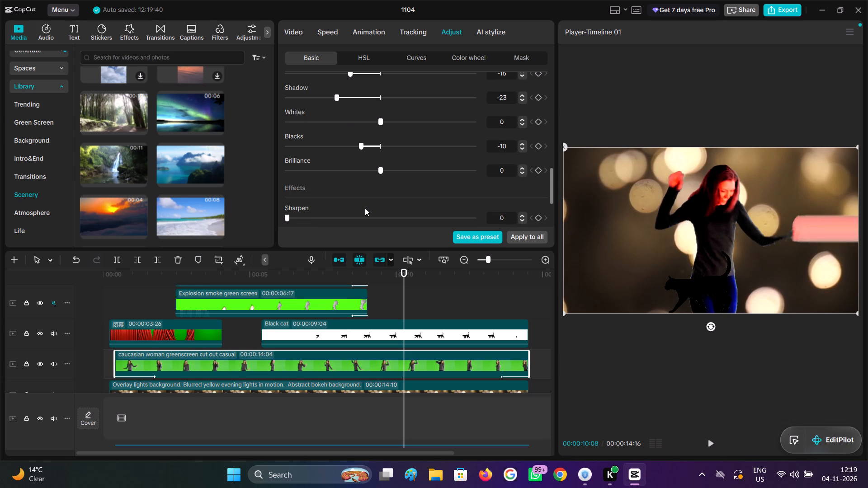
Set the dancing woman clip's brilliance to 36.
left_click_drag(378, 171, 367, 182)
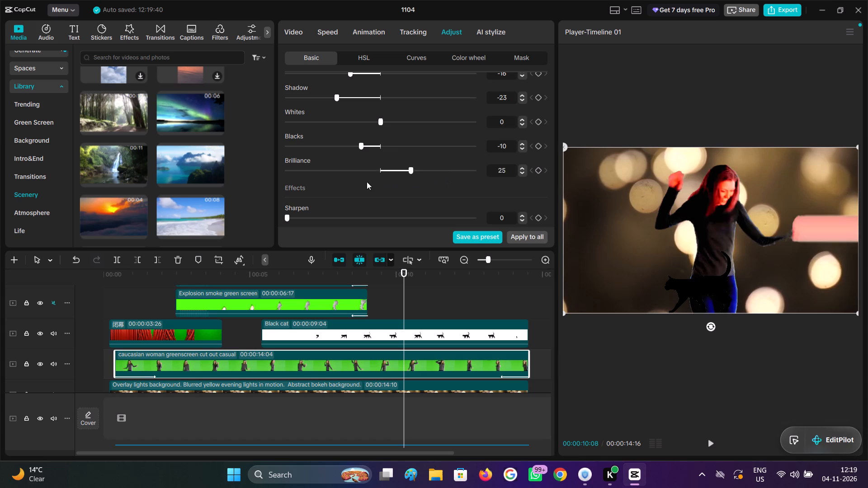
left_click_drag(367, 182, 445, 185)
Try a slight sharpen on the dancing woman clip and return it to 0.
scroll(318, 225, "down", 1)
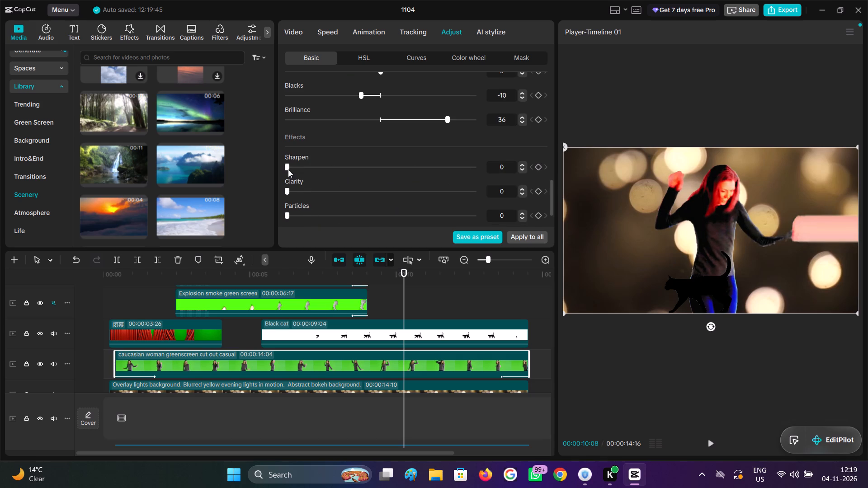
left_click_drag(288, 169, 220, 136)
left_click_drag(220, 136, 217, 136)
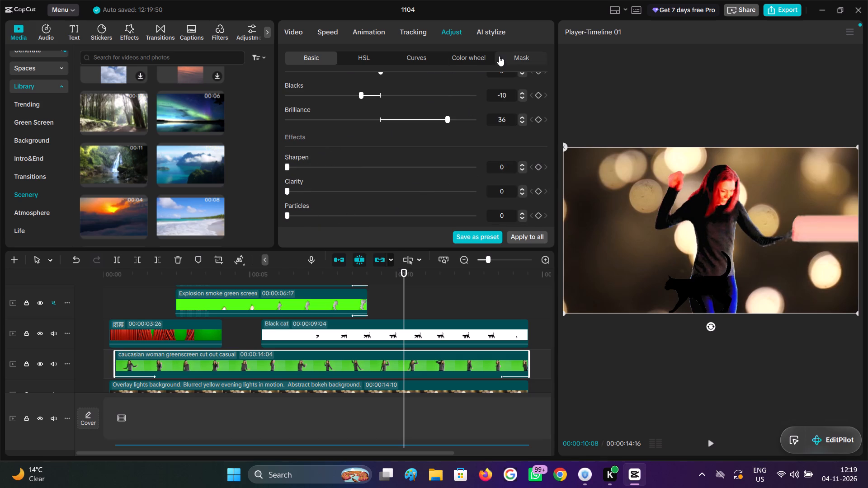
Enable skin retouching on the dancing woman clip and set its Clear value to 100.
left_click(306, 36)
left_click(503, 58)
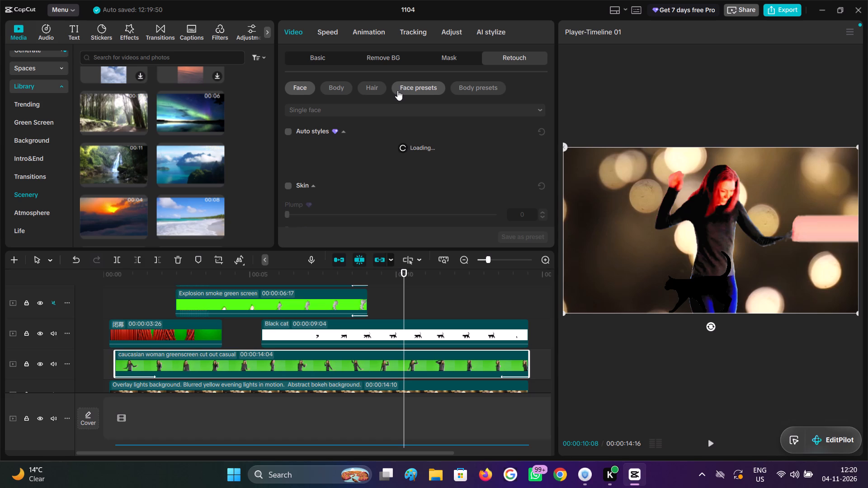
scroll(336, 162, "down", 3)
scroll(295, 155, "up", 2)
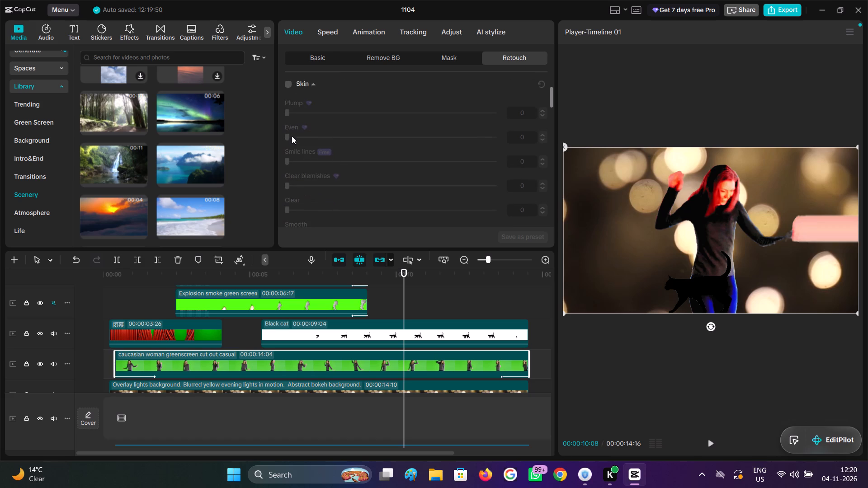
left_click(286, 136)
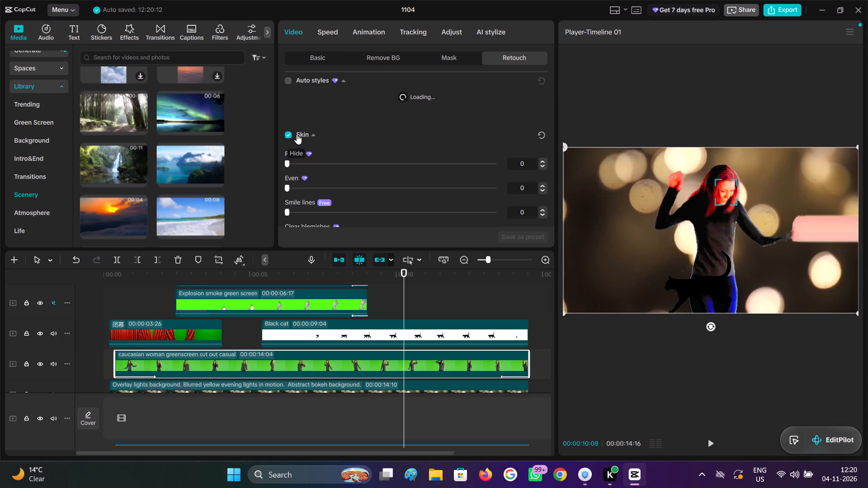
scroll(318, 143, "down", 1)
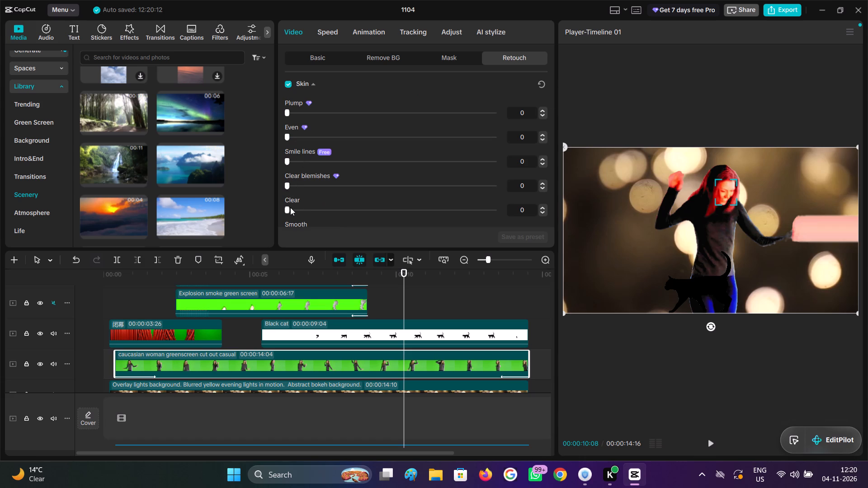
left_click_drag(290, 207, 560, 201)
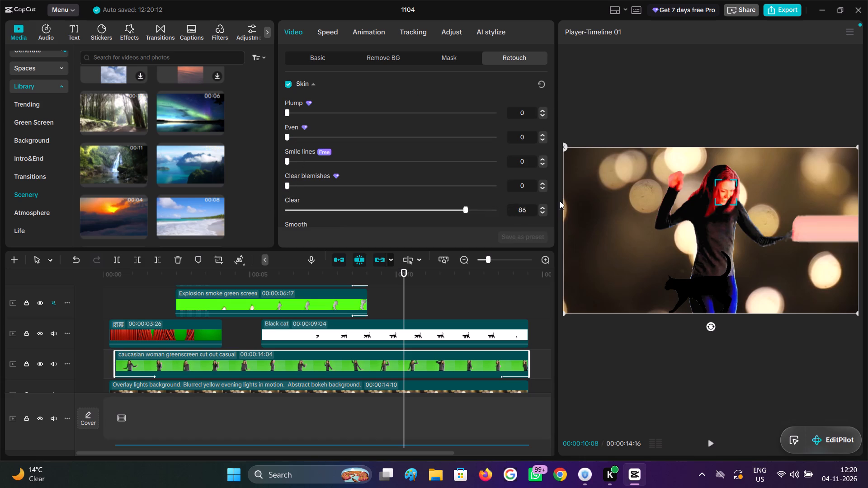
left_click_drag(560, 201, 571, 201)
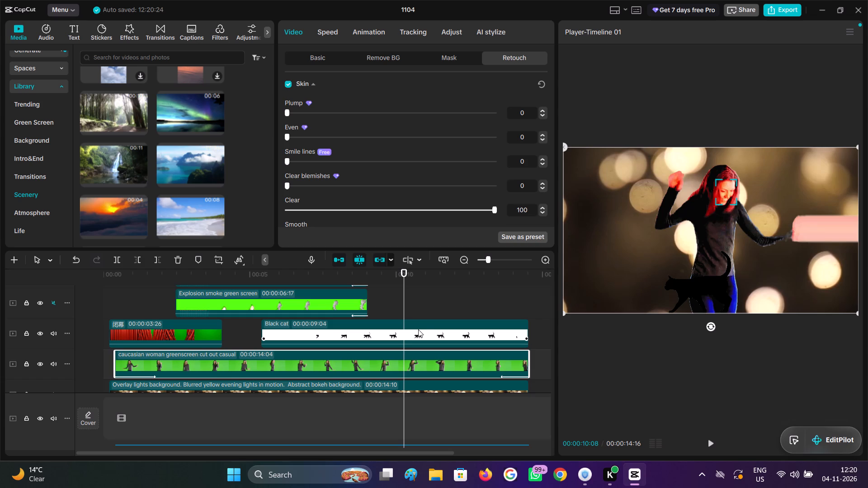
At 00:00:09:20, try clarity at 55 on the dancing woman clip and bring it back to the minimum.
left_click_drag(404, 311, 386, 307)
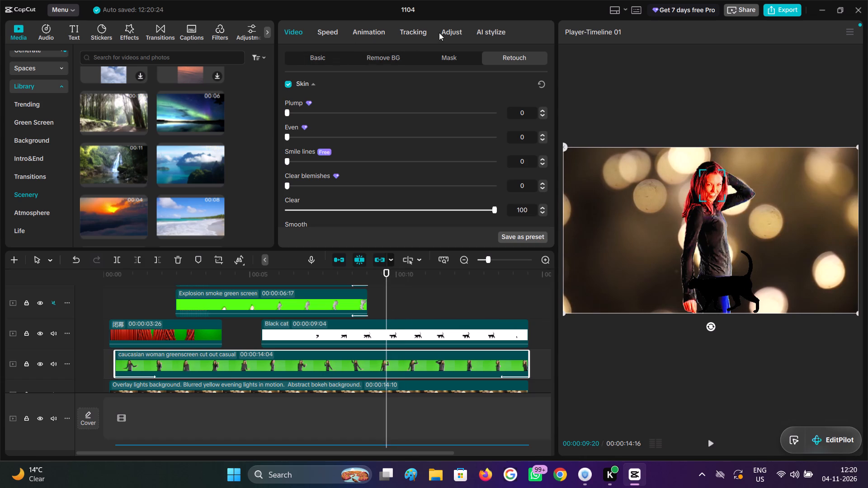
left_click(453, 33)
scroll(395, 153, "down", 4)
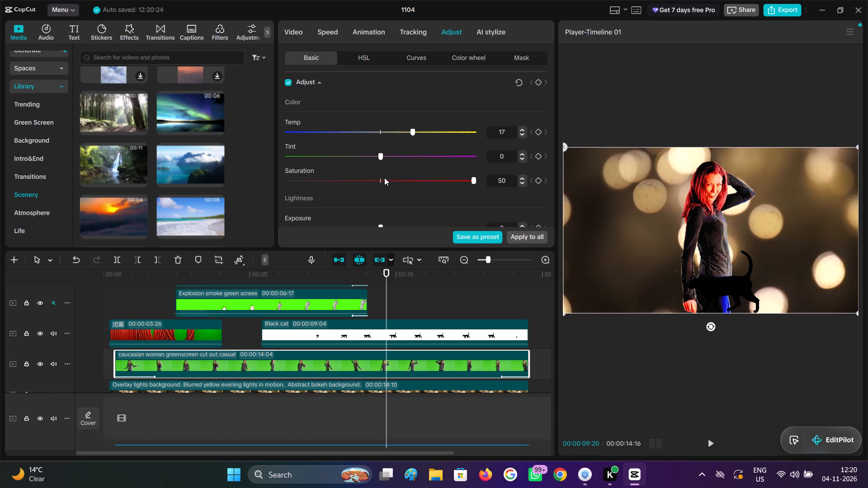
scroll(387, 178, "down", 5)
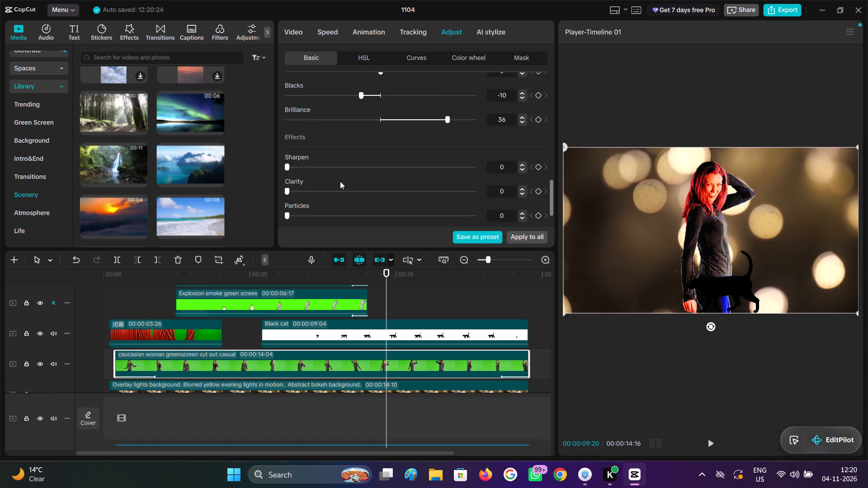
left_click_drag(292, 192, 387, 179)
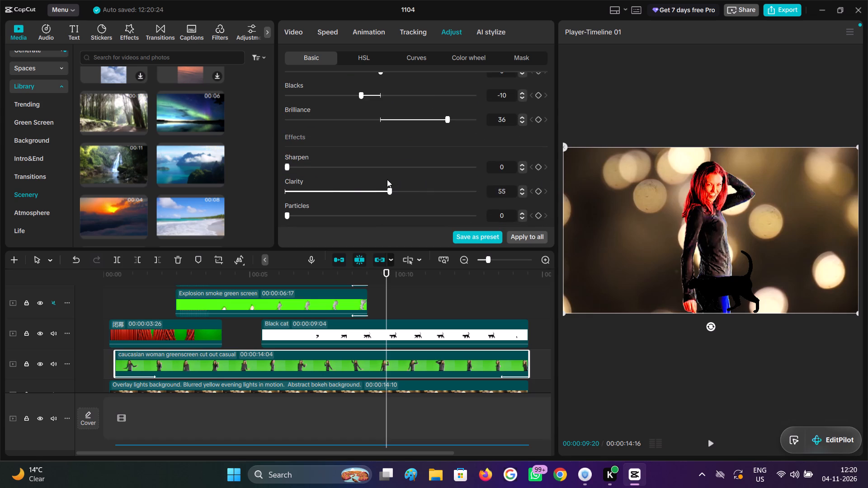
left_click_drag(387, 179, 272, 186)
Deselect the clip and play a short part of the video from about 5 seconds to check the woman's colour grade.
left_click(392, 306)
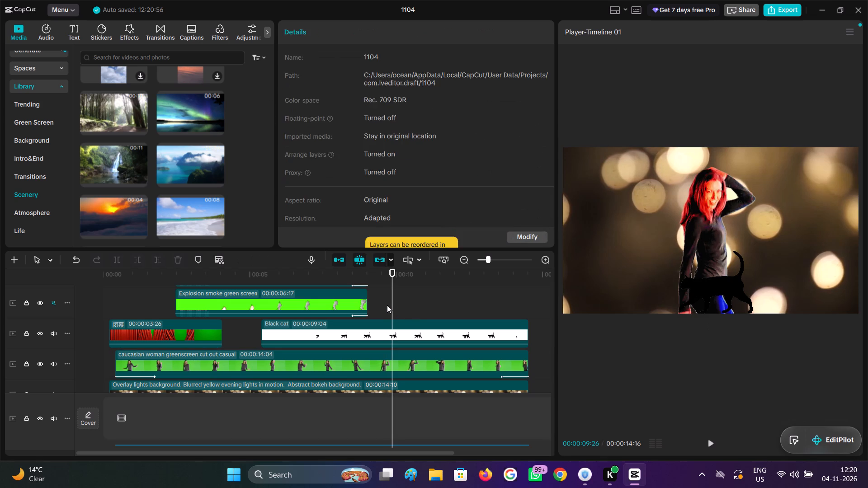
left_click_drag(387, 305, 245, 320)
left_click(275, 313)
left_click(255, 325)
left_click(258, 325)
key("space")
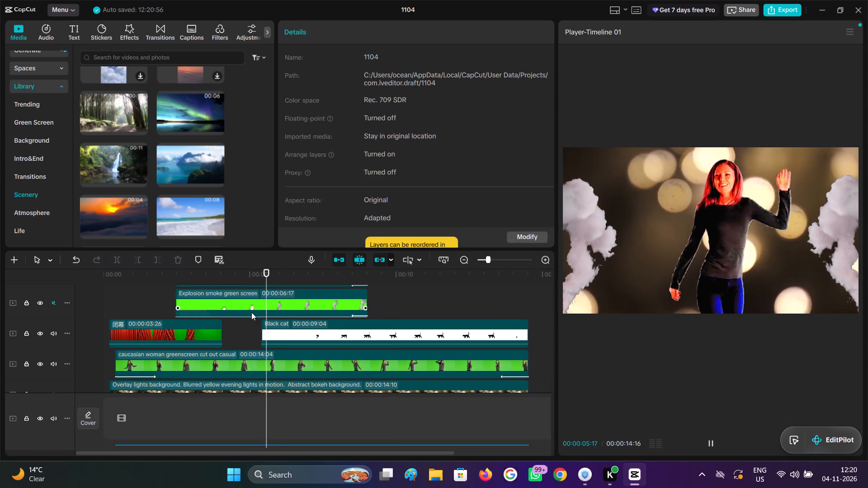
key("space")
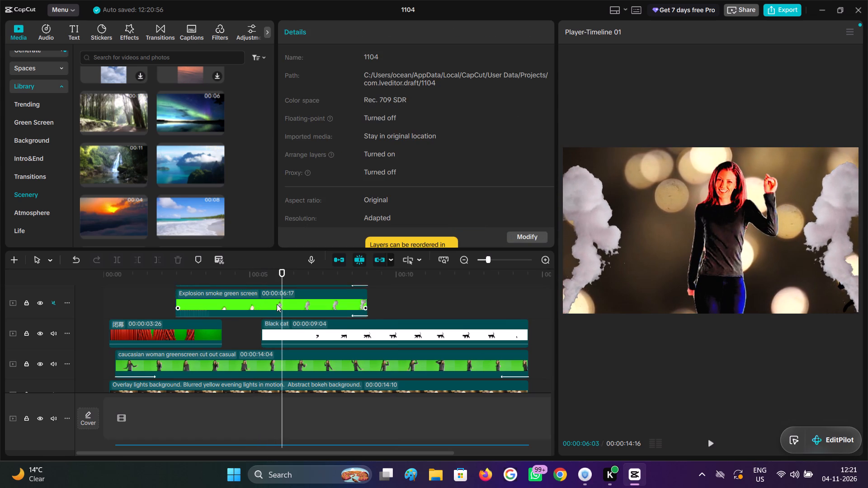
Lower the bokeh lights background clip's exposure to -12 and raise its contrast.
scroll(283, 318, "down", 2)
left_click(279, 369)
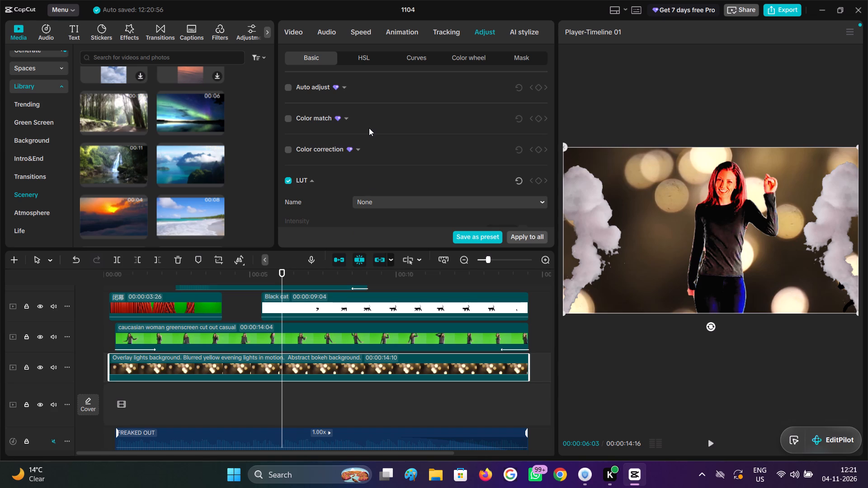
scroll(369, 128, "down", 2)
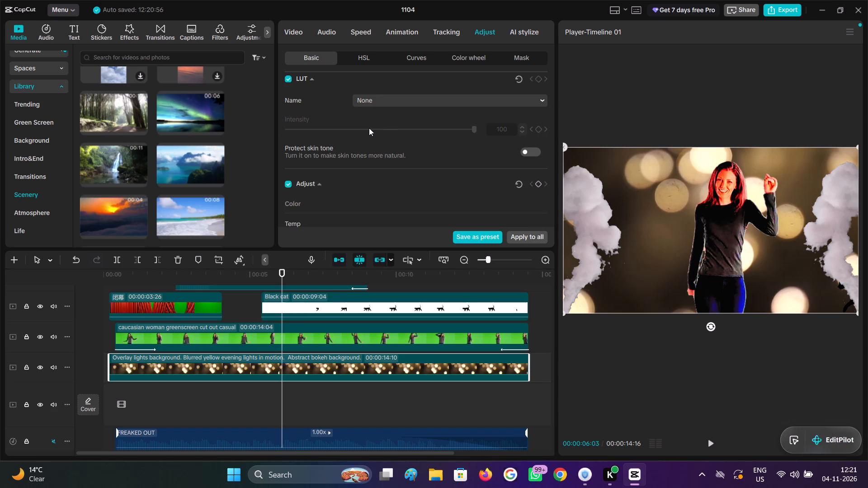
scroll(304, 165, "down", 4)
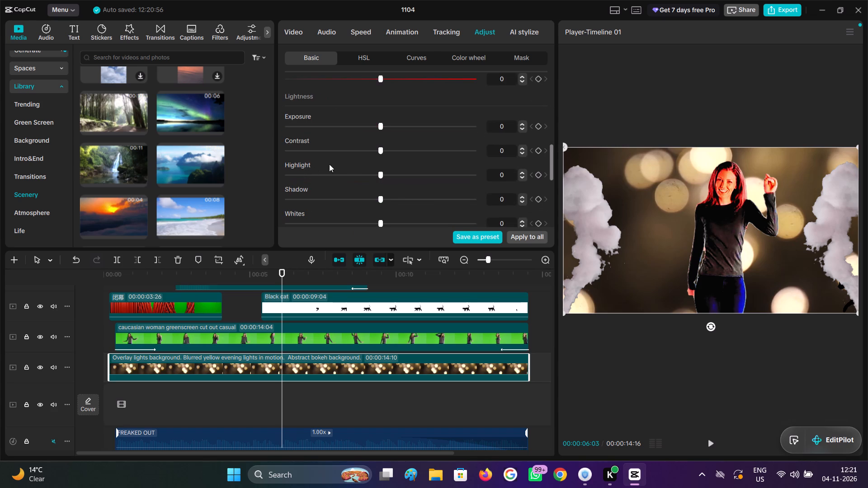
left_click_drag(385, 127, 368, 134)
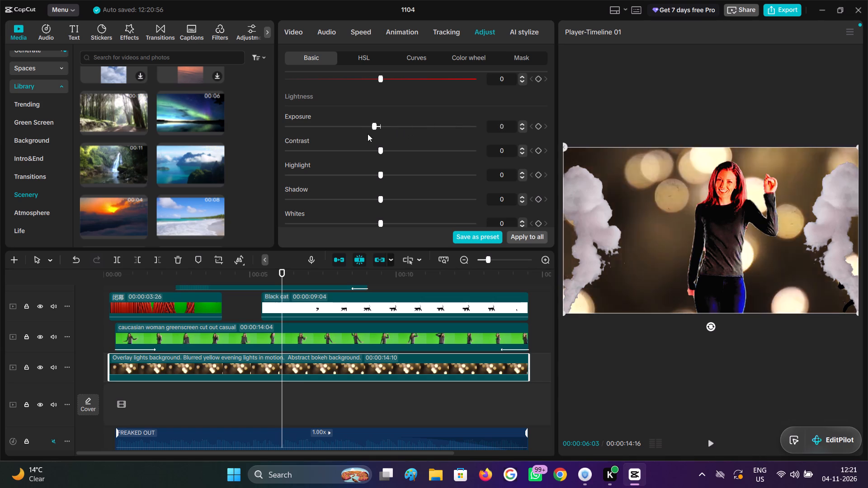
left_click_drag(368, 134, 356, 131)
left_click_drag(380, 153, 403, 153)
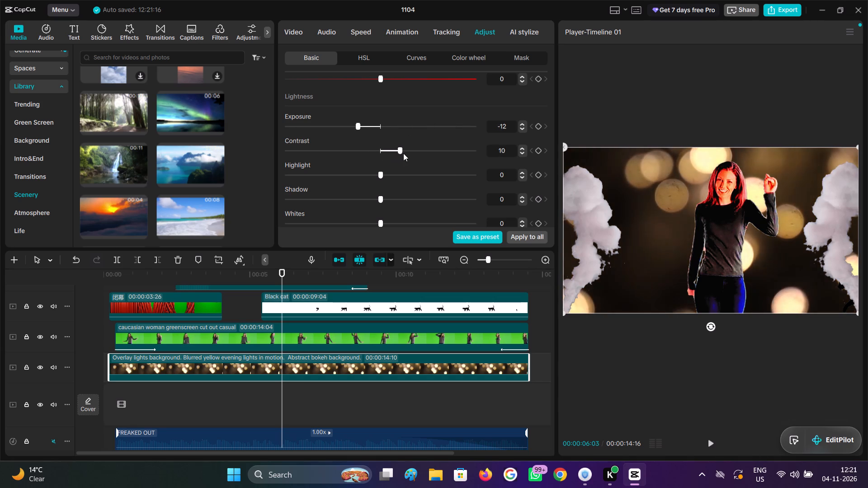
left_click_drag(403, 153, 422, 159)
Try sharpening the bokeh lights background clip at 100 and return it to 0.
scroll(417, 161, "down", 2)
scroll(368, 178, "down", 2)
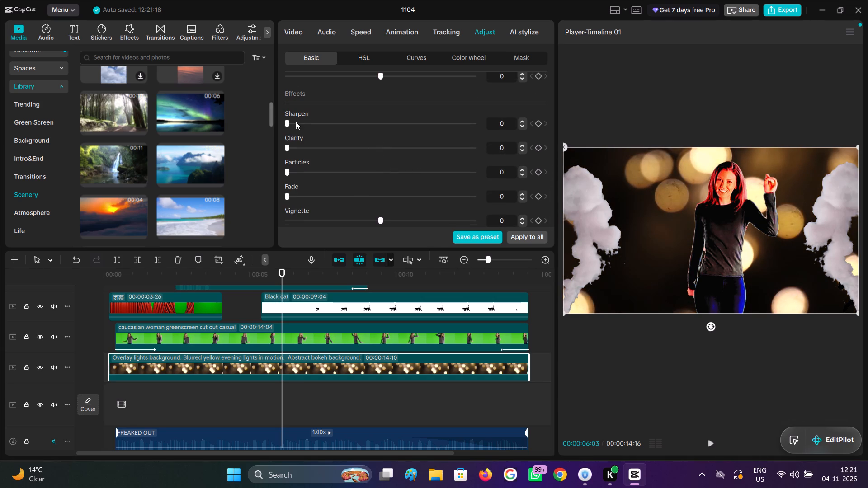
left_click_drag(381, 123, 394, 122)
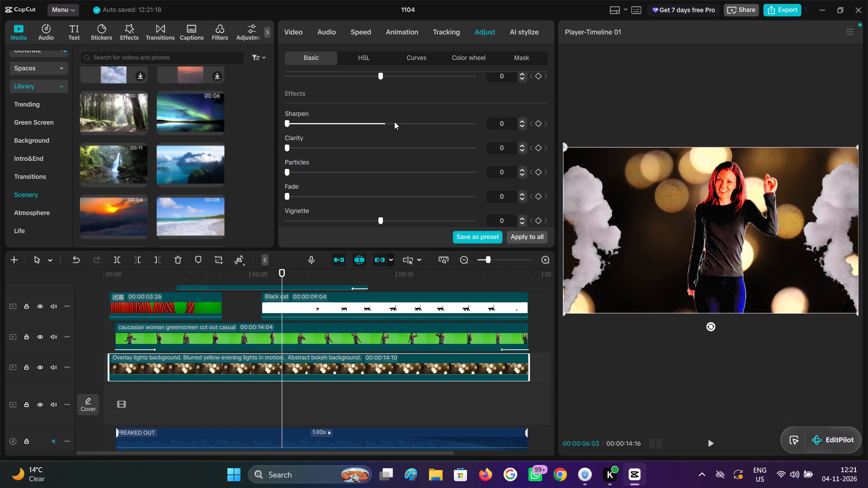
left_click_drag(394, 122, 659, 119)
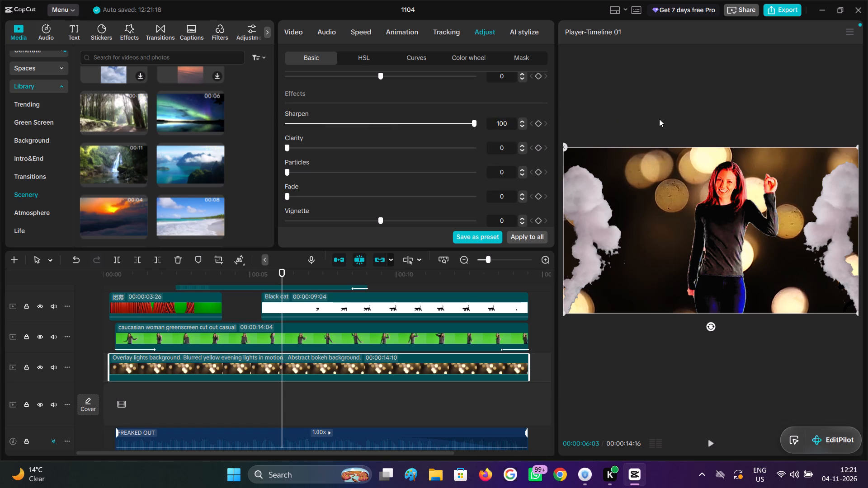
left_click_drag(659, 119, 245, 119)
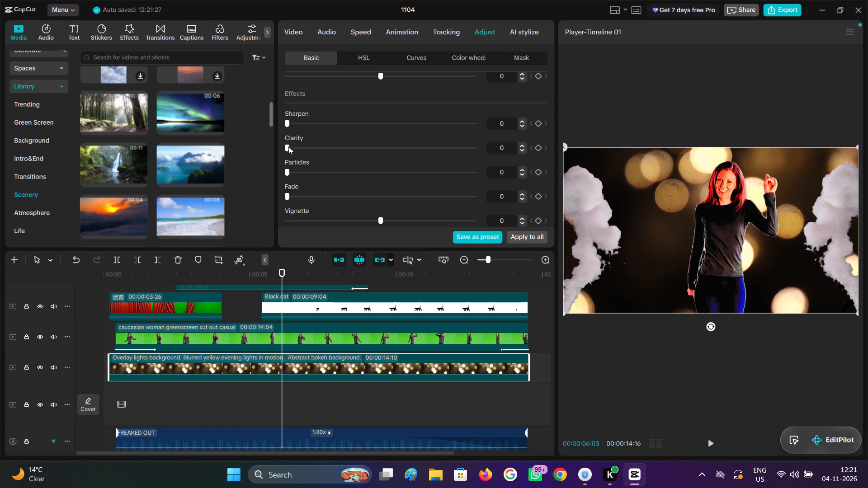
Set the bokeh lights background clip's clarity to 100.
left_click_drag(288, 146, 342, 148)
left_click_drag(342, 148, 543, 147)
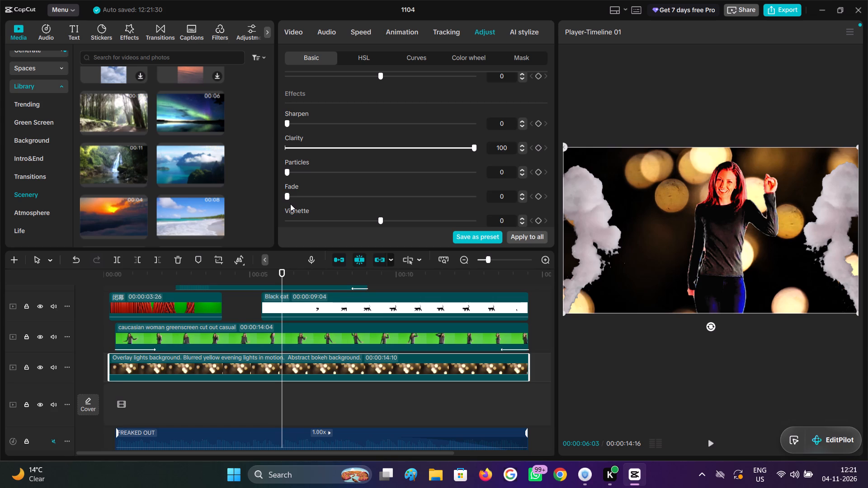
Play the video from the beginning to past 10 seconds to review the darker background with the other layers.
left_click(255, 309)
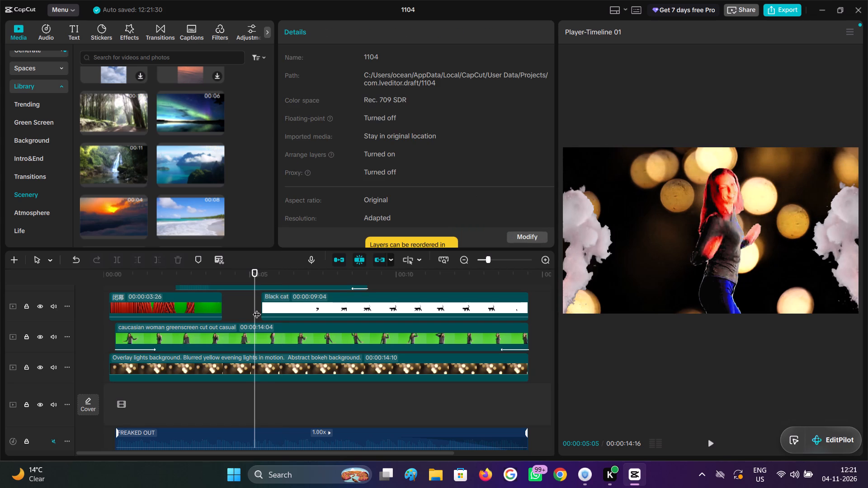
left_click_drag(257, 309, 66, 327)
key("space")
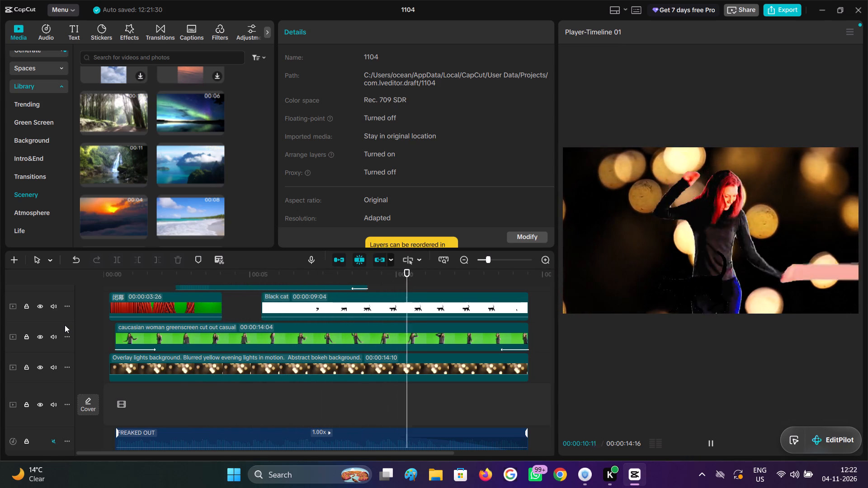
key("space")
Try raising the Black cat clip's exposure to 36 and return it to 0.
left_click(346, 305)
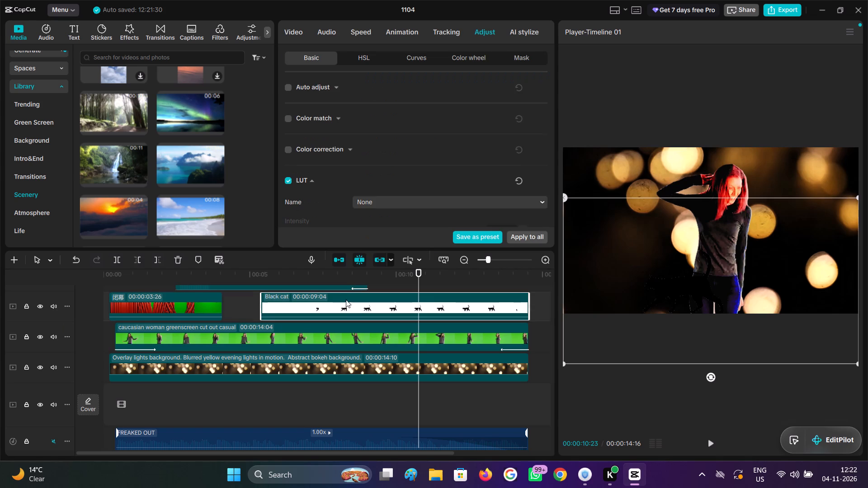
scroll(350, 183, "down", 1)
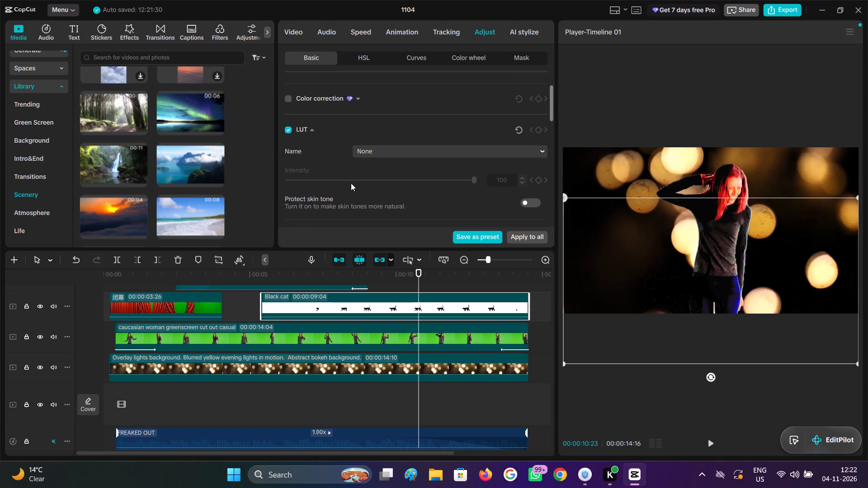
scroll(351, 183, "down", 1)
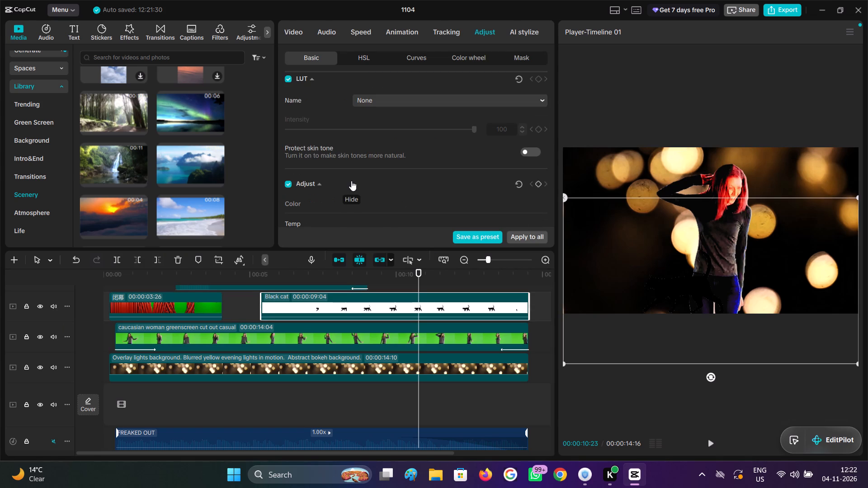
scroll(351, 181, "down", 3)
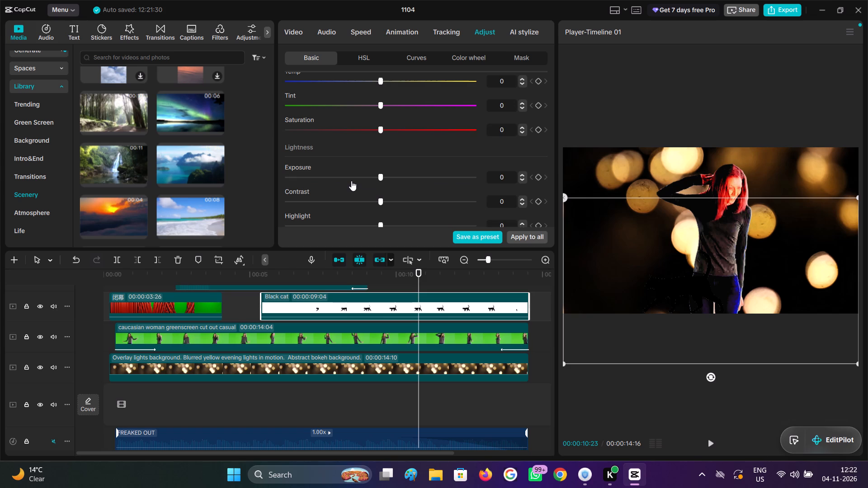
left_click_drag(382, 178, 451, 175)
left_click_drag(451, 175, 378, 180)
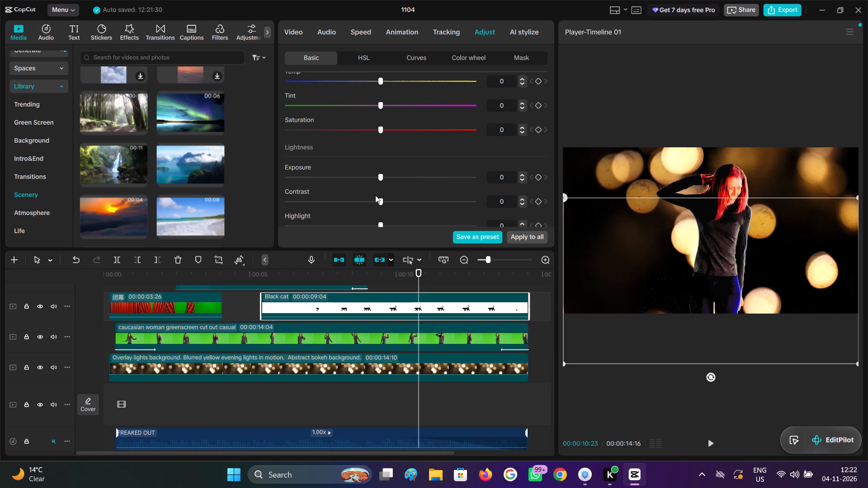
Set the Black cat clip's contrast to -50.
scroll(374, 198, "down", 1)
left_click_drag(383, 154, 371, 148)
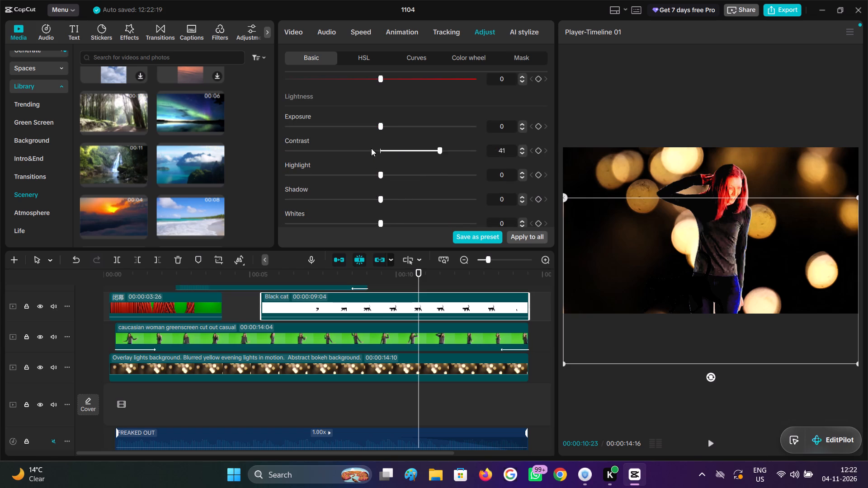
left_click_drag(371, 148, 191, 170)
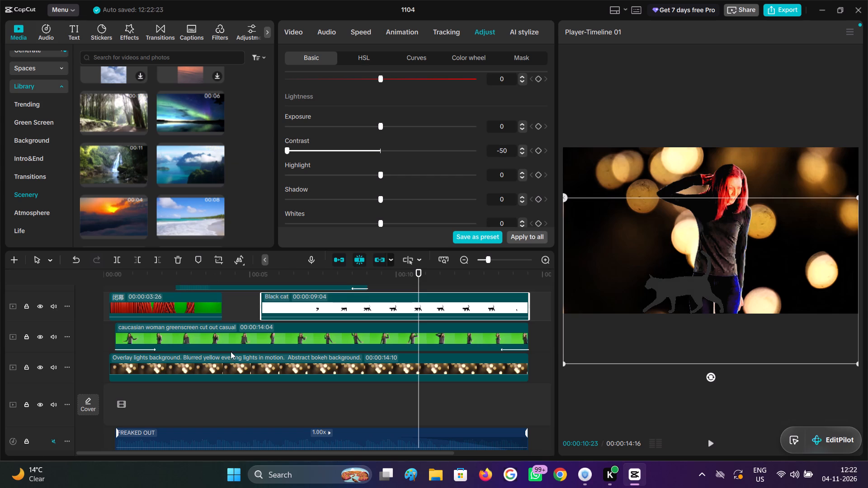
Play the video from about 5 to 7 seconds to check how the cat looks as it enters.
left_click(248, 307)
key("space")
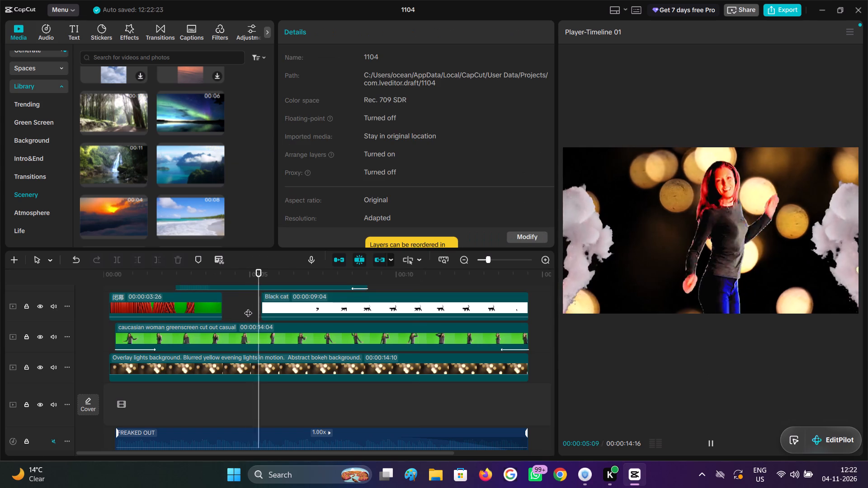
key("space")
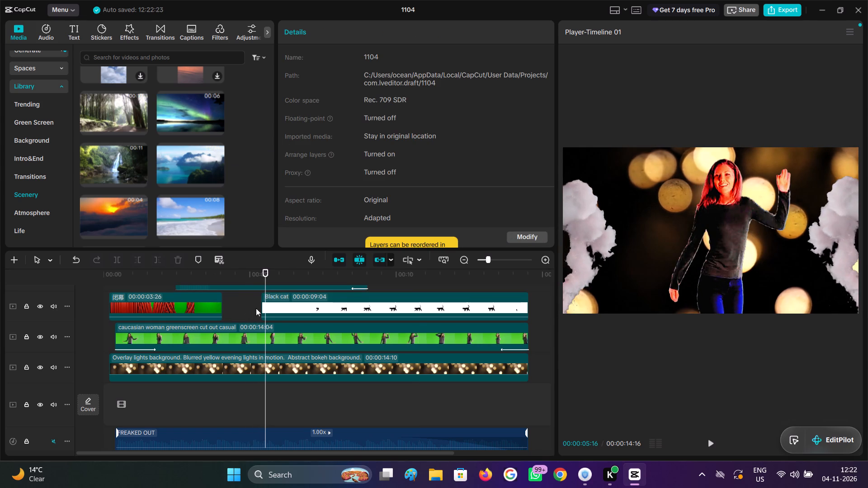
left_click(255, 316)
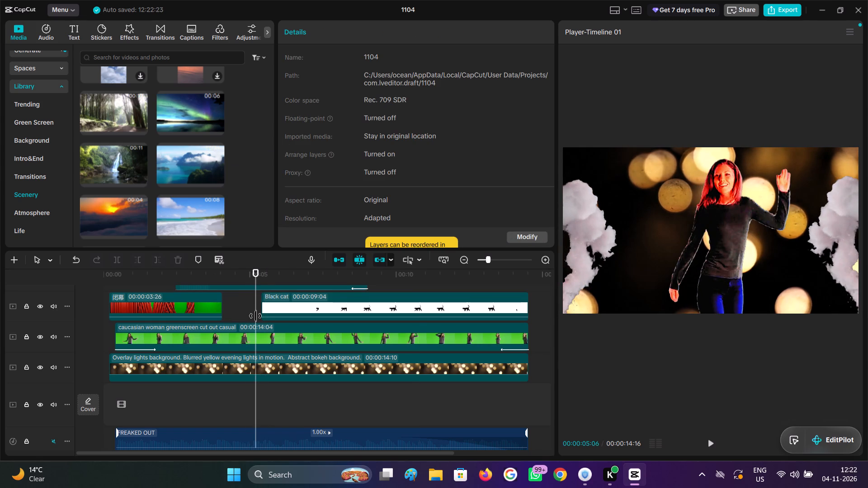
key("space")
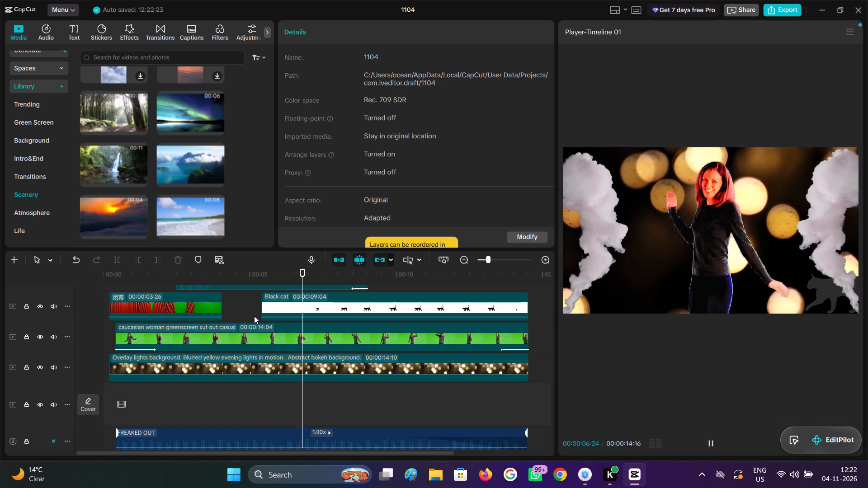
key("space")
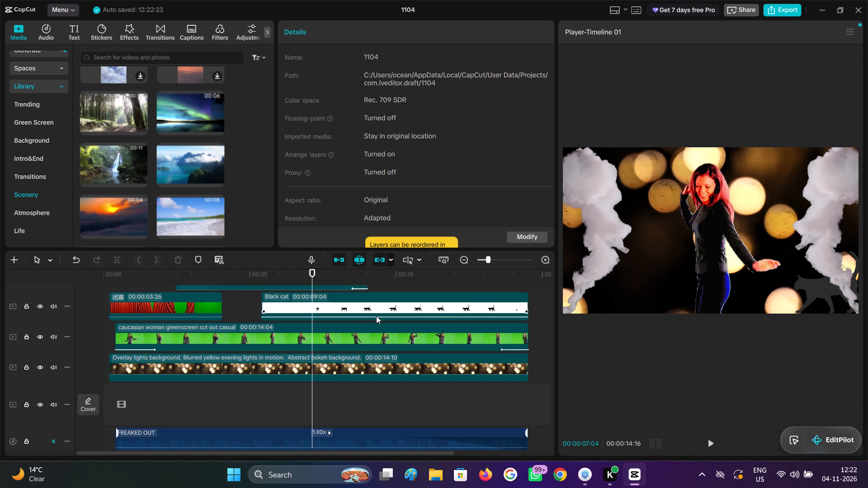
Scrub through the rest of the video to its end to examine the cat against the woman and background.
scroll(377, 318, "up", 2)
left_click(385, 304)
left_click_drag(386, 304, 425, 312)
left_click(414, 344)
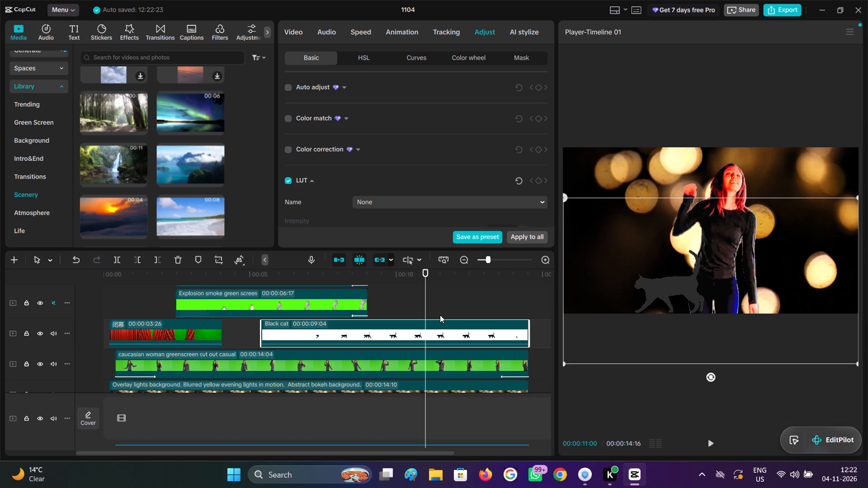
left_click(396, 301)
left_click_drag(396, 301, 366, 310)
left_click(388, 305)
left_click_drag(388, 305, 428, 310)
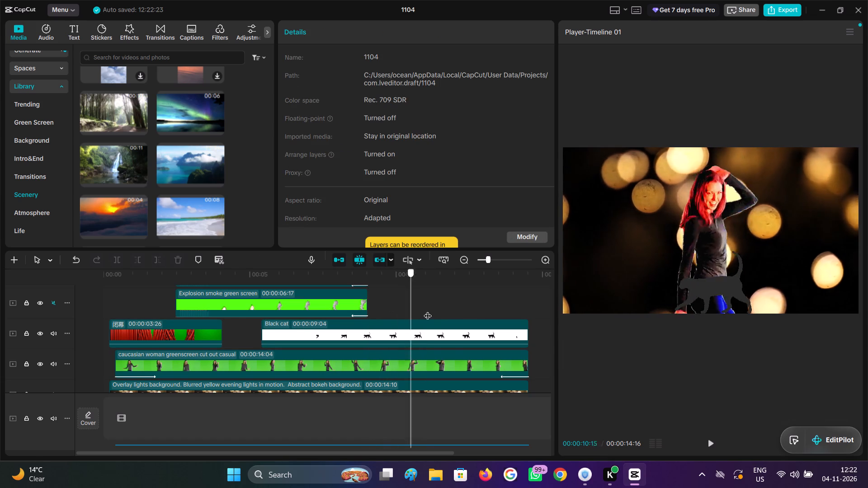
left_click_drag(428, 310, 528, 324)
scroll(476, 322, "down", 2)
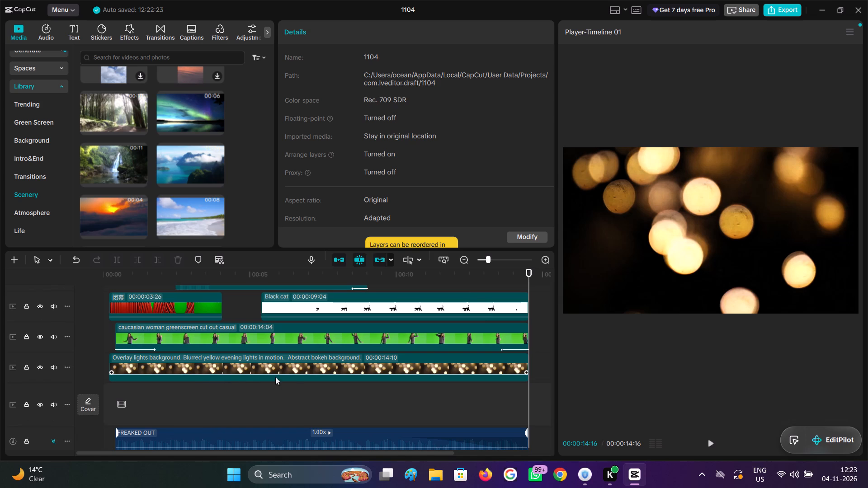
left_click(353, 337)
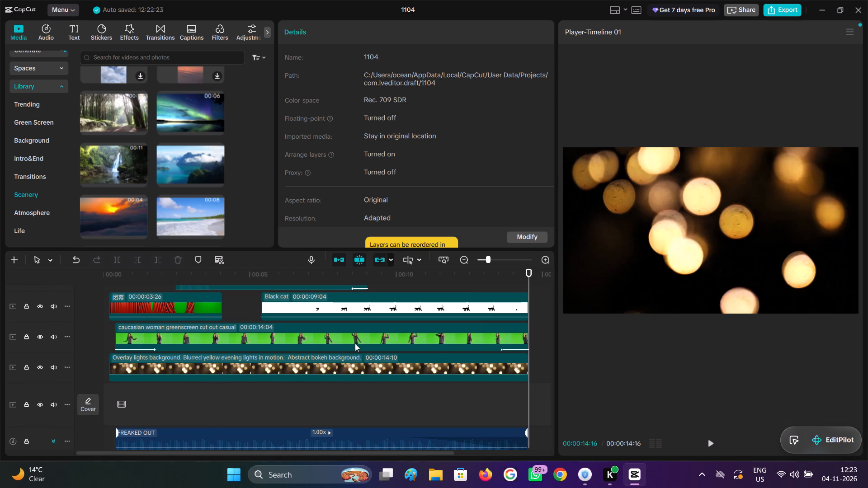
left_click(370, 394)
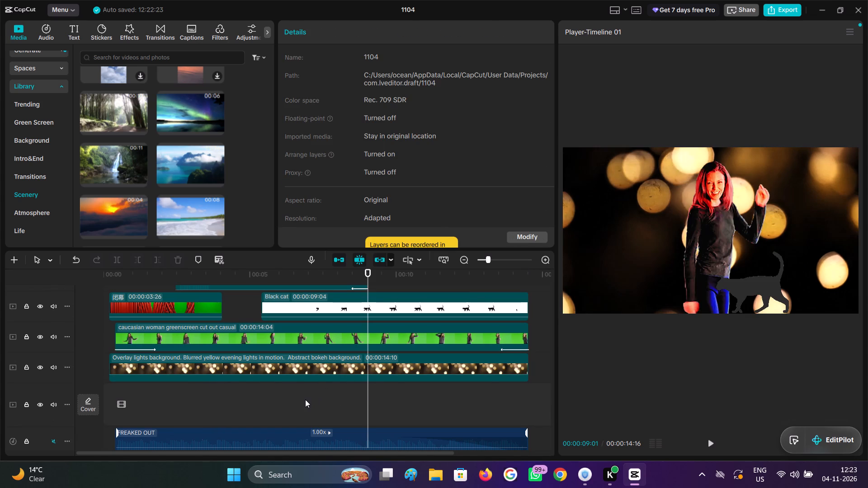
left_click(305, 399)
Examine the bokeh lights background clip's basic adjustment settings through to its effects values.
left_click(317, 360)
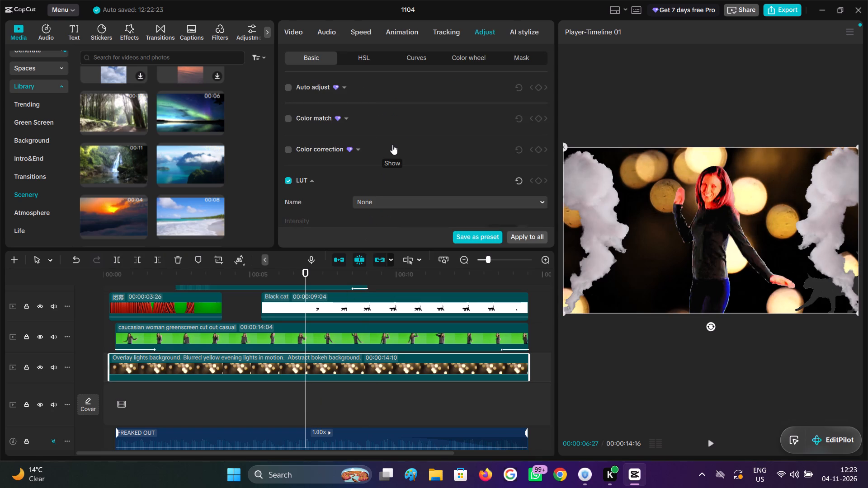
scroll(337, 167, "down", 5)
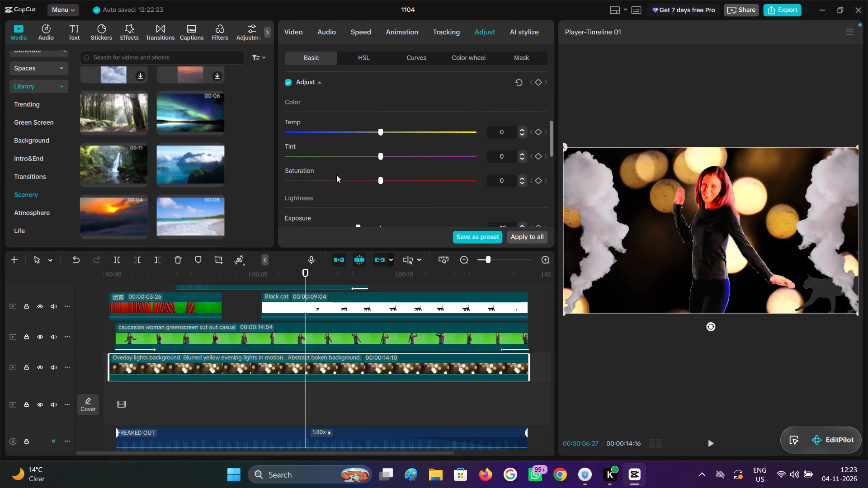
scroll(337, 175, "down", 4)
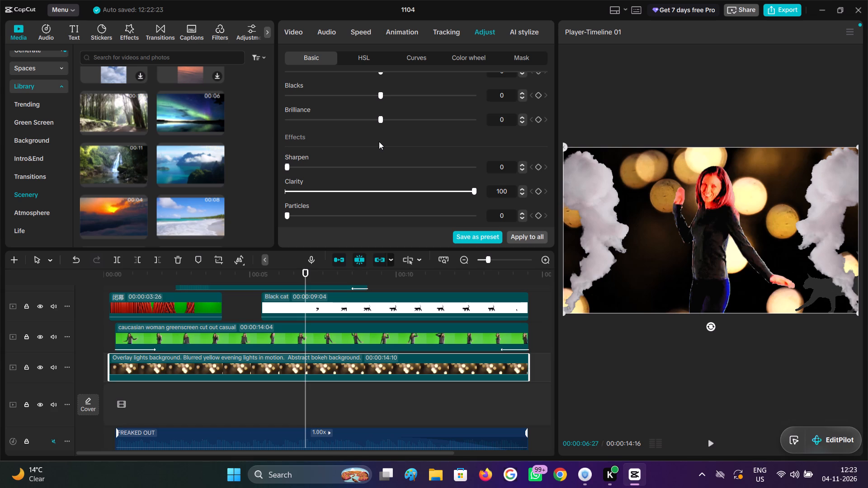
left_click(250, 310)
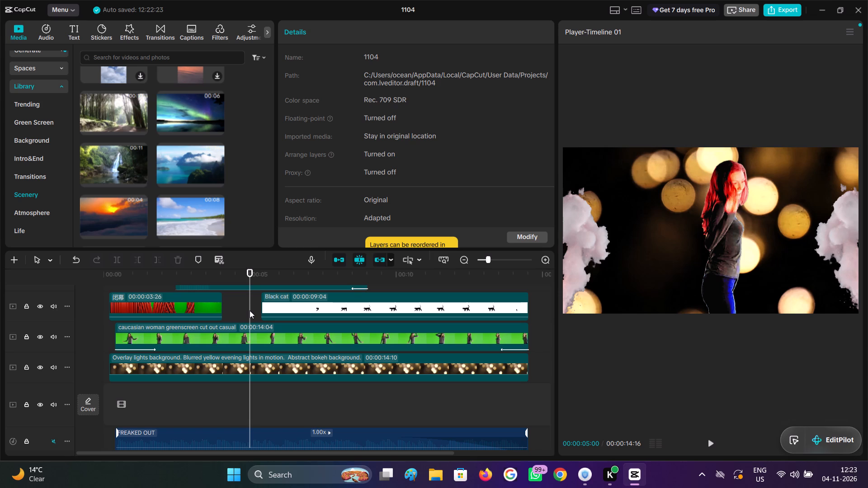
left_click_drag(200, 415, 239, 369)
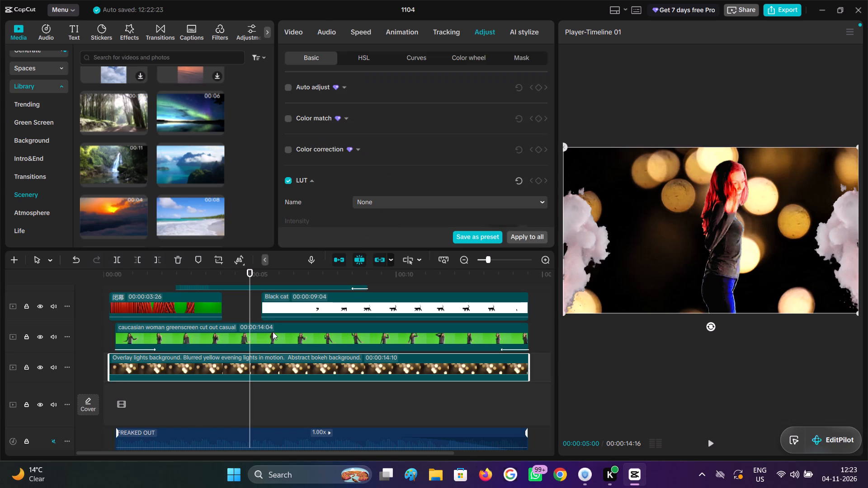
left_click(274, 339)
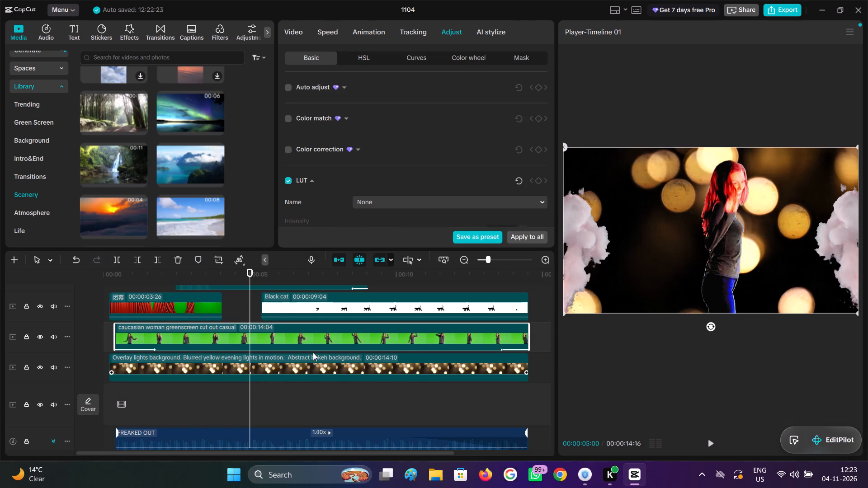
Set the red hue to 26 and red saturation to 64 in HSL for the Explosion smoke clip directly above the cat track.
scroll(307, 326, "up", 2)
left_click(271, 299)
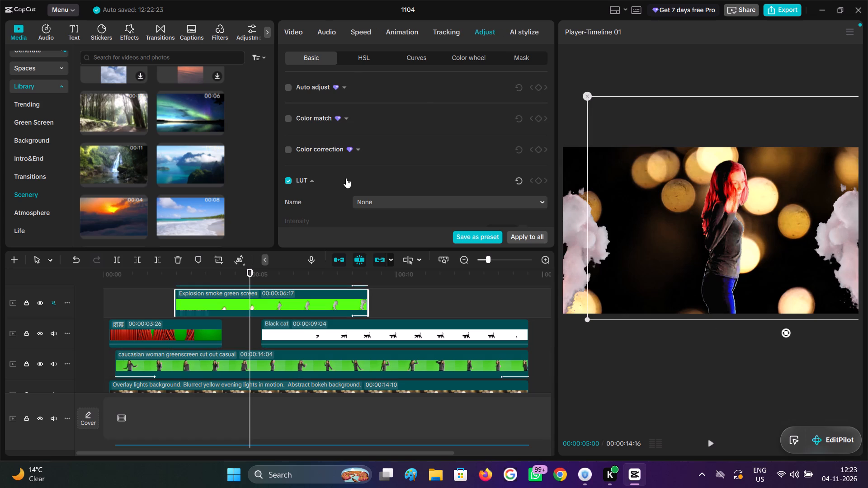
left_click(390, 66)
left_click(377, 58)
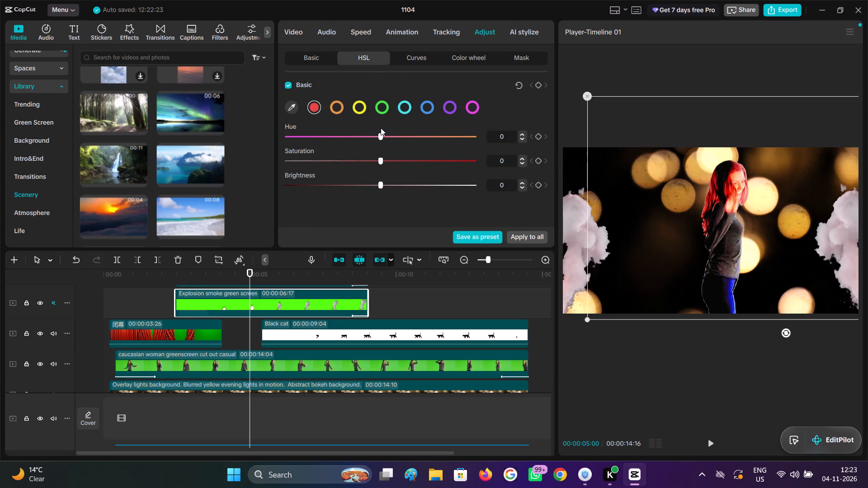
left_click_drag(382, 134, 325, 135)
left_click_drag(325, 135, 403, 135)
left_click_drag(384, 164, 439, 164)
Add the Luminous sky scenery clip from the Scenery library directly after the dancing woman's clip on her track.
scroll(274, 304, "up", 1)
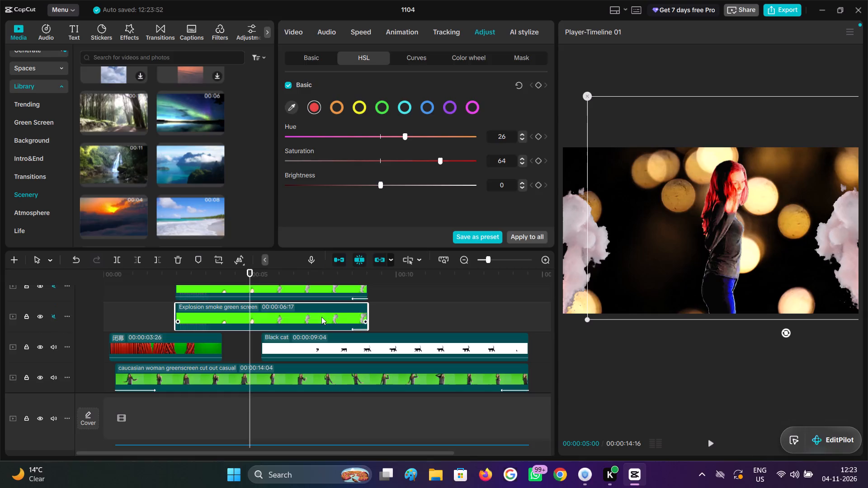
left_click(392, 322)
left_click_drag(392, 323, 557, 314)
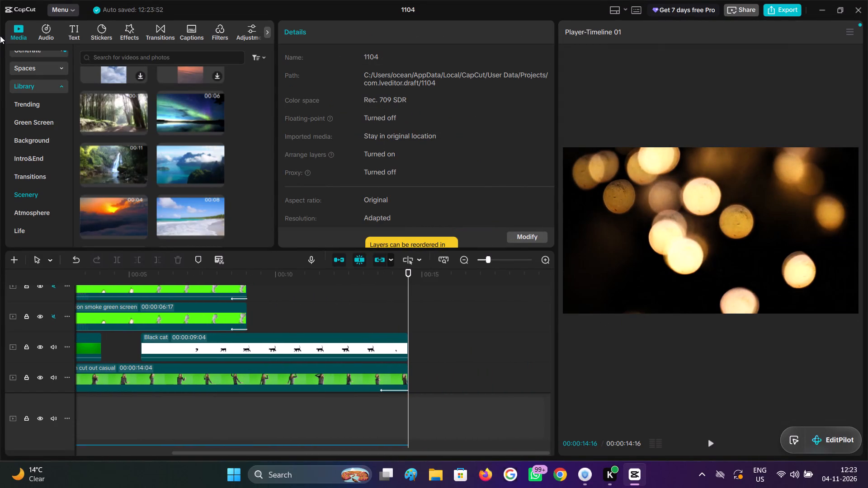
scroll(100, 192, "down", 2)
left_click_drag(190, 159, 420, 373)
left_click_drag(426, 375, 415, 373)
Scrub back and forth through the Luminous sky scenery clip to preview its footage.
left_click(429, 338)
left_click_drag(429, 338, 557, 354)
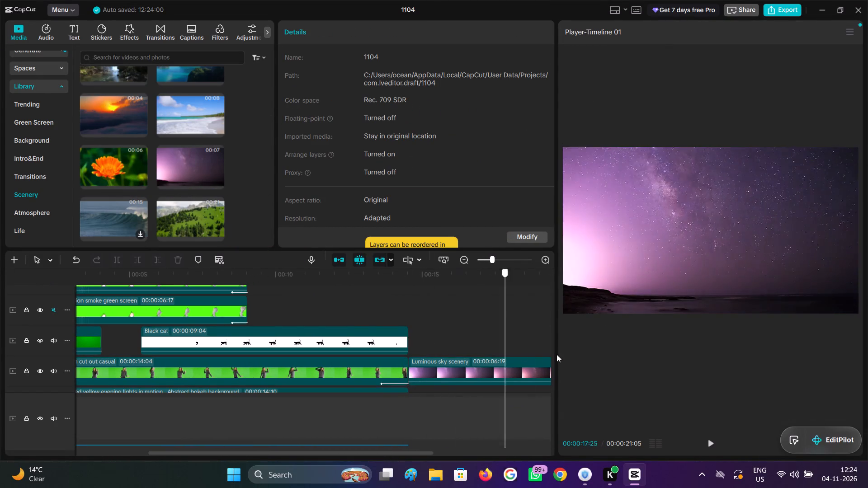
left_click_drag(557, 354, 295, 354)
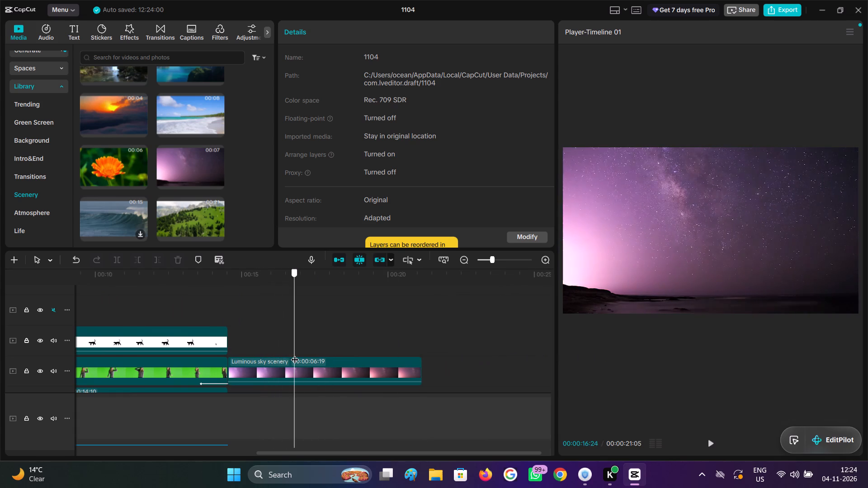
left_click_drag(295, 354, 248, 334)
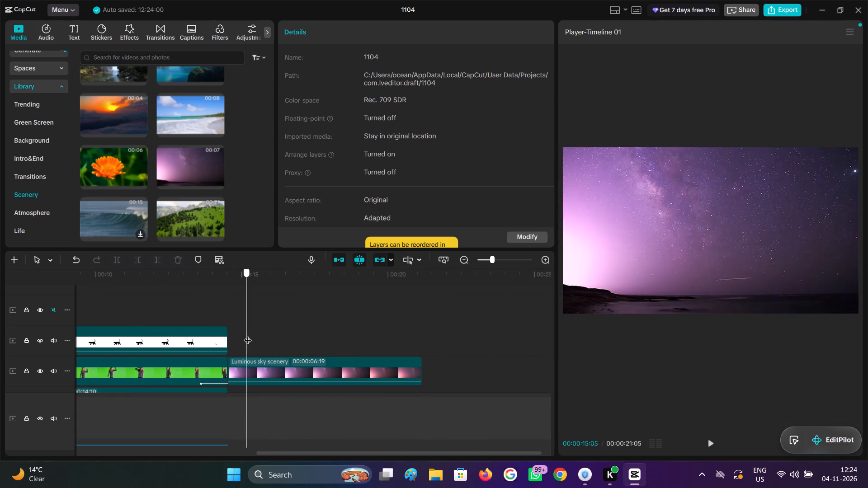
left_click_drag(248, 334, 396, 339)
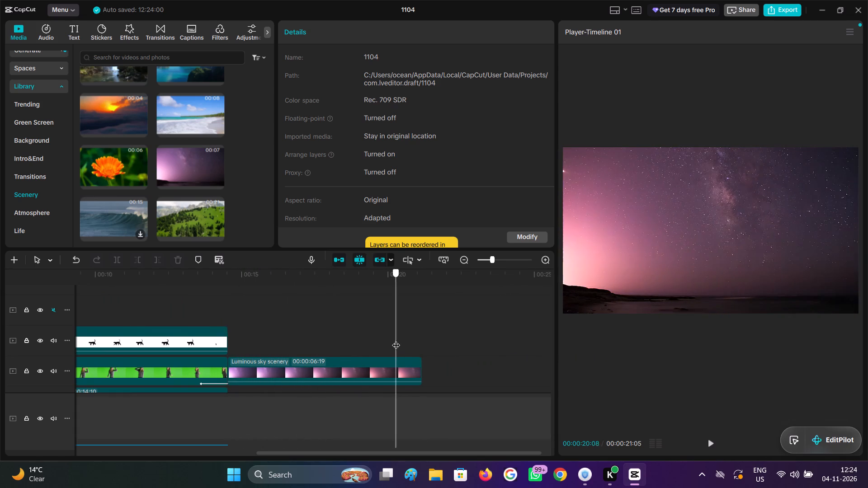
left_click_drag(396, 339, 304, 338)
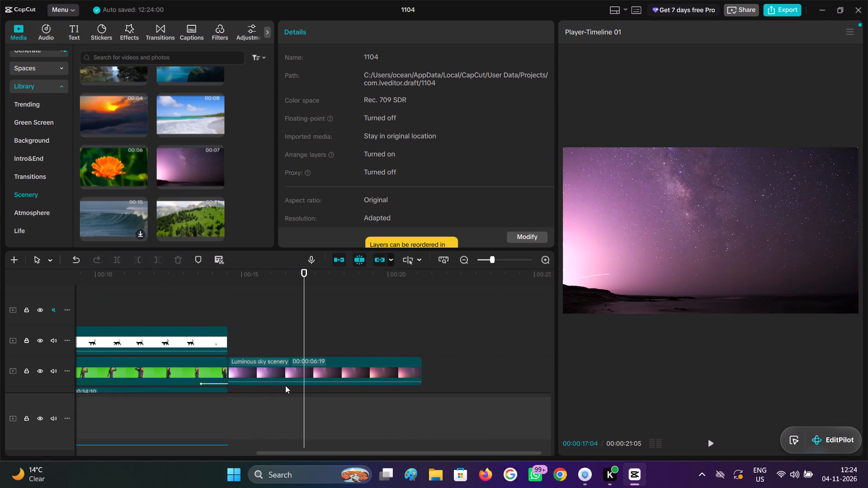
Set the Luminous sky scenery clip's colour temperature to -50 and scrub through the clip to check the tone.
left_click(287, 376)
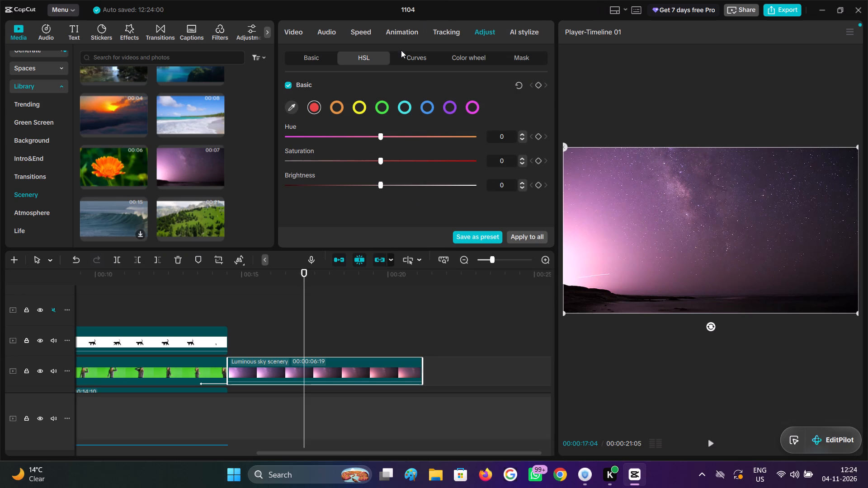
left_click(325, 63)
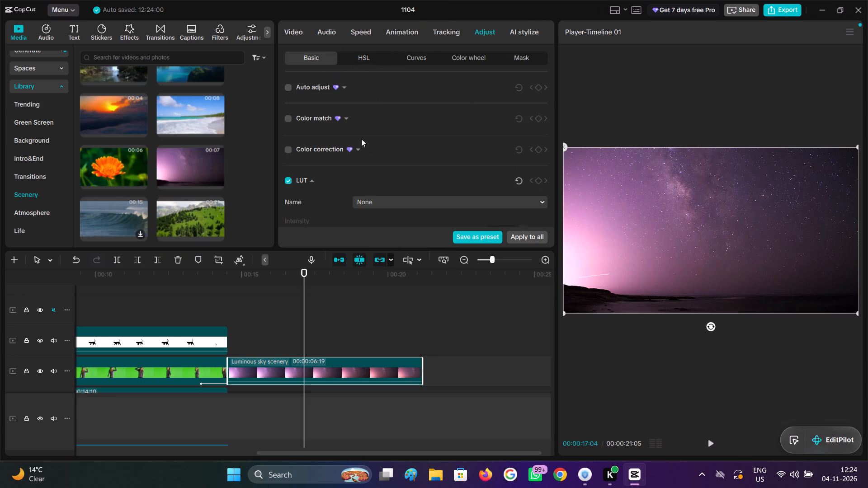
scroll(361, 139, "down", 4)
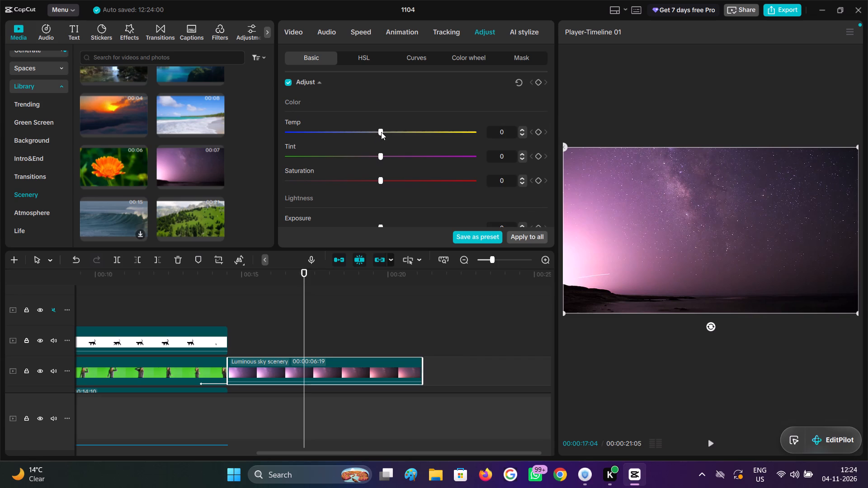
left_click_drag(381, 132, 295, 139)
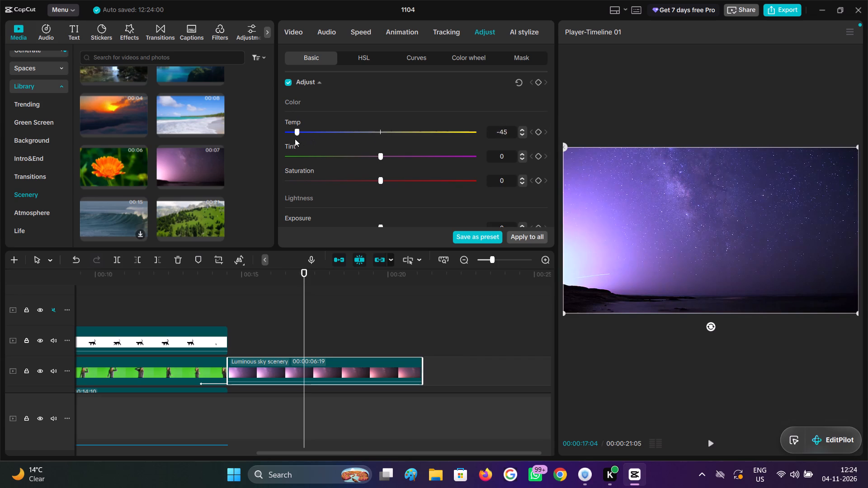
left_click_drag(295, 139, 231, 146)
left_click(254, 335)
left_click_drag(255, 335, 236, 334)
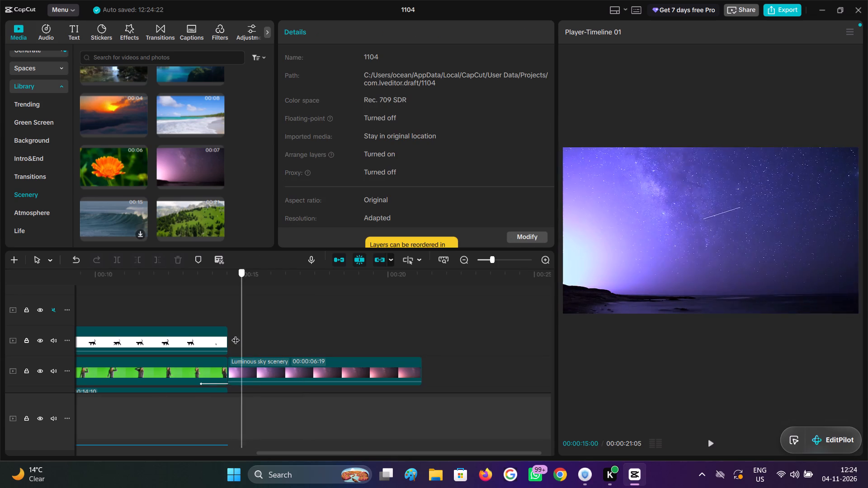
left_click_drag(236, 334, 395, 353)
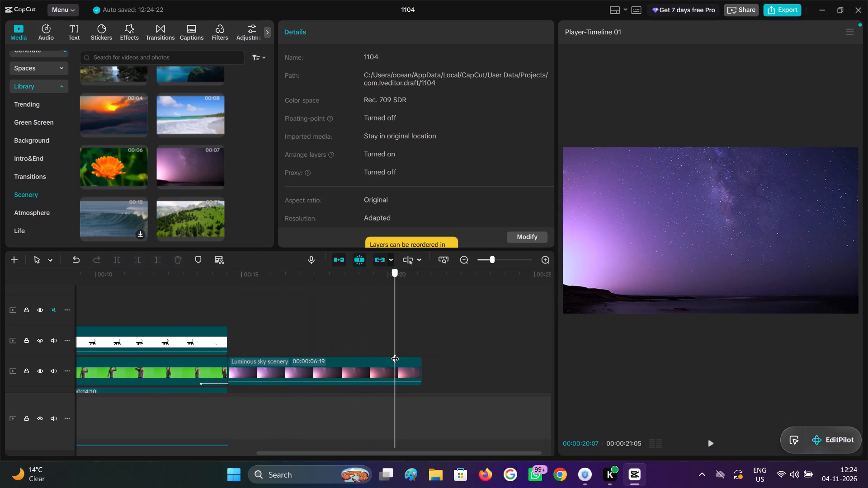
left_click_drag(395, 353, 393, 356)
Set the Luminous sky scenery clip's tint to 50 and temperature to -50, and scrub through it to check the colours.
left_click(362, 380)
scroll(343, 161, "down", 3)
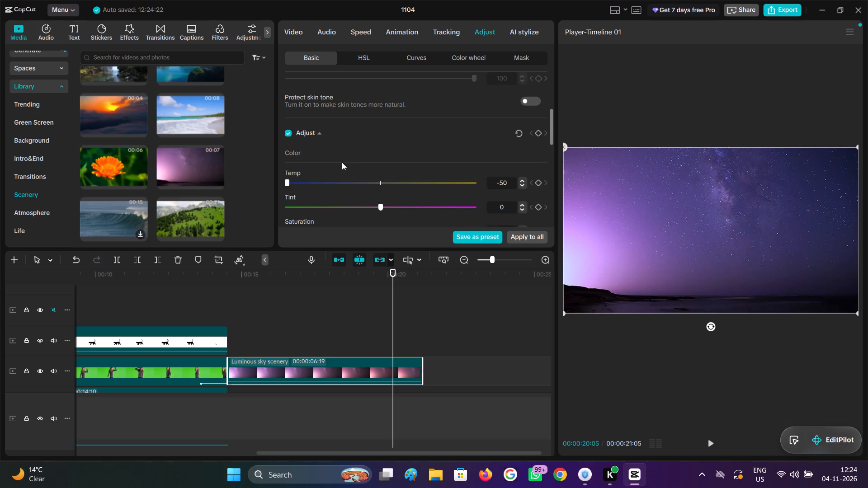
left_click(380, 183)
left_click_drag(380, 183, 529, 191)
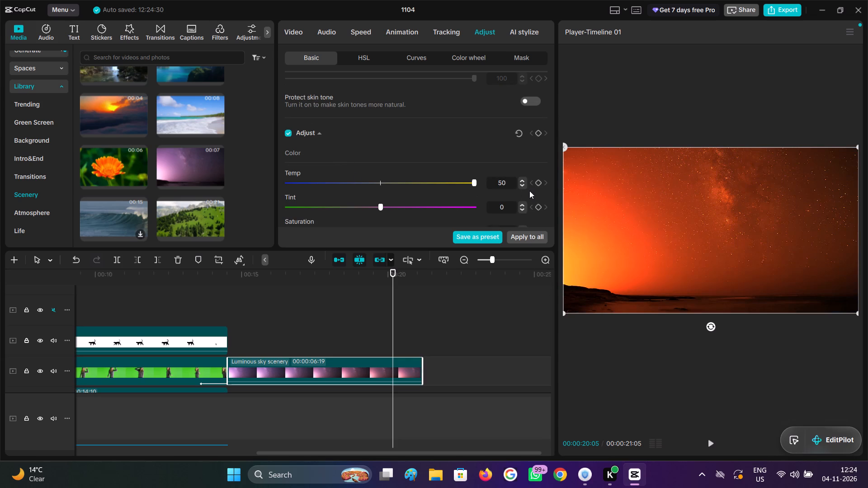
left_click_drag(529, 191, 250, 191)
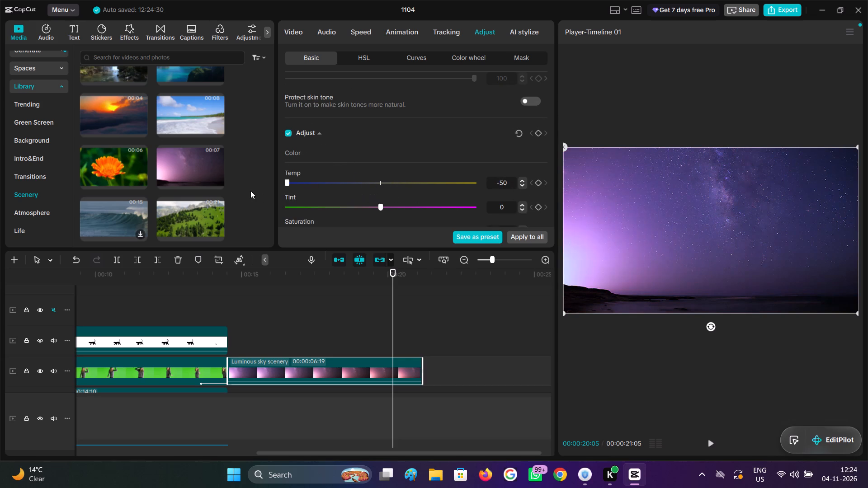
left_click_drag(250, 191, 381, 202)
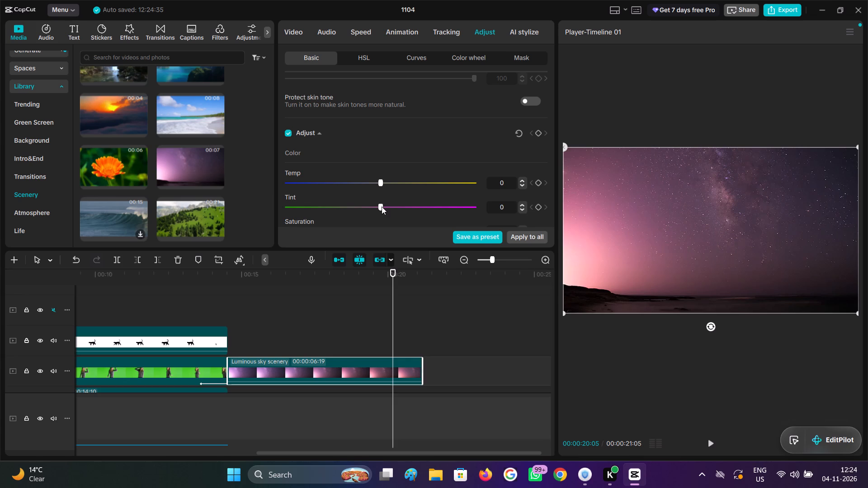
left_click_drag(382, 206, 554, 225)
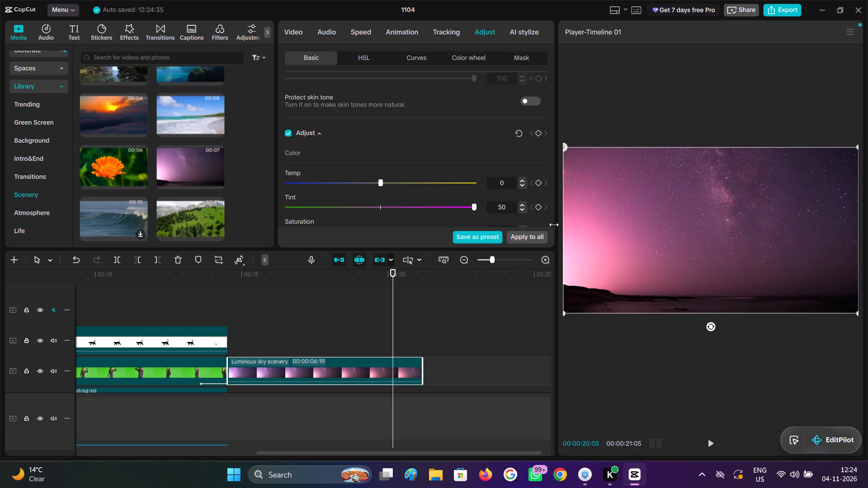
left_click_drag(554, 225, 587, 235)
left_click_drag(345, 182, 165, 185)
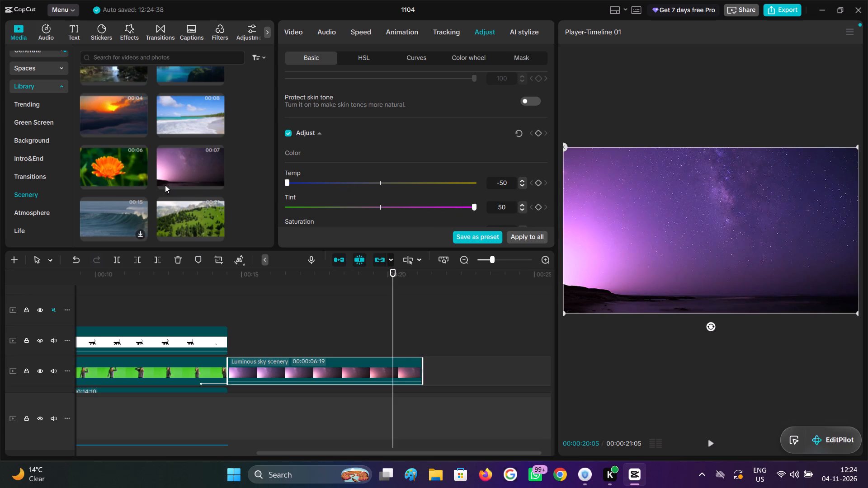
left_click_drag(165, 185, 165, 185)
left_click(241, 338)
left_click_drag(241, 338, 228, 339)
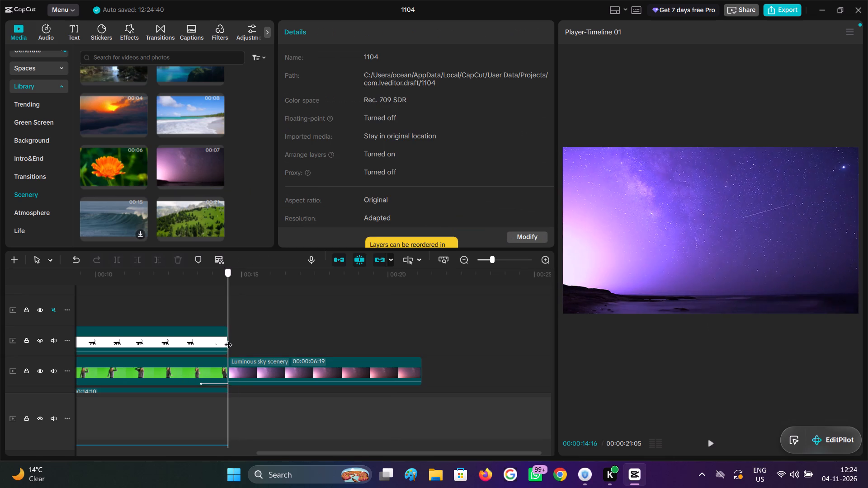
left_click_drag(228, 339, 388, 358)
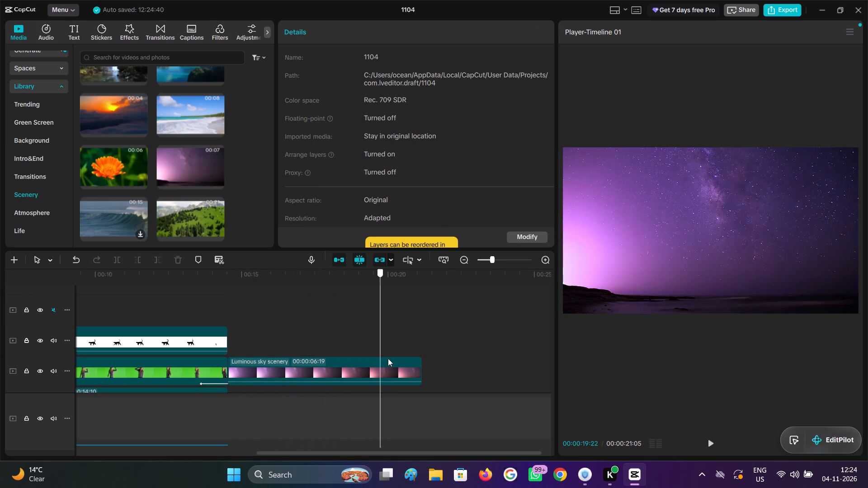
left_click_drag(388, 358, 255, 358)
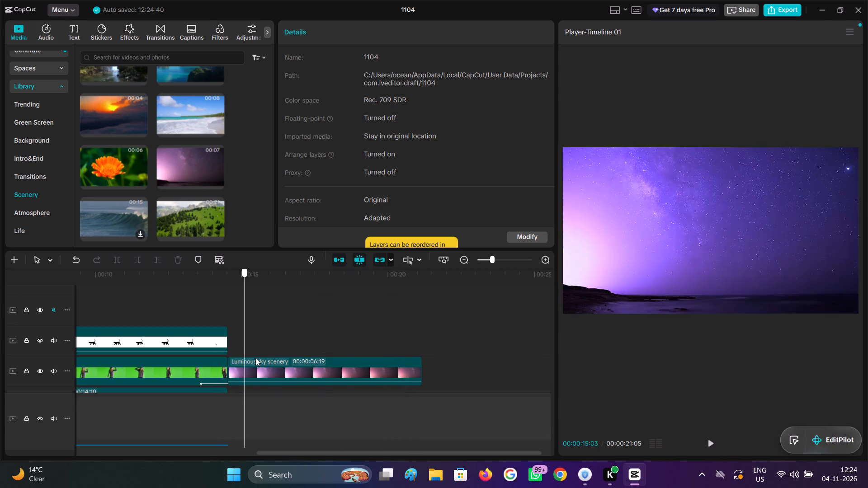
left_click_drag(255, 358, 323, 365)
Set the purple hue to 100, saturation to 100 and brightness to -100 in HSL for the Luminous sky scenery clip, and preview it.
left_click(354, 375)
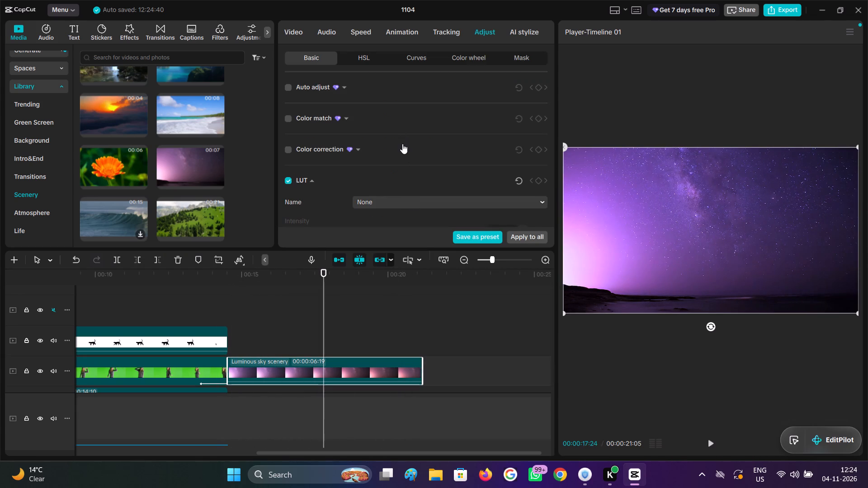
left_click(362, 61)
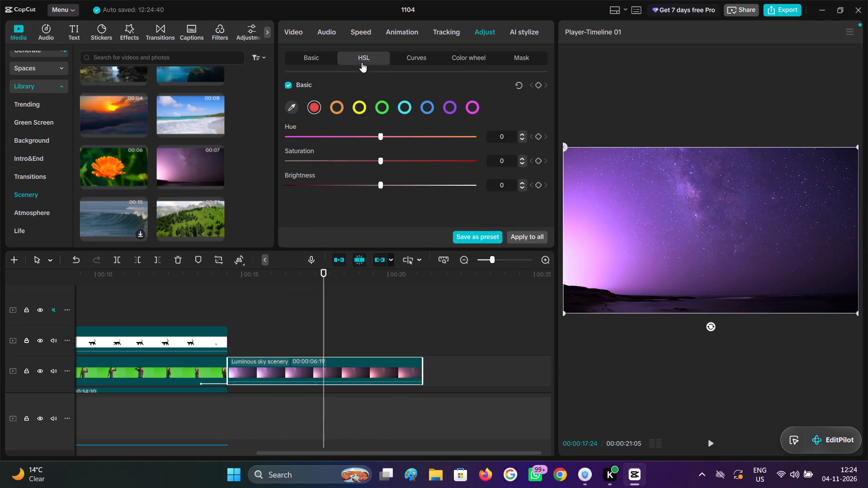
left_click(453, 113)
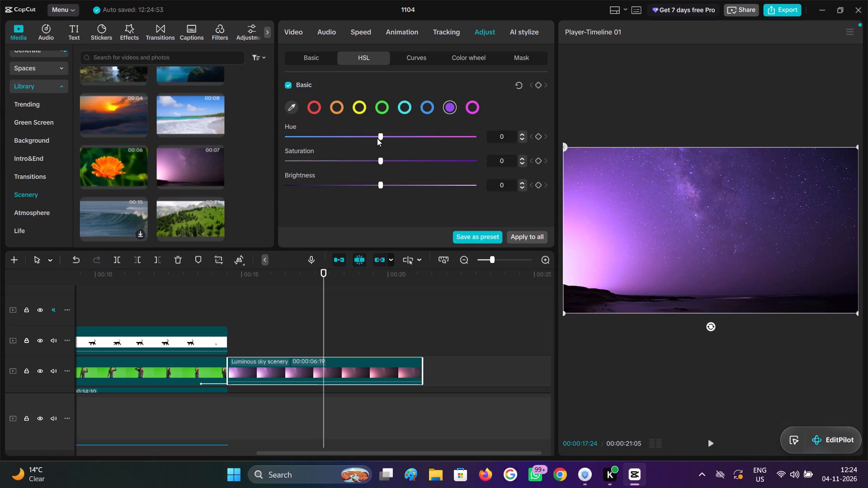
left_click_drag(382, 138, 630, 166)
left_click_drag(382, 161, 615, 178)
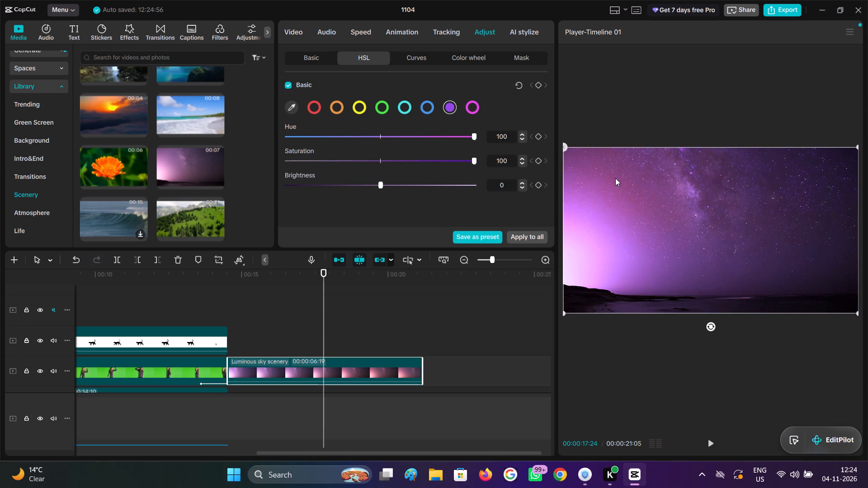
left_click_drag(615, 178, 603, 183)
left_click_drag(384, 185, 227, 191)
left_click_drag(227, 191, 51, 204)
left_click(252, 305)
left_click_drag(254, 305, 316, 317)
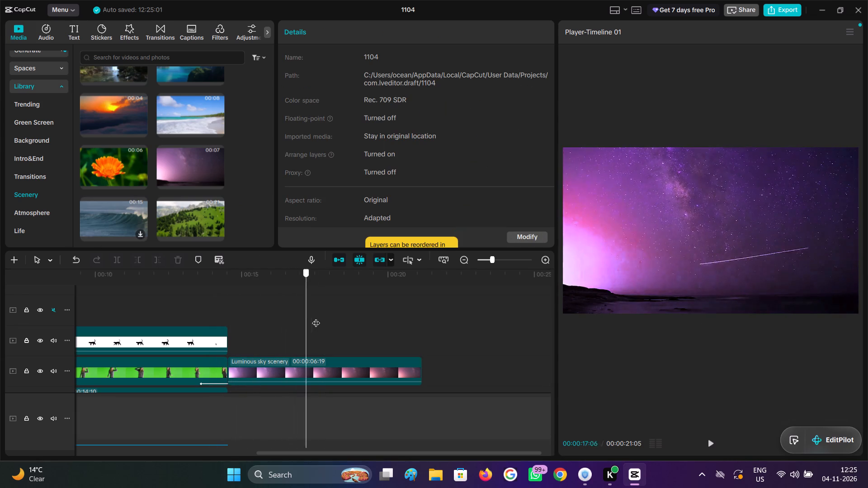
left_click_drag(316, 317, 450, 343)
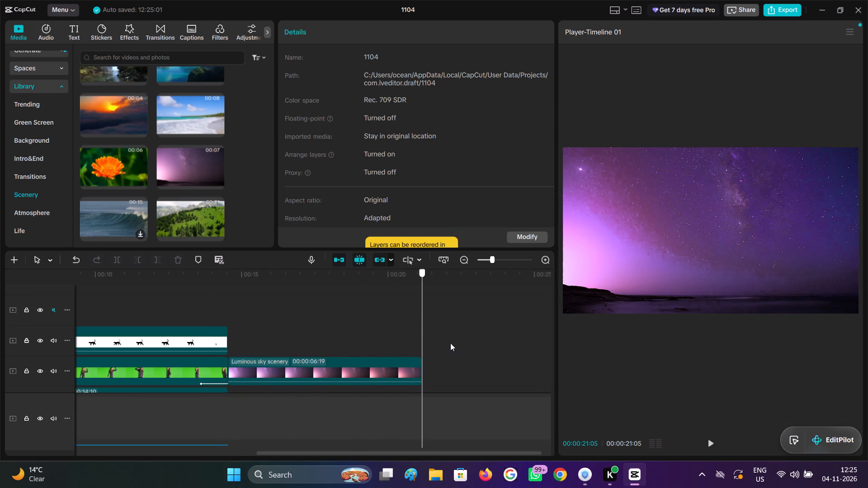
left_click_drag(450, 343, 322, 342)
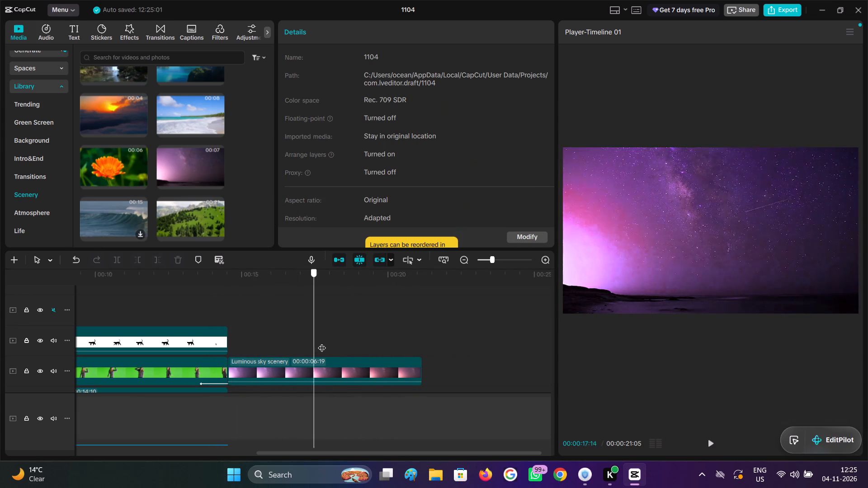
left_click_drag(322, 342, 261, 351)
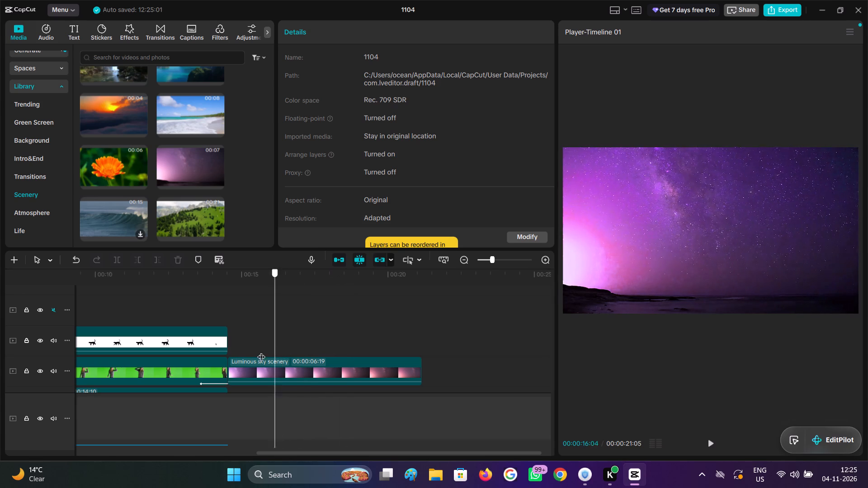
left_click_drag(261, 351, 274, 363)
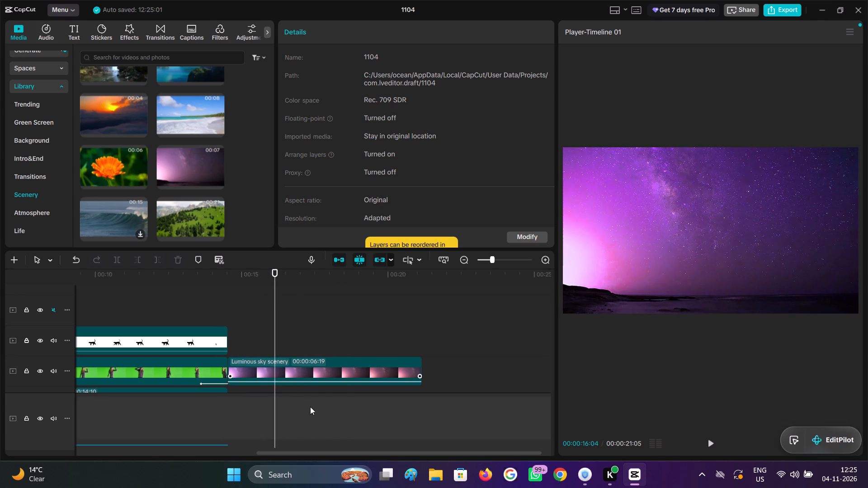
Add a point to the Luminous sky scenery clip's blue curve near its middle and pull it below the diagonal.
left_click(318, 373)
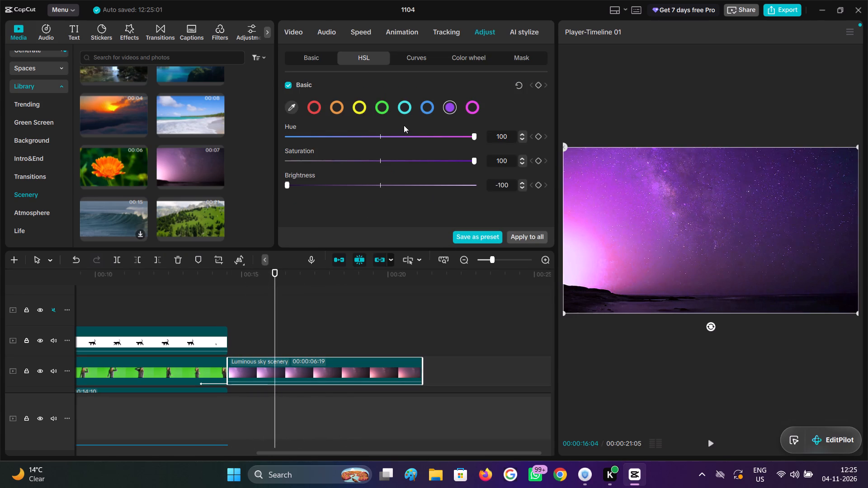
scroll(398, 126, "down", 2)
left_click(403, 60)
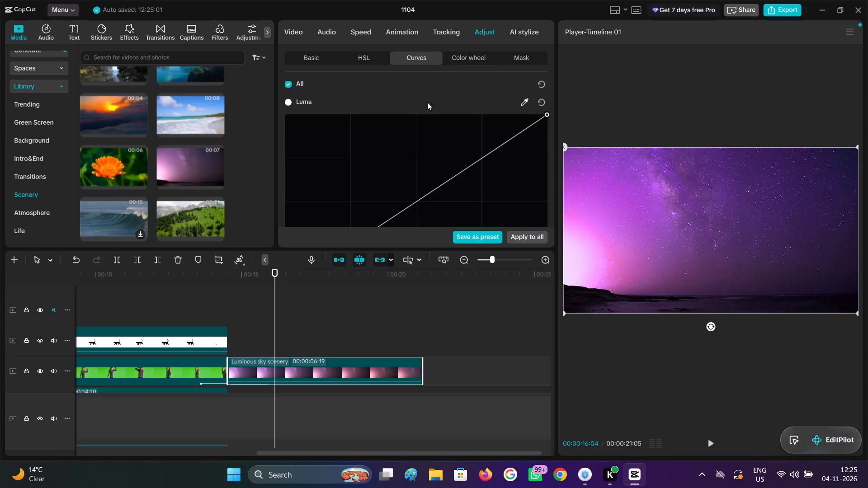
scroll(408, 134, "down", 8)
scroll(358, 136, "down", 5)
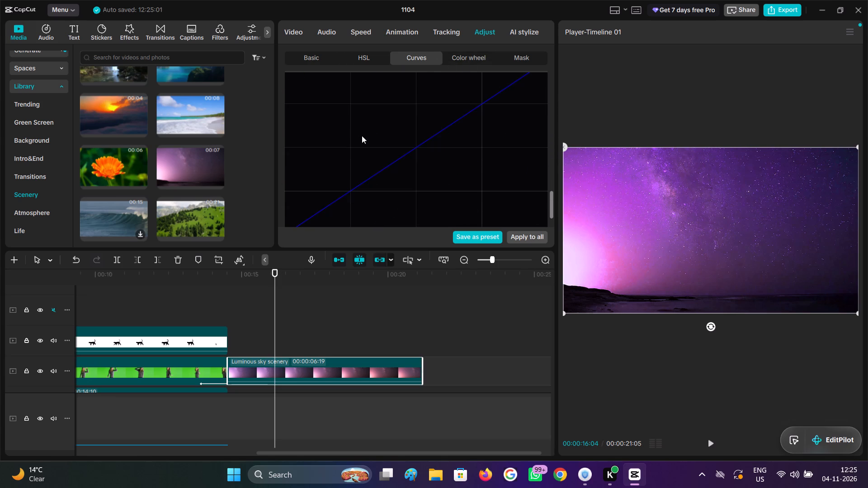
left_click_drag(374, 177, 392, 207)
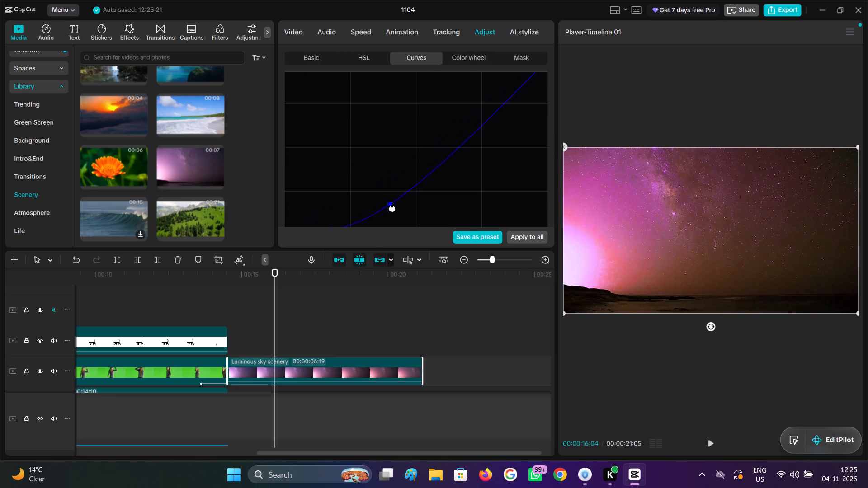
left_click_drag(392, 207, 329, 101)
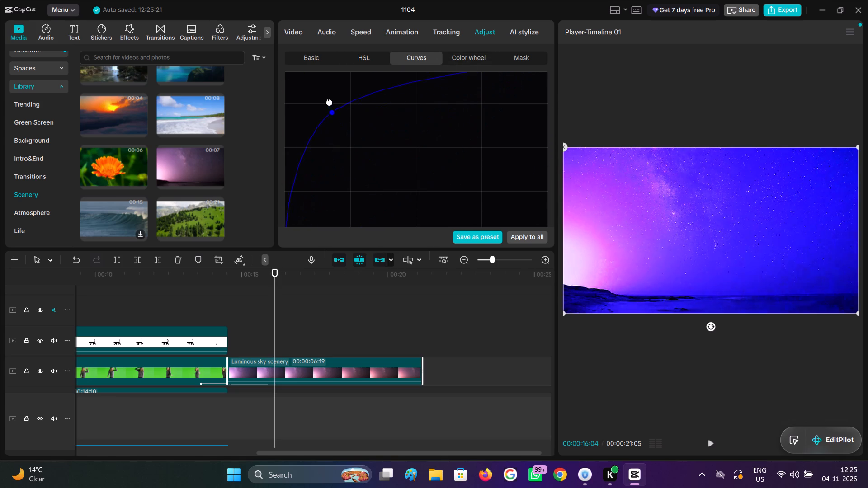
left_click_drag(329, 101, 409, 211)
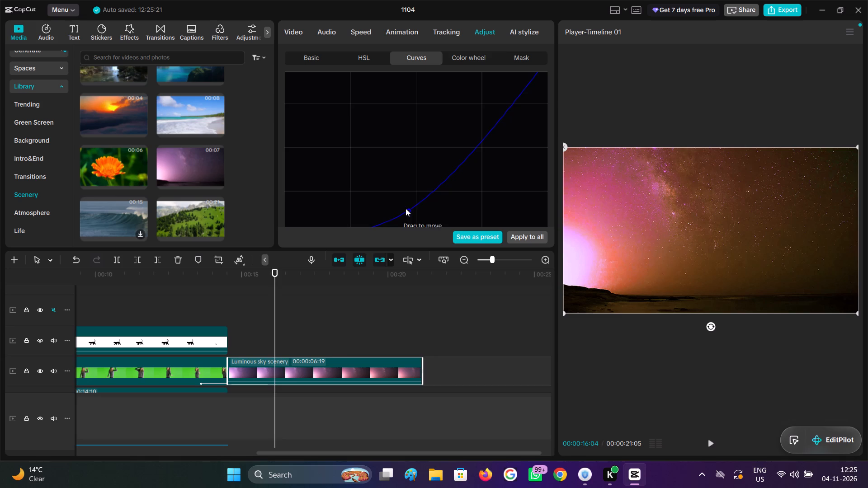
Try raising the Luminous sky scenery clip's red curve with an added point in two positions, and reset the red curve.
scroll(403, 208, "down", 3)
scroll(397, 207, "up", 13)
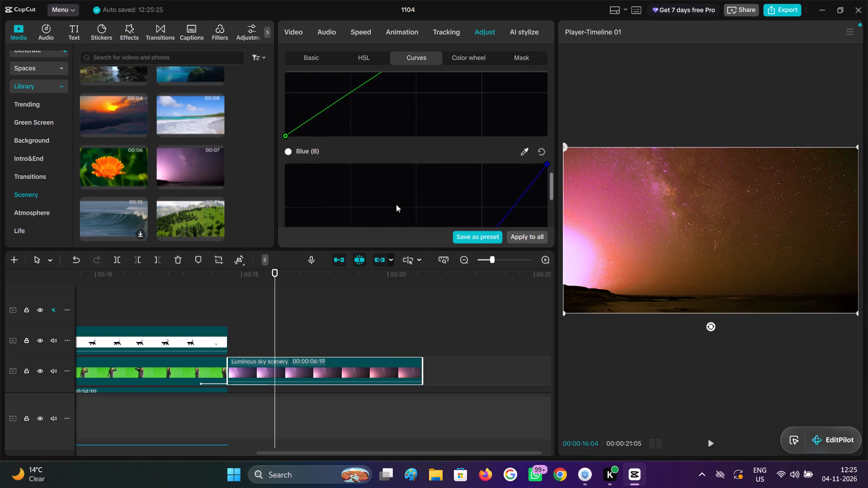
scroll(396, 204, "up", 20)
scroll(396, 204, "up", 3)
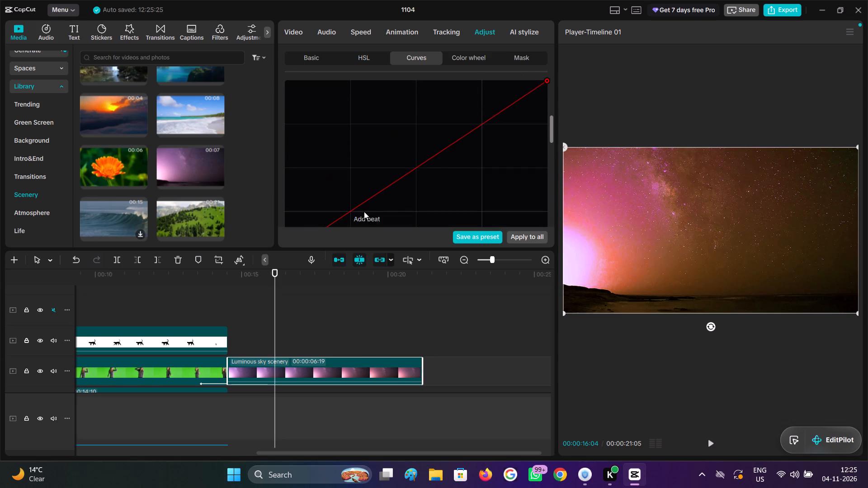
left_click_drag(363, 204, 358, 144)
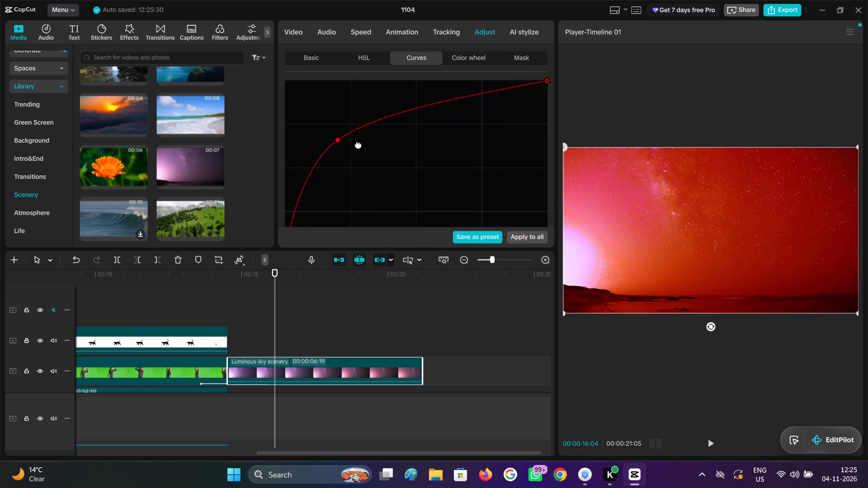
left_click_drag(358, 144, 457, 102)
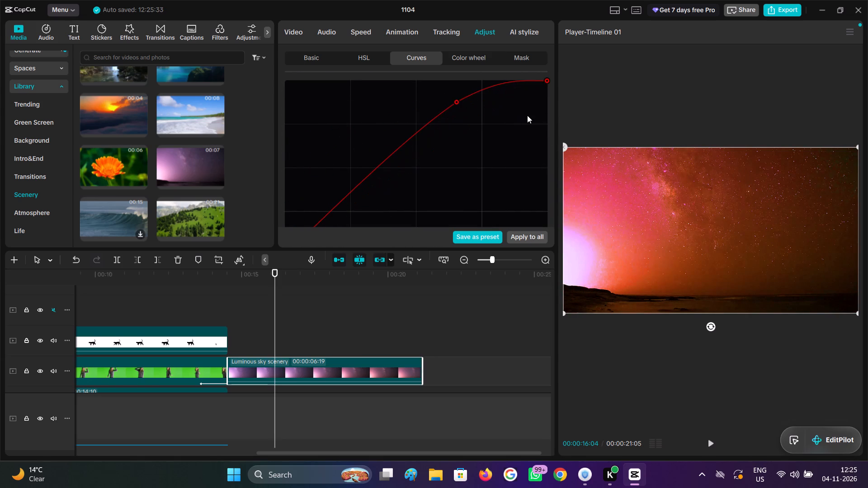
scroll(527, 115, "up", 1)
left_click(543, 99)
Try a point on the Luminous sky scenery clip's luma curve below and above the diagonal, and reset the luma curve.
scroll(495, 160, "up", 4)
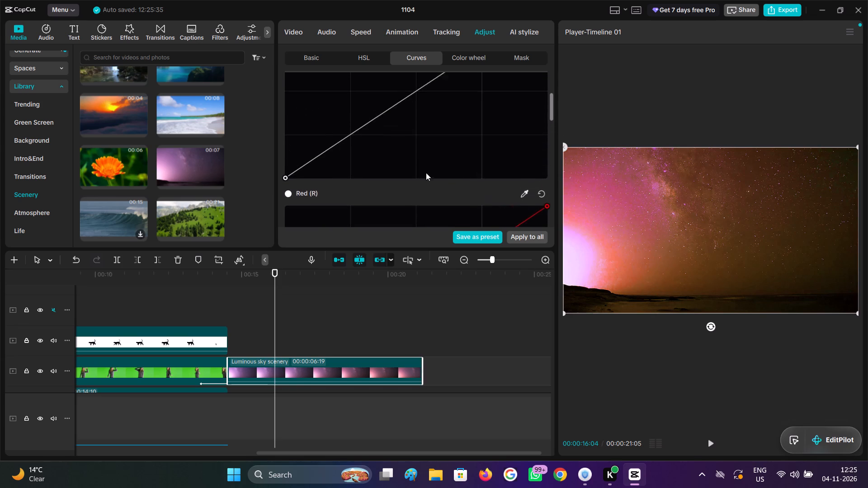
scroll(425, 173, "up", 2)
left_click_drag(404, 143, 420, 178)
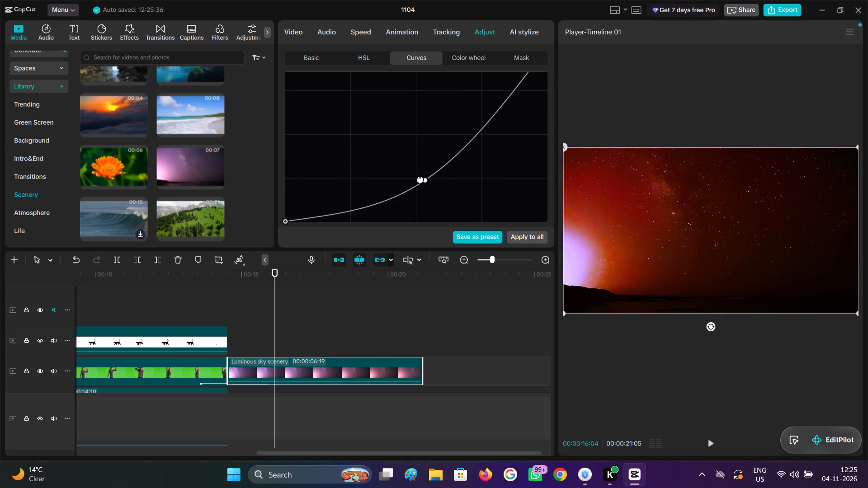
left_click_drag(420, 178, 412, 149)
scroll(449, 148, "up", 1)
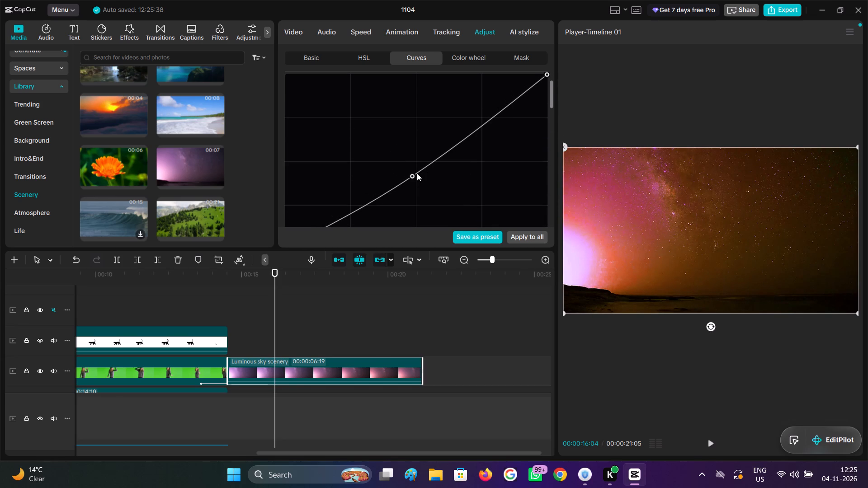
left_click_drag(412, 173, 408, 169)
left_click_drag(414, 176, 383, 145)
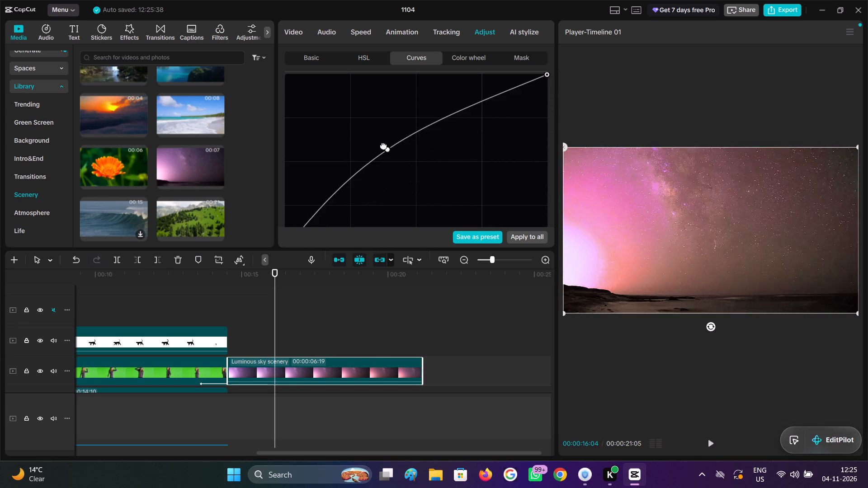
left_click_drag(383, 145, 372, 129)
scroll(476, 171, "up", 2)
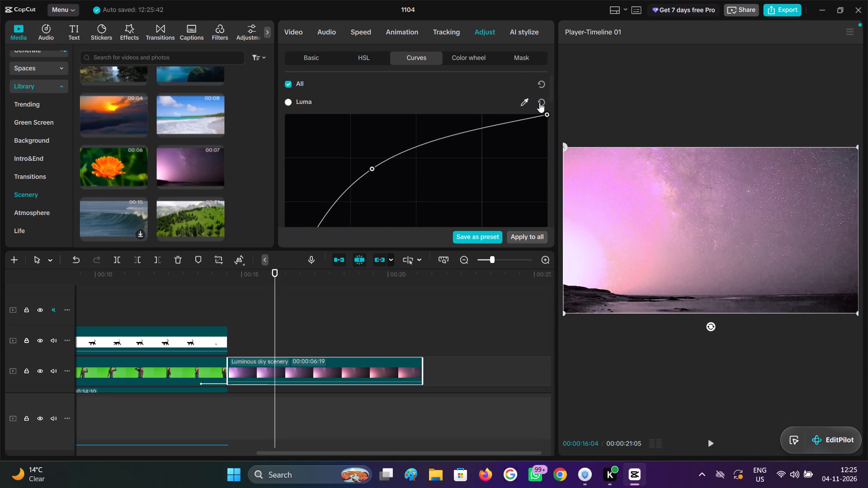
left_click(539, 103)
Review the curves and play the Luminous sky scenery clip to check the current colours.
scroll(509, 152, "down", 4)
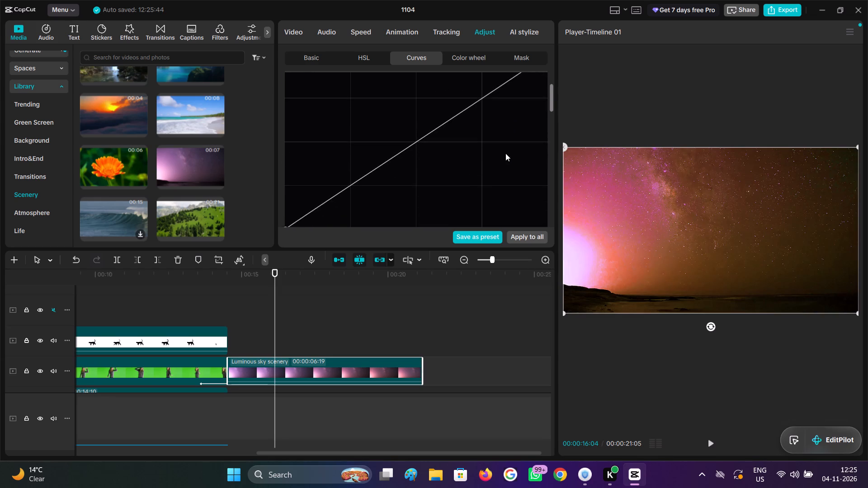
scroll(505, 153, "down", 19)
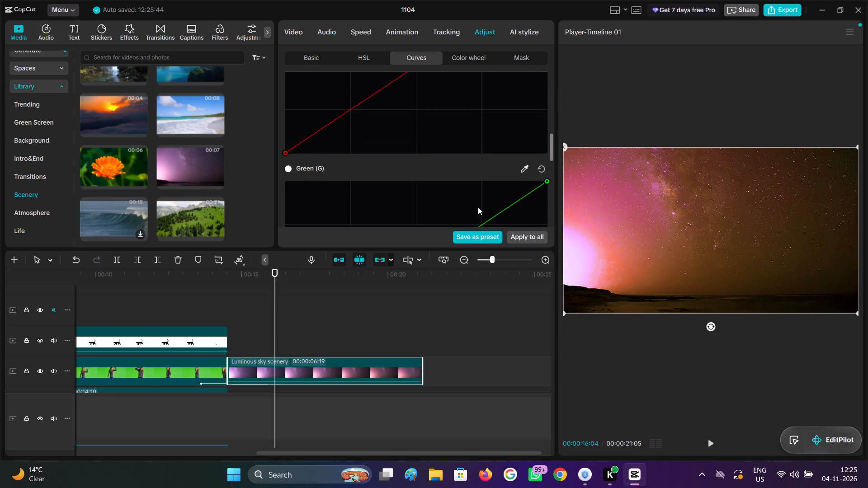
scroll(478, 207, "down", 2)
left_click(241, 333)
left_click_drag(241, 333, 231, 333)
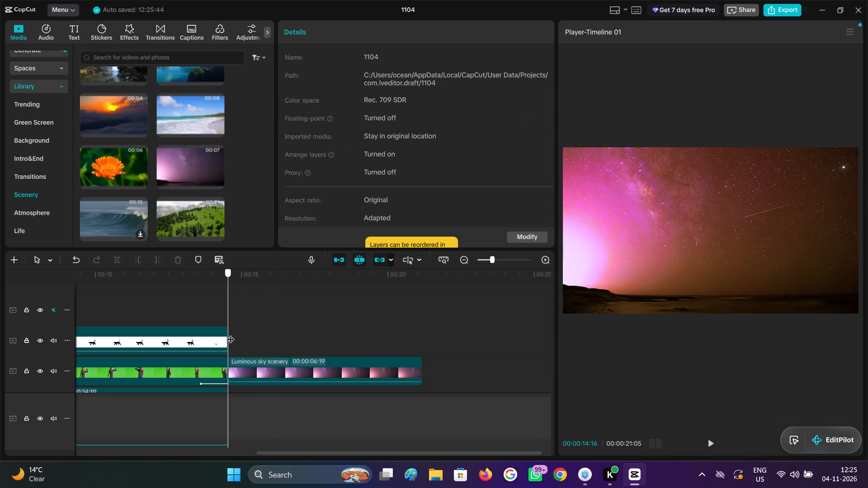
left_click_drag(231, 333, 173, 332)
key("space")
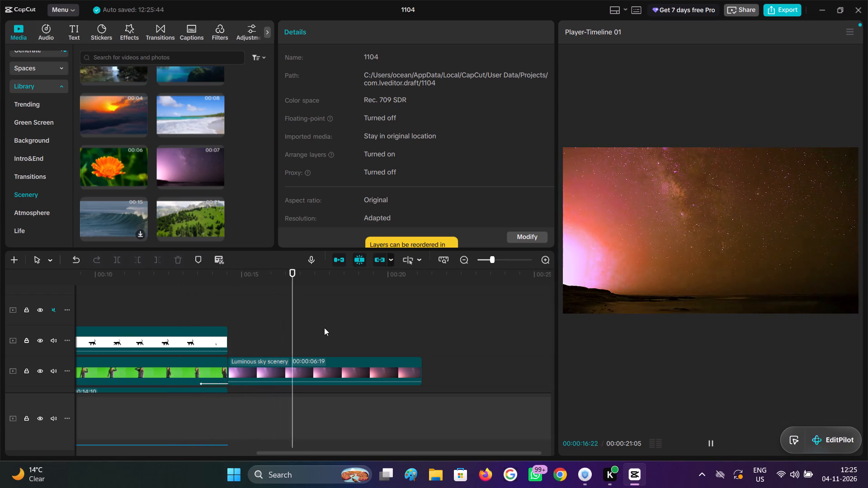
key("space")
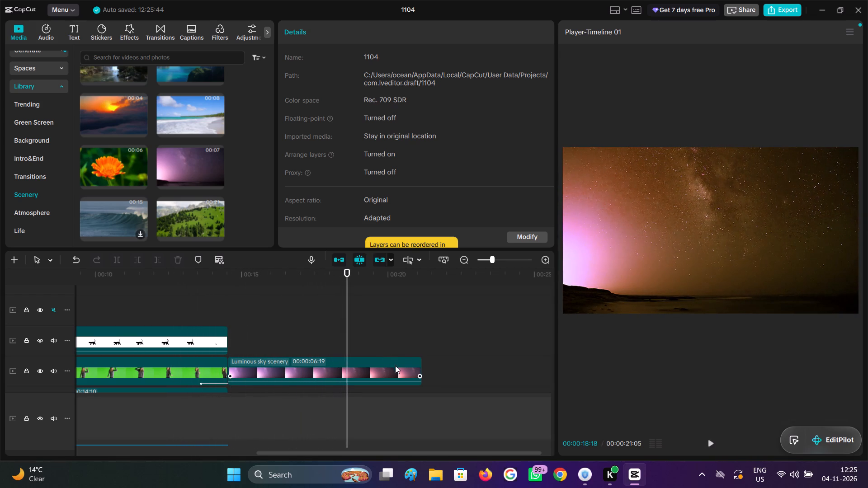
Reset the blue curve of the Luminous sky scenery clip.
left_click(386, 369)
scroll(442, 162, "down", 11)
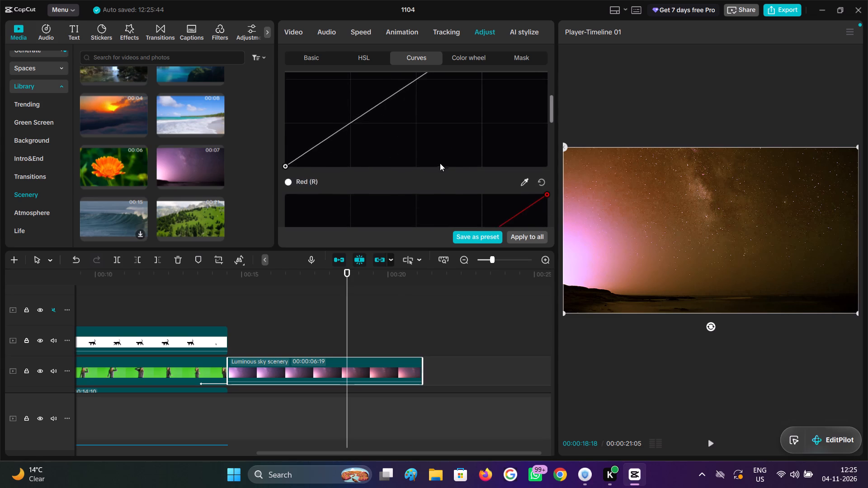
scroll(440, 163, "down", 8)
scroll(439, 164, "down", 18)
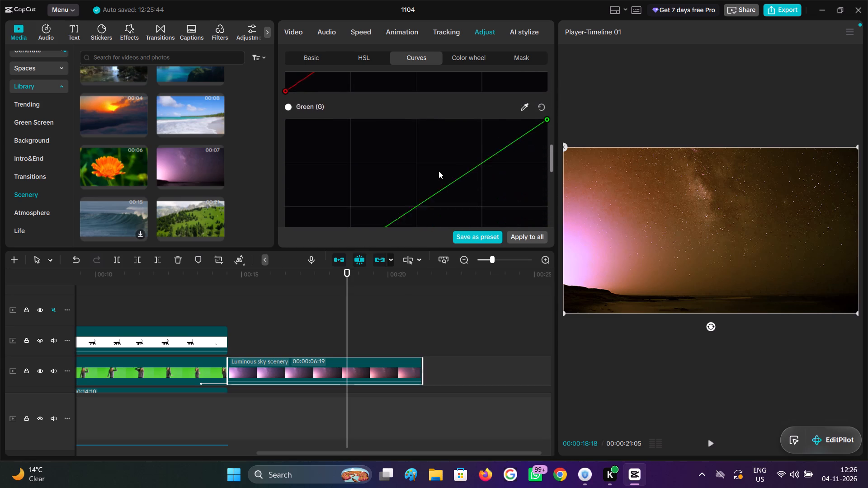
scroll(439, 171, "down", 20)
scroll(439, 171, "down", 1)
scroll(494, 150, "up", 3)
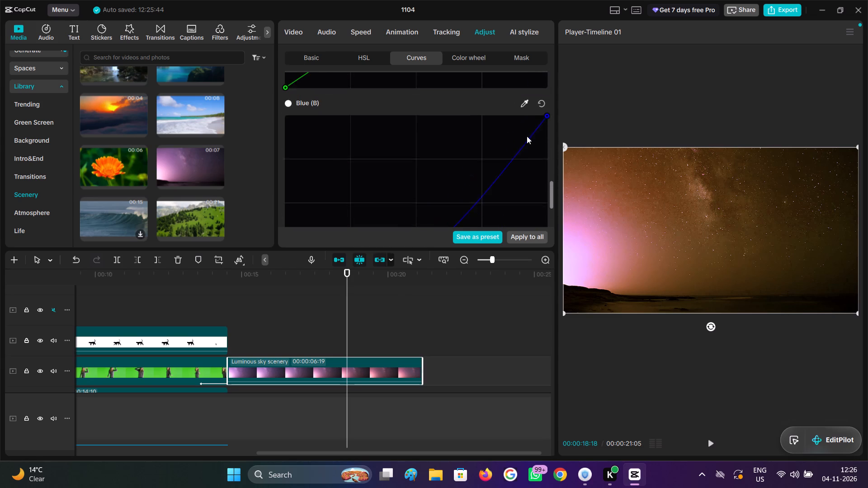
left_click(541, 111)
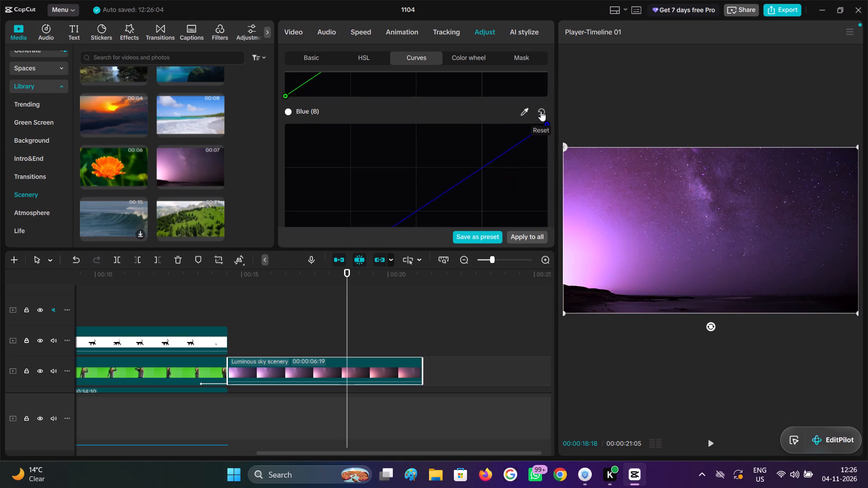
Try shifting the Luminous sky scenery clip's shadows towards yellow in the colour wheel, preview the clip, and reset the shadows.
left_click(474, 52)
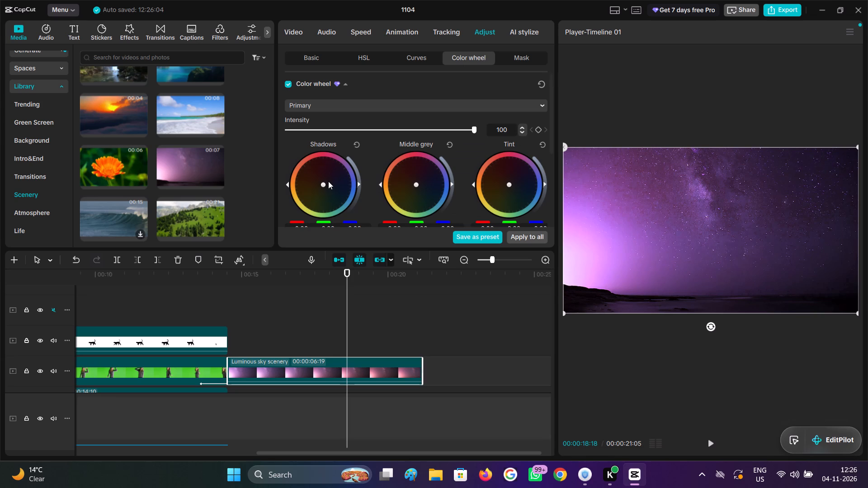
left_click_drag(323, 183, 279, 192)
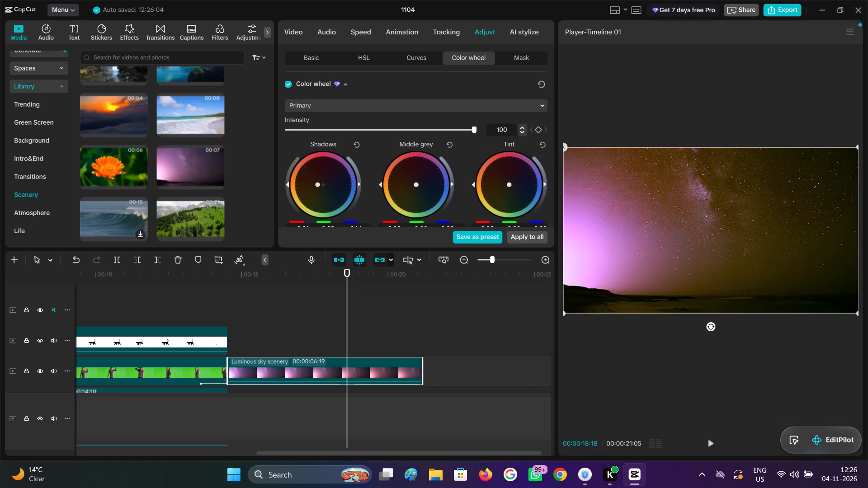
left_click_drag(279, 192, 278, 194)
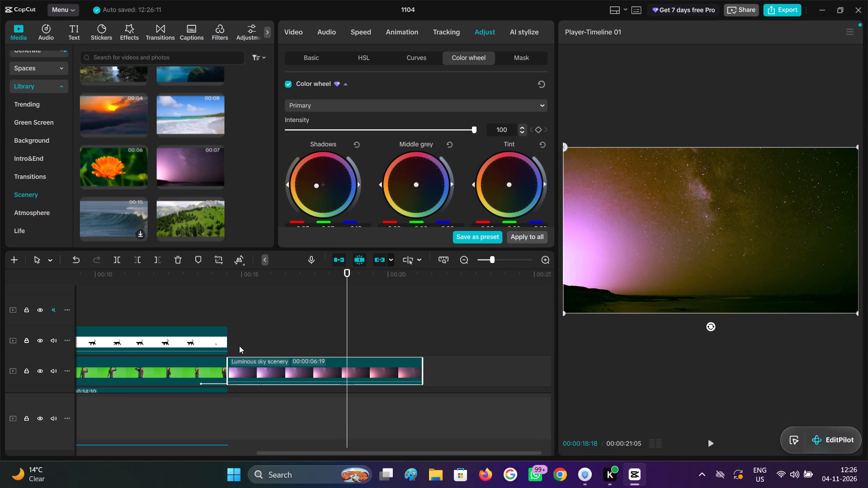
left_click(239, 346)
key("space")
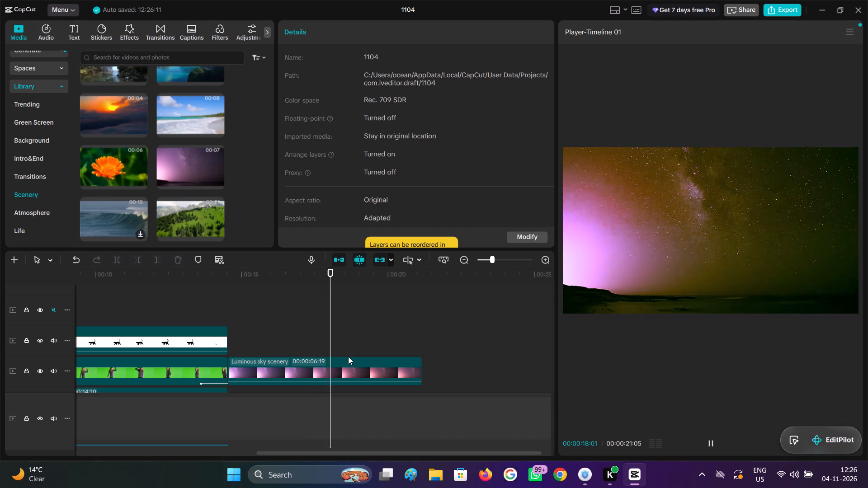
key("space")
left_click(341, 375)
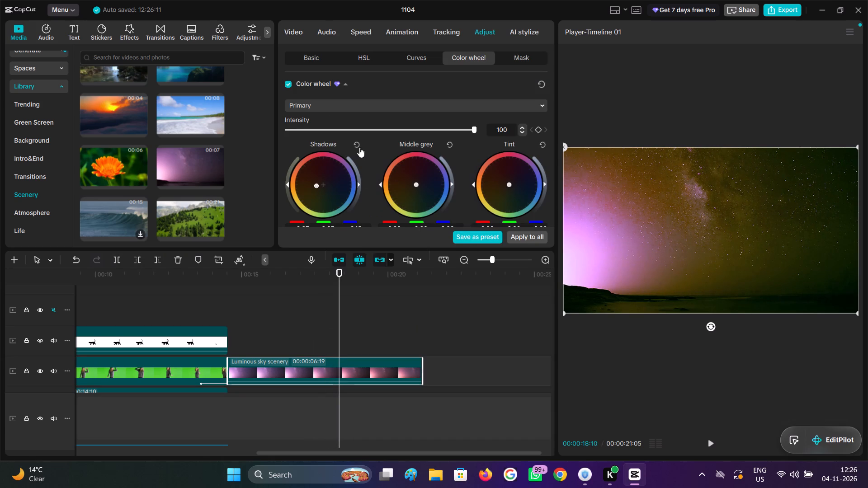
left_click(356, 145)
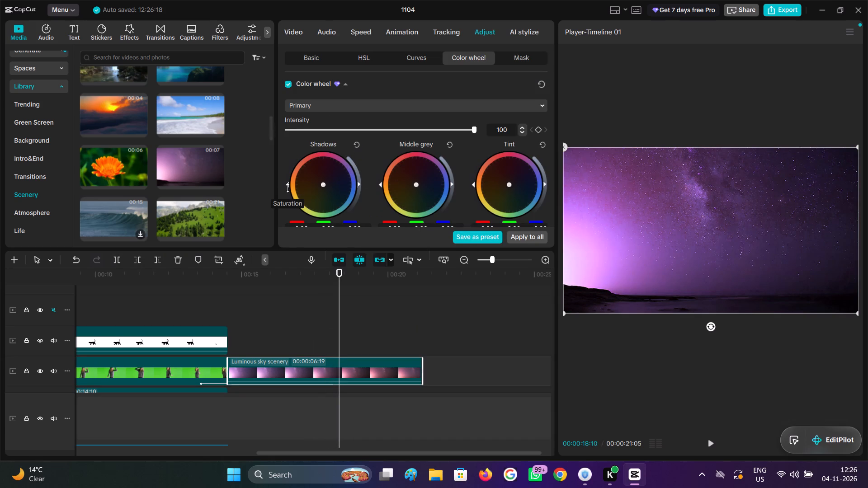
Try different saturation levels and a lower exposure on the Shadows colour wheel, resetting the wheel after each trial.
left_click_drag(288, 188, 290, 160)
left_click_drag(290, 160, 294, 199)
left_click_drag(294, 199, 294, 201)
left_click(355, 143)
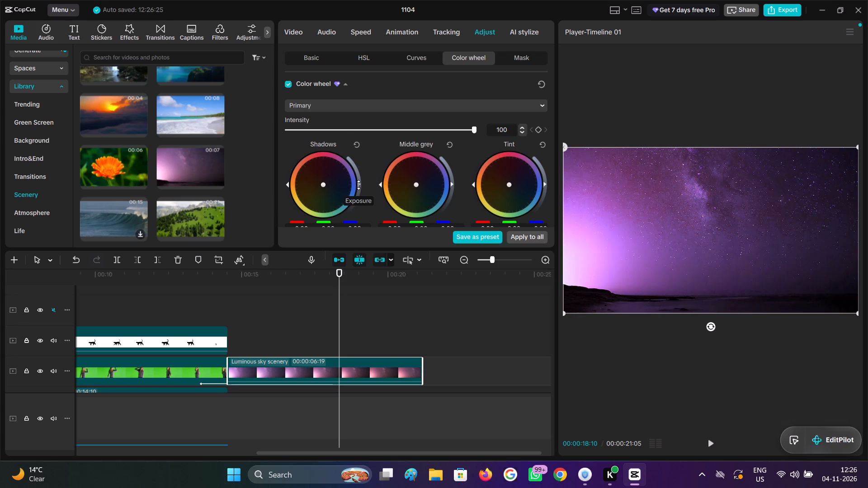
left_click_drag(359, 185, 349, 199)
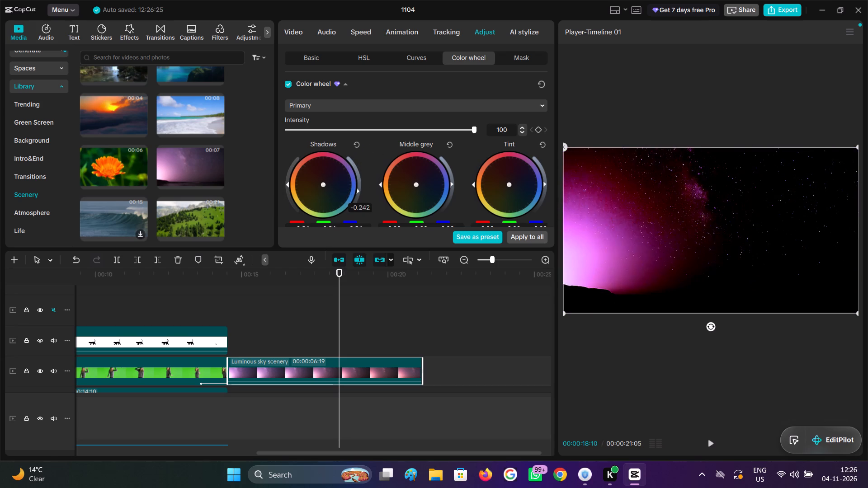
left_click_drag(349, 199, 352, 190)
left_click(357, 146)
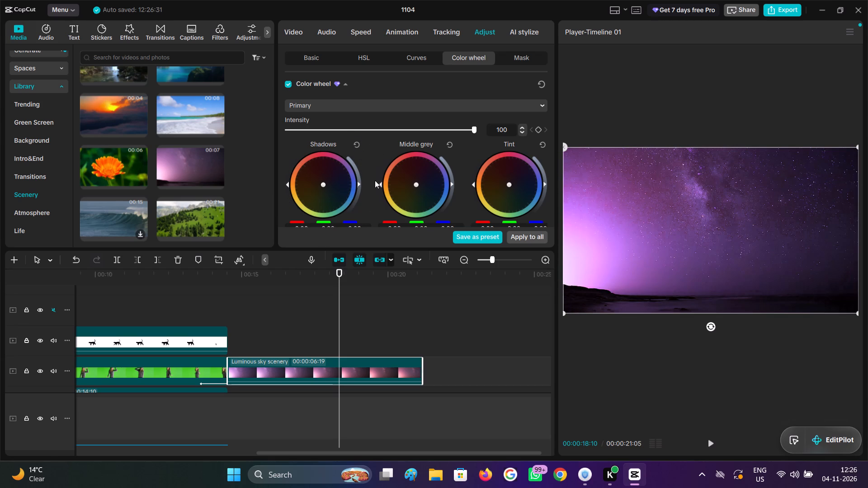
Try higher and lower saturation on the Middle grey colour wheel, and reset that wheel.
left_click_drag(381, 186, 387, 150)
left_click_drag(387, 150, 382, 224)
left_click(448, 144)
Lower the exposure of the Middle grey colour wheel slightly for the Luminous sky scenery clip, and play the clip through to its end.
left_click_drag(453, 185, 454, 196)
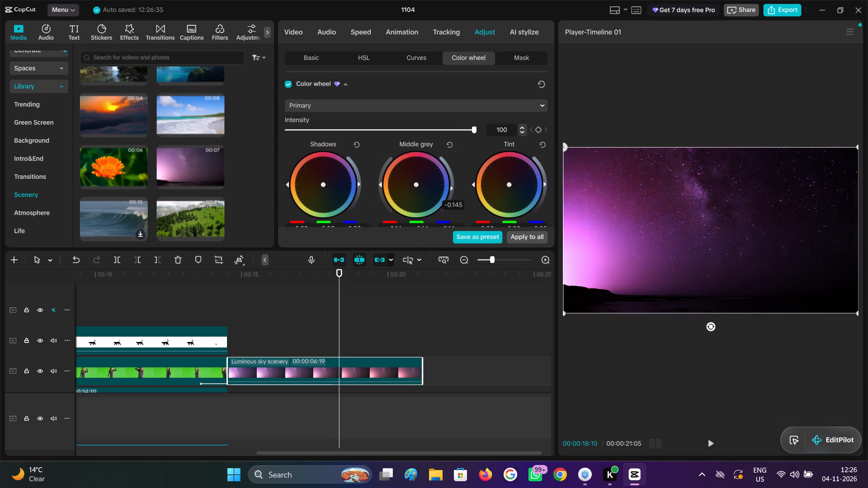
left_click_drag(454, 196, 458, 188)
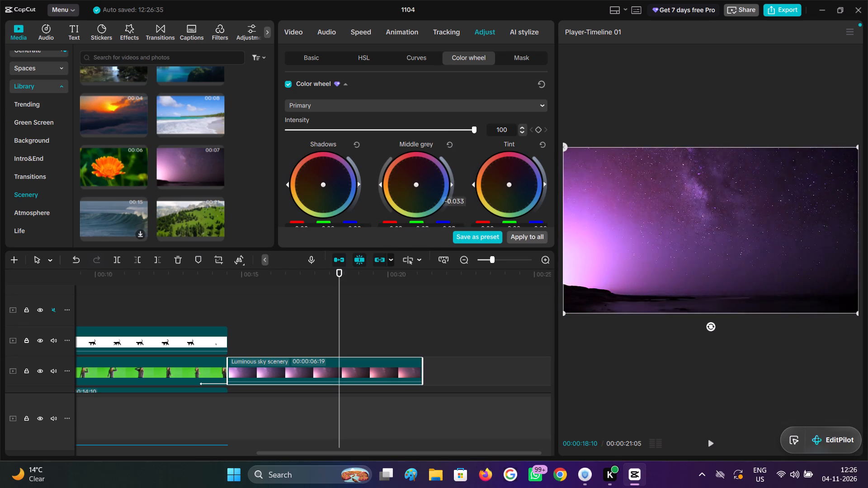
left_click_drag(458, 188, 458, 195)
double_click(232, 345)
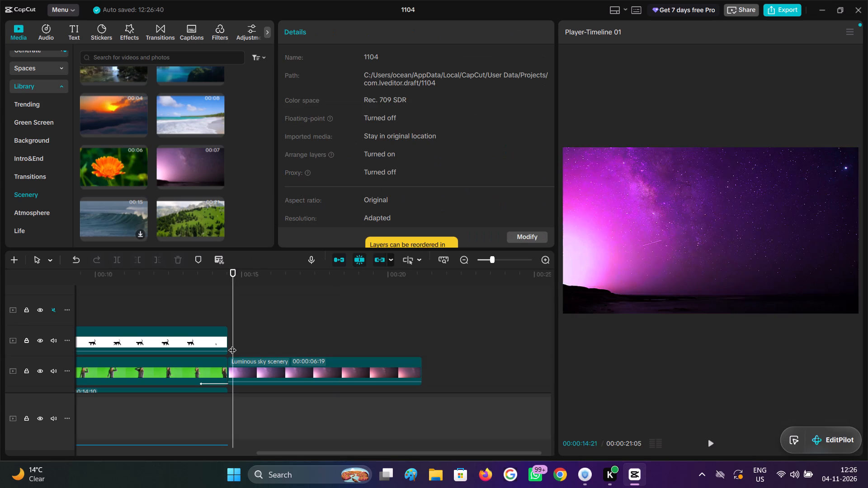
key("space")
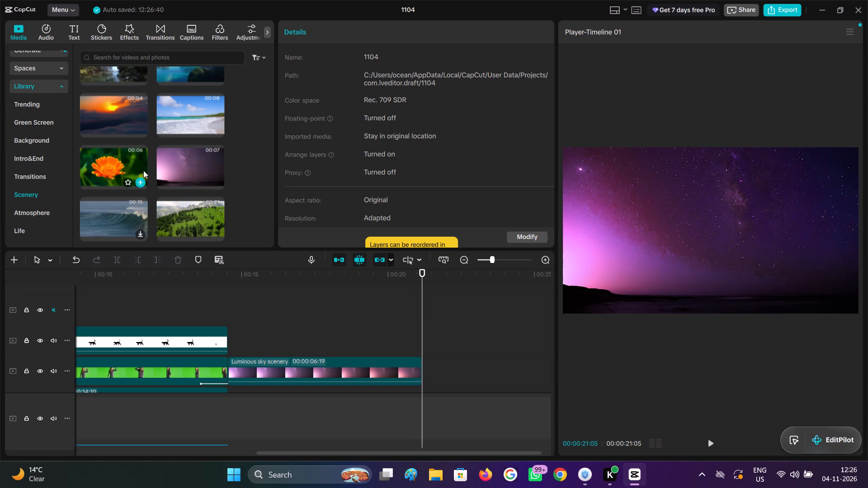
Compare the original Luminous sky library clip with the graded timeline clip by previewing the graded clip from several points.
left_click(175, 157)
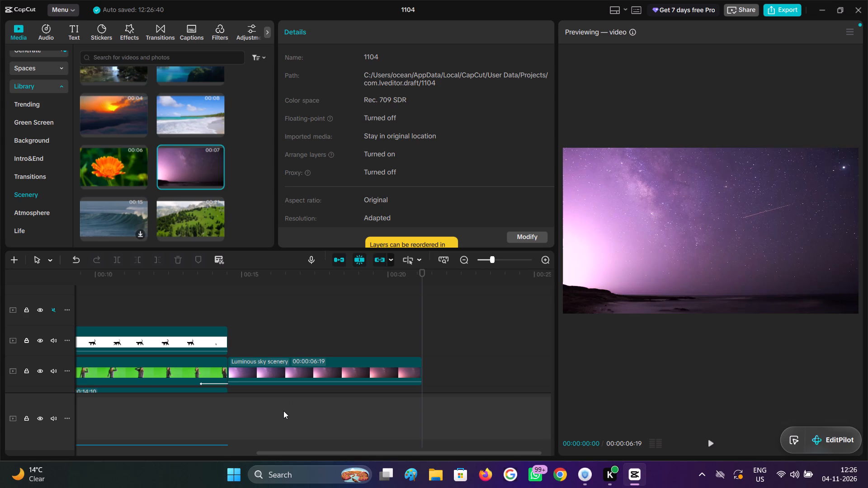
left_click(263, 347)
left_click_drag(263, 347, 228, 346)
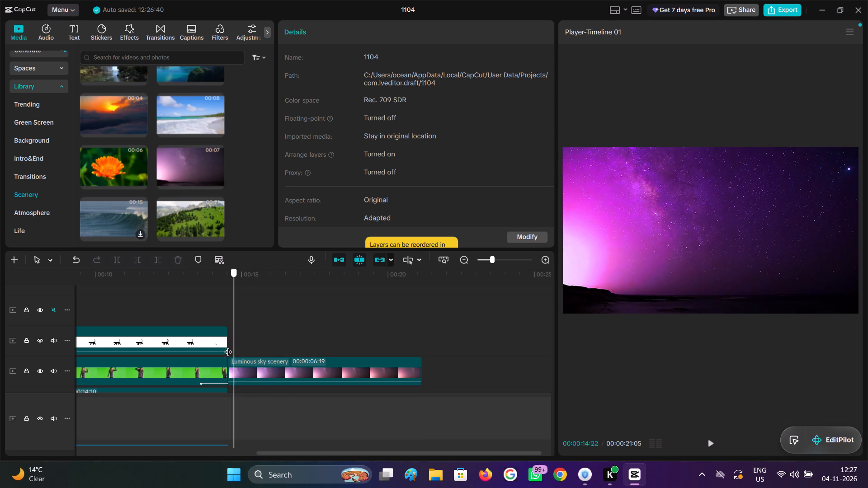
left_click_drag(228, 346, 227, 346)
key("space")
key("space")
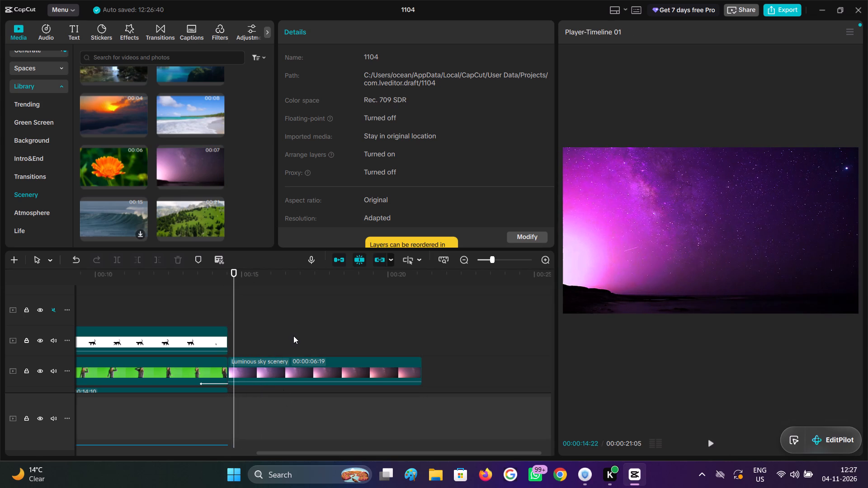
key("space")
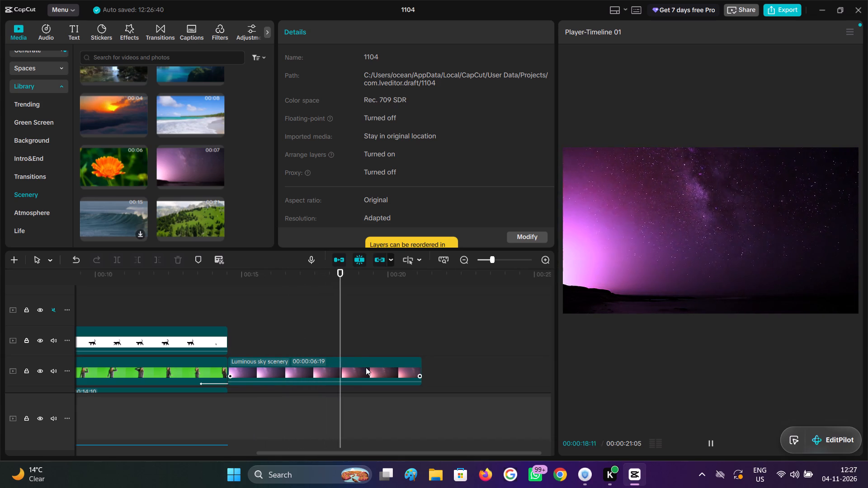
key("space")
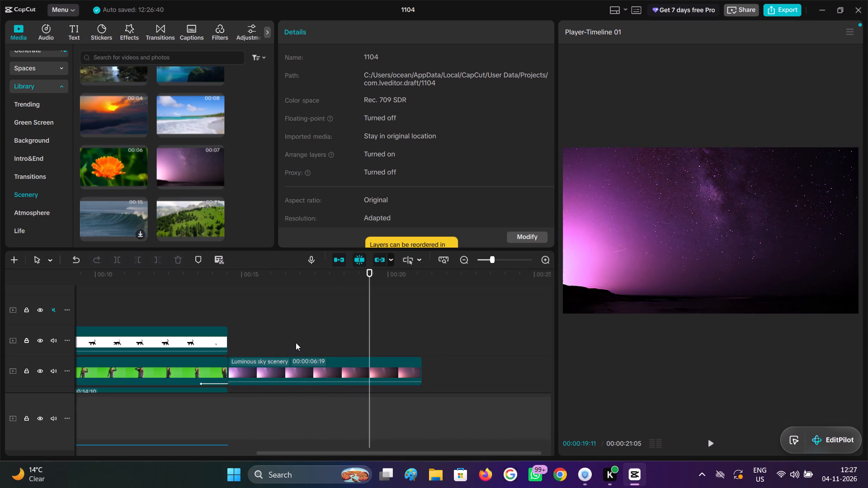
left_click(296, 343)
left_click_drag(296, 343, 237, 345)
key("space")
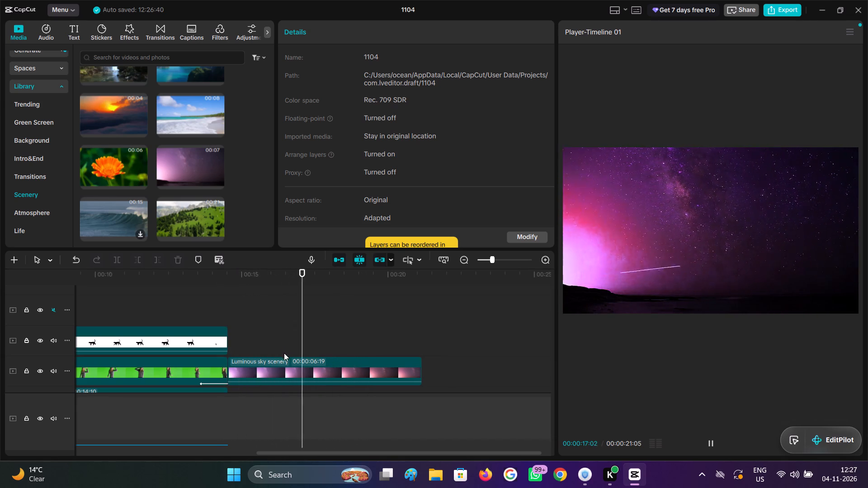
key("space")
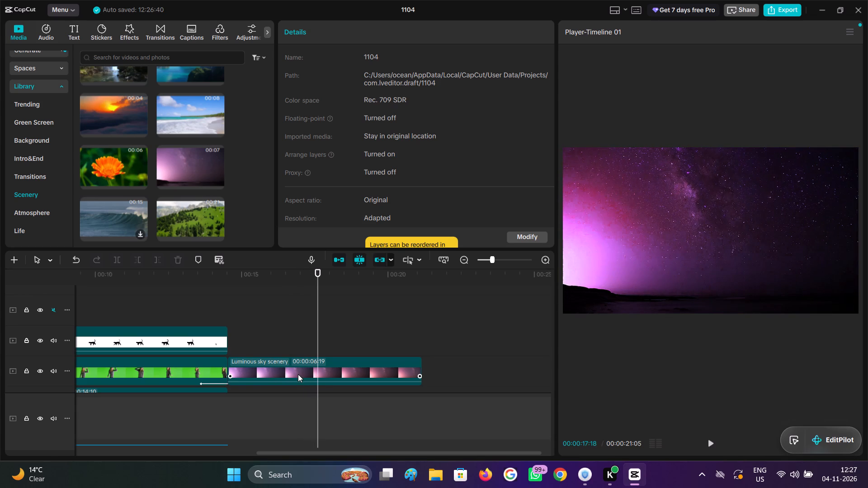
left_click(344, 351)
left_click_drag(344, 350, 365, 352)
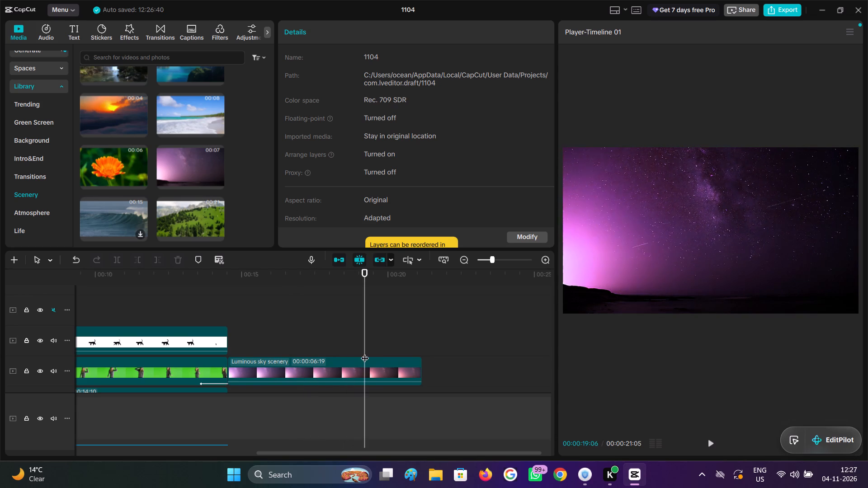
key("space")
key("space")
key("space")
left_click(344, 341)
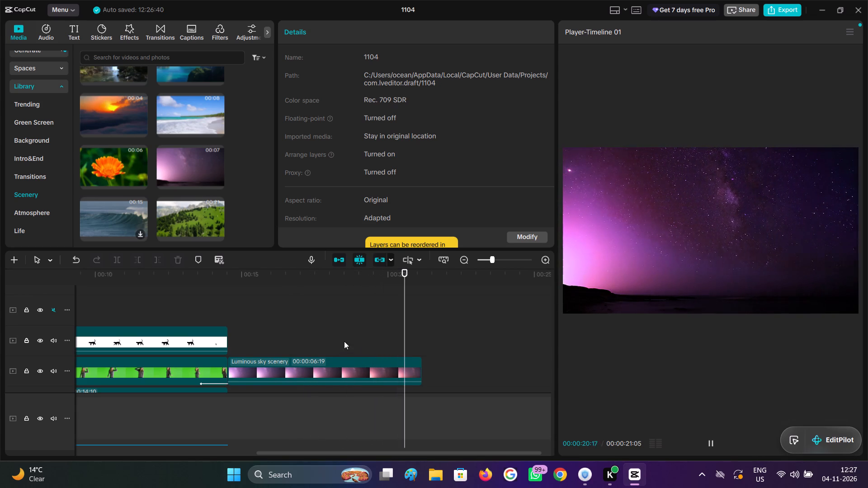
left_click_drag(343, 341, 257, 355)
key("space")
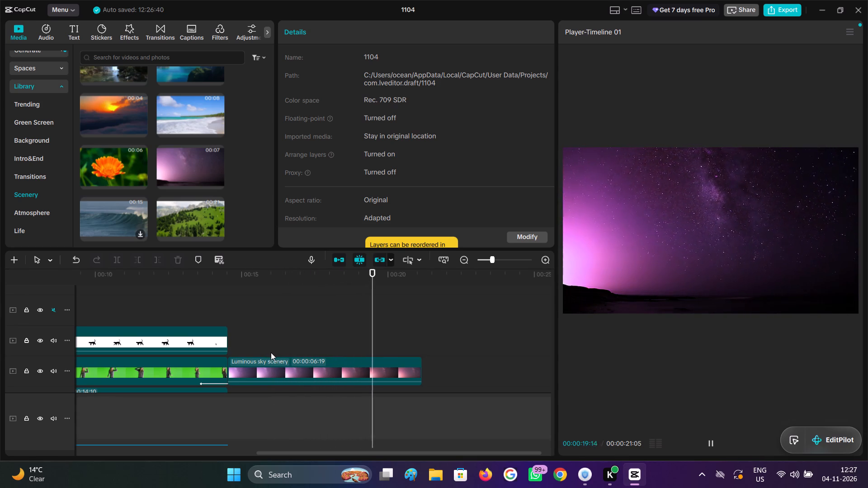
key("space")
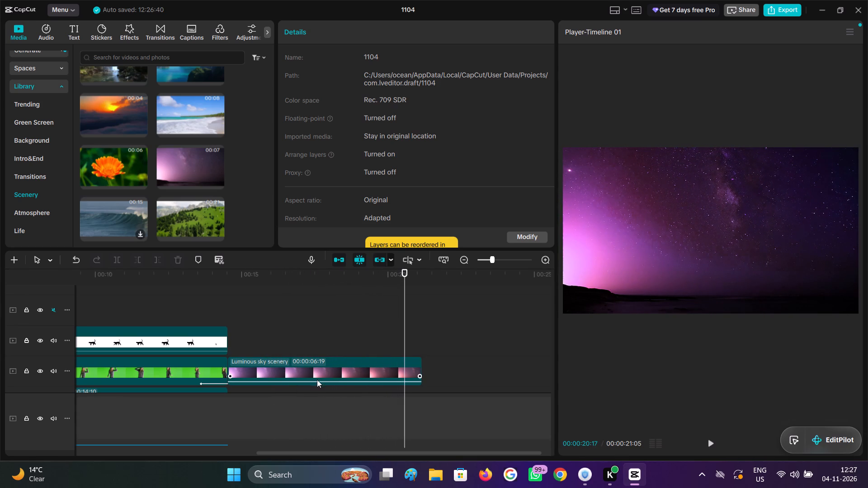
Browse the Scenery library and add the Desert camel scenery material clip directly after the Luminous sky scenery clip.
scroll(197, 185, "down", 1)
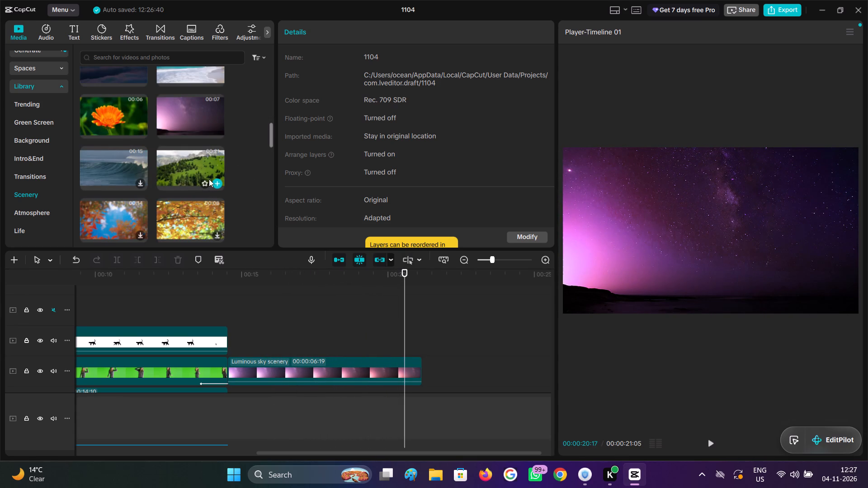
left_click(184, 164)
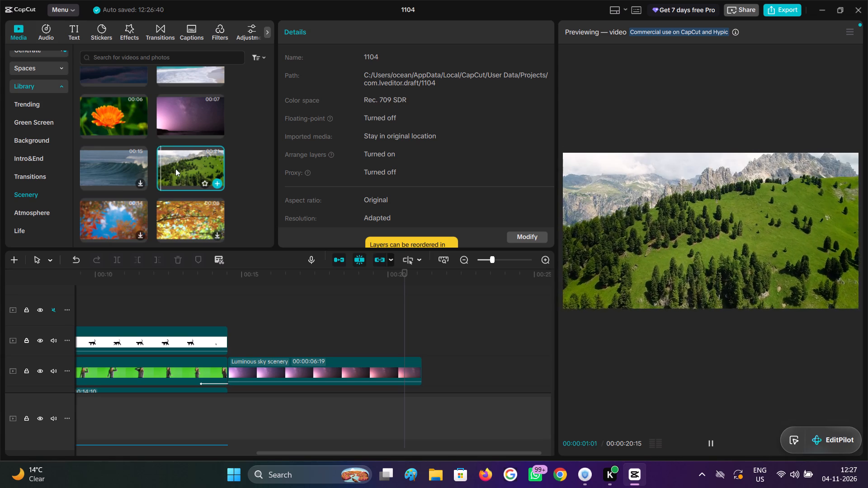
scroll(130, 163, "down", 2)
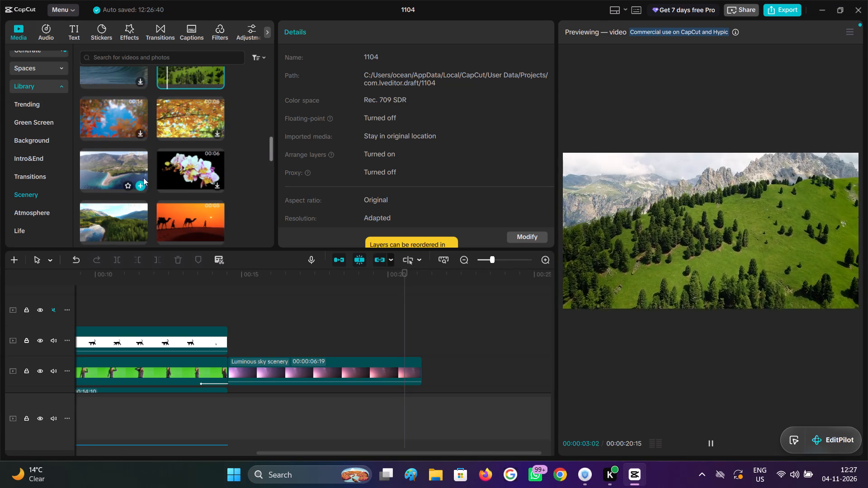
scroll(151, 191, "down", 1)
left_click(192, 164)
left_click_drag(199, 166, 421, 370)
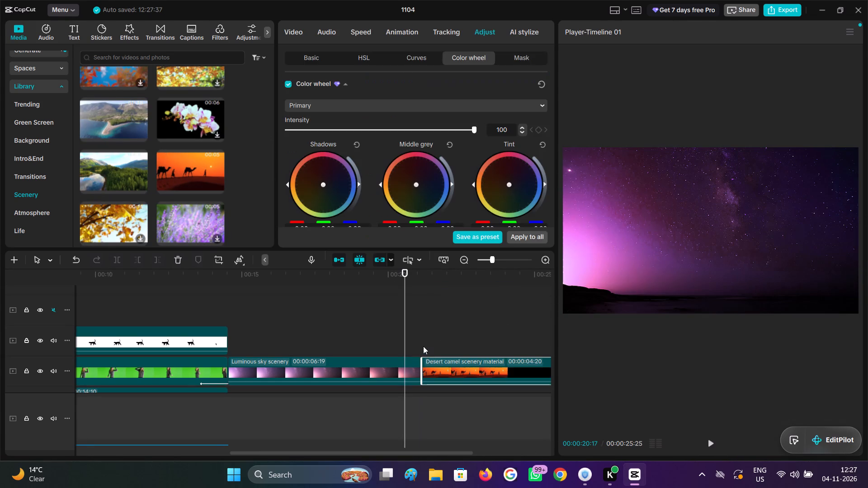
Select the Desert camel clip with the playhead at about 22 seconds and look through its Curves adjustments.
left_click(424, 344)
left_click_drag(424, 344, 334, 370)
left_click(338, 363)
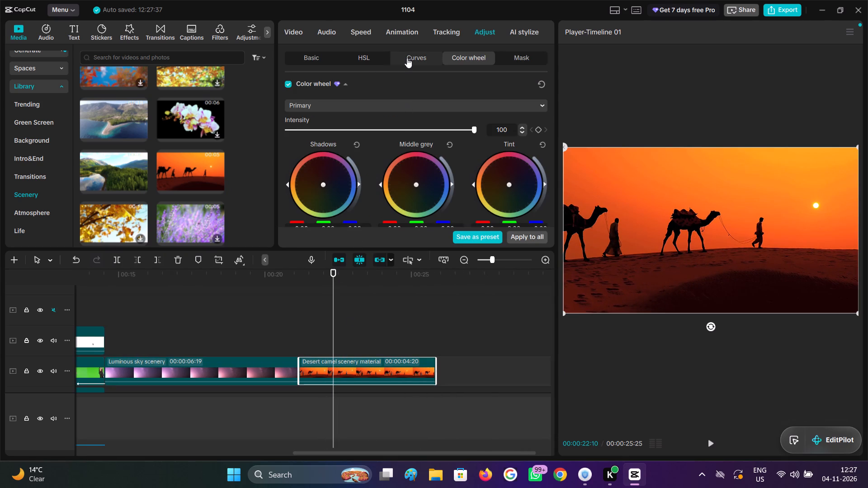
left_click(409, 59)
scroll(393, 175, "down", 11)
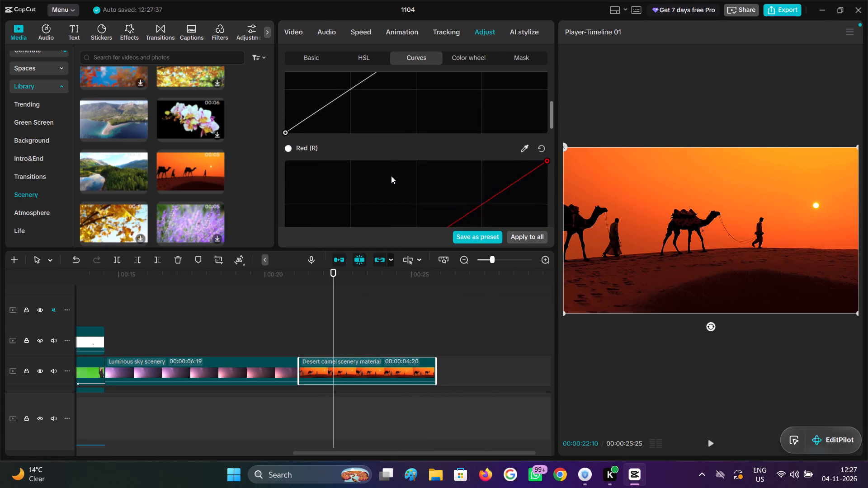
scroll(391, 176, "down", 2)
scroll(376, 172, "up", 6)
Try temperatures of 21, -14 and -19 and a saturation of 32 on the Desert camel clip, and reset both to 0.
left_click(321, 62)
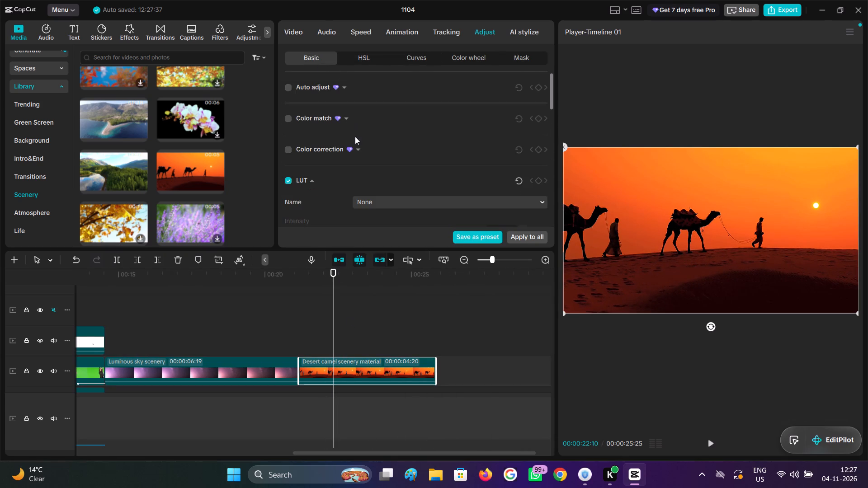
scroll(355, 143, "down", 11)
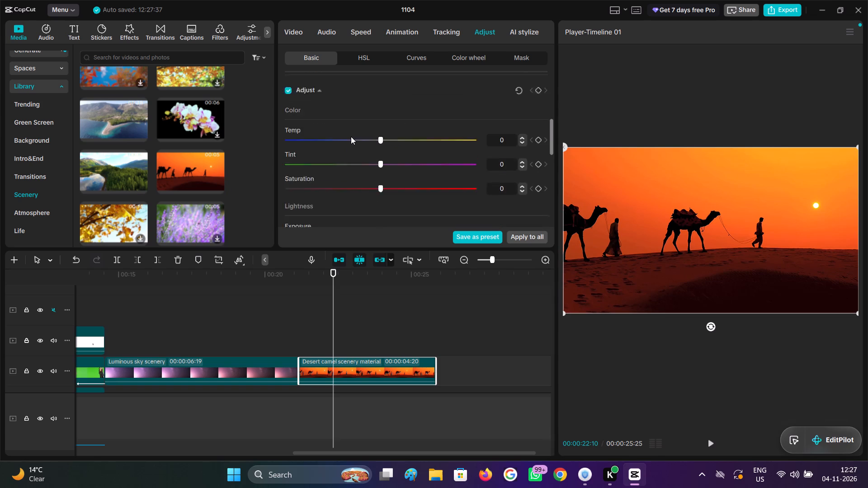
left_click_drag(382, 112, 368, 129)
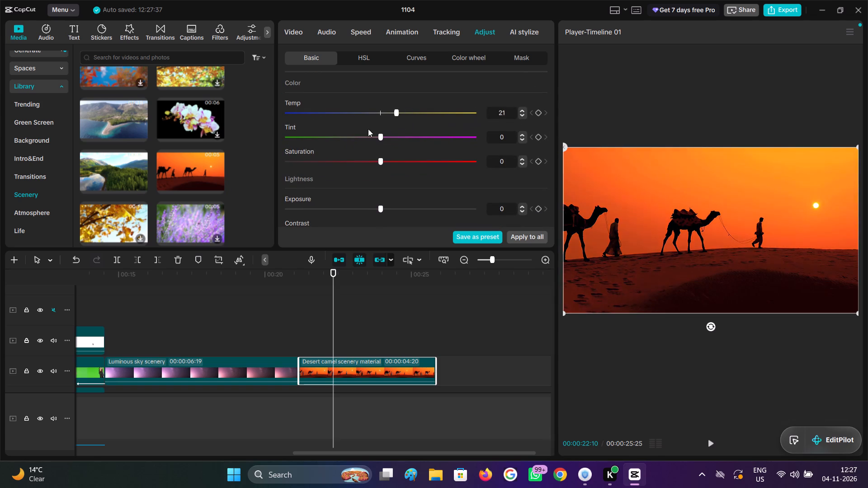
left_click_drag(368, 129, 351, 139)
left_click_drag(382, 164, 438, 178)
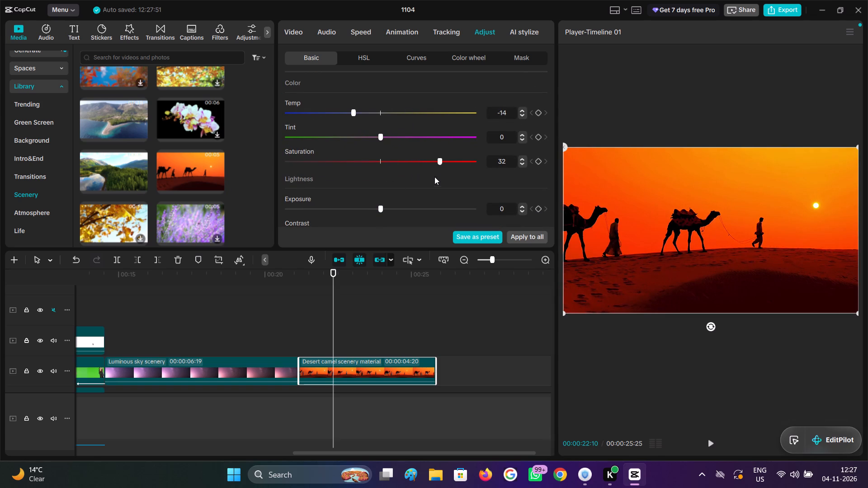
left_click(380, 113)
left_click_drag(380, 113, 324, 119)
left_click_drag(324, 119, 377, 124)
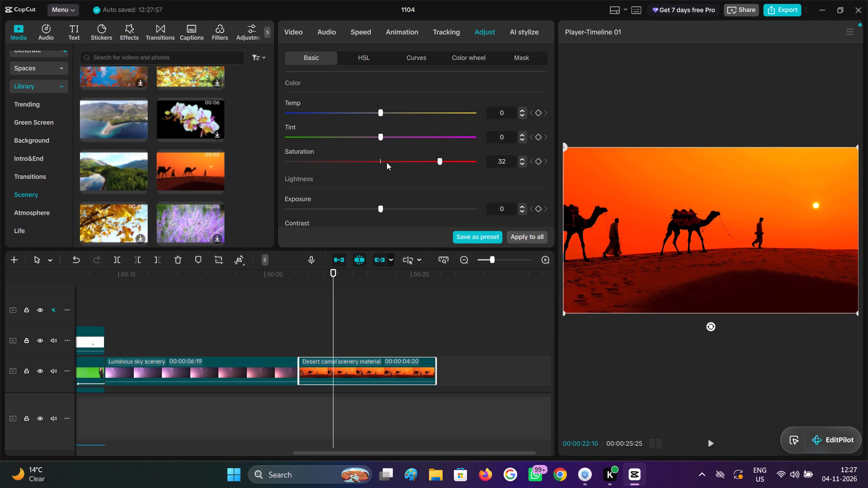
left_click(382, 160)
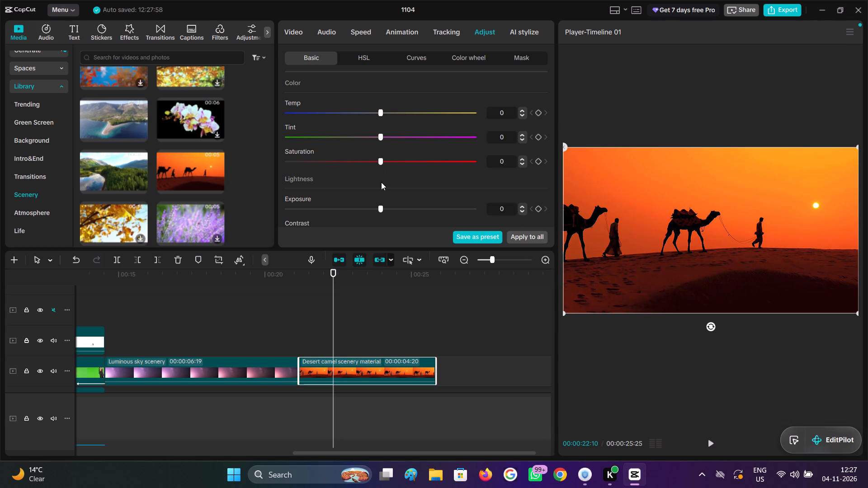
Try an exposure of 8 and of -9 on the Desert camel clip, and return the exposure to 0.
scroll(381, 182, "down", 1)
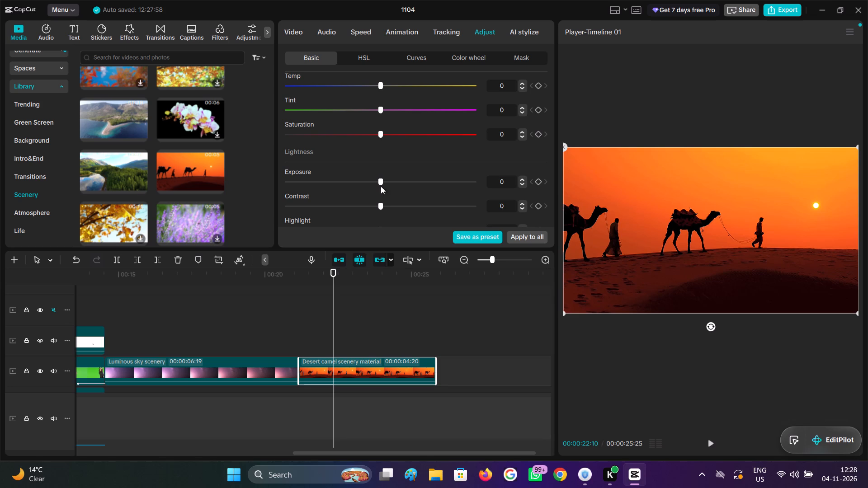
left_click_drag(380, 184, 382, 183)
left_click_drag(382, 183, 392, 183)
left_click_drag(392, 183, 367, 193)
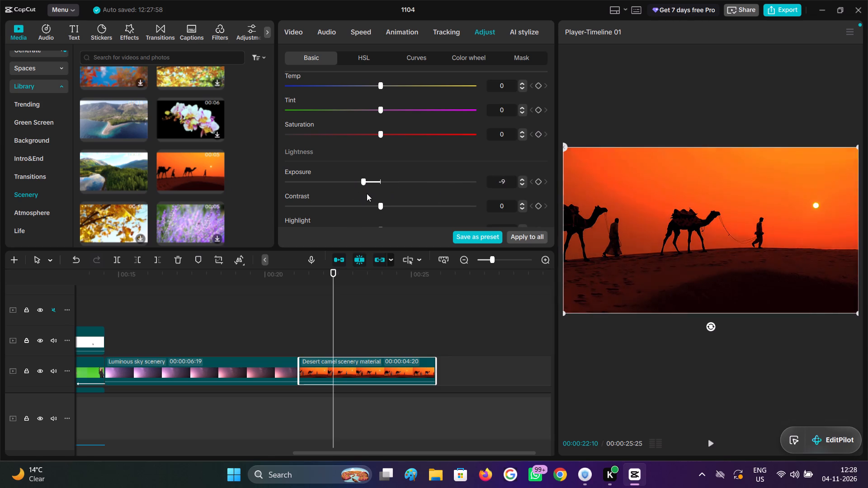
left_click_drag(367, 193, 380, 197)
Try a contrast of -22 on the Desert camel clip, and set the contrast to 14.
left_click_drag(381, 205, 334, 210)
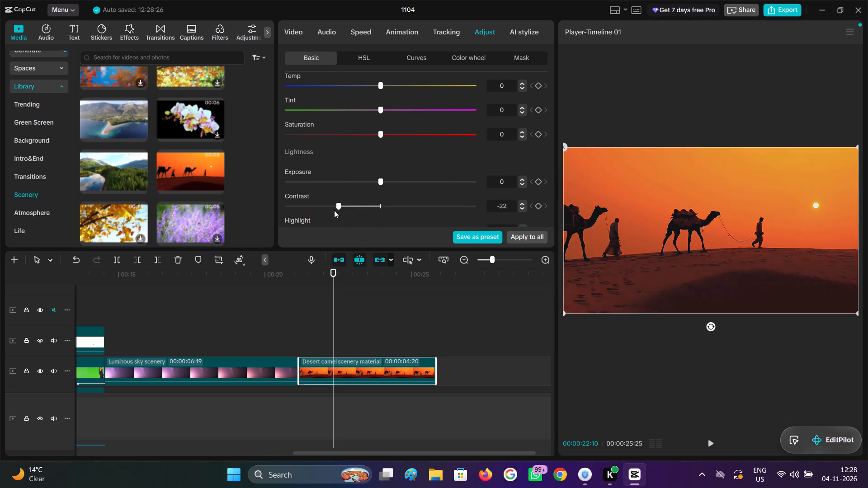
left_click_drag(334, 210, 405, 211)
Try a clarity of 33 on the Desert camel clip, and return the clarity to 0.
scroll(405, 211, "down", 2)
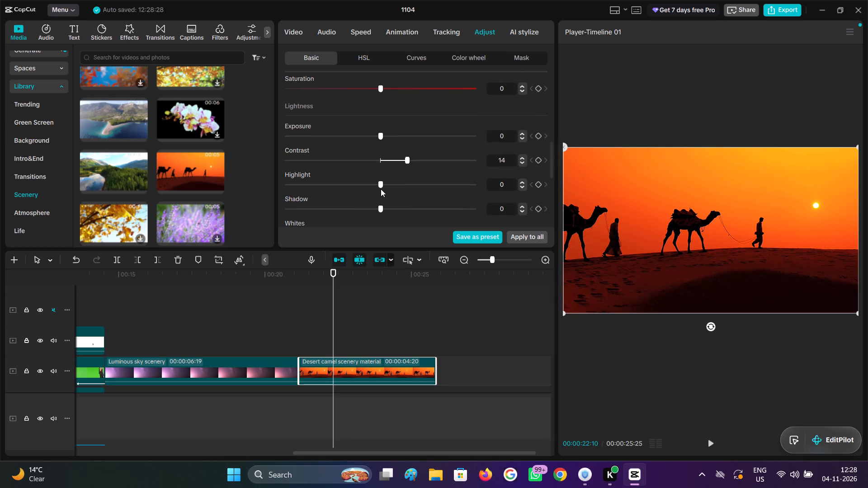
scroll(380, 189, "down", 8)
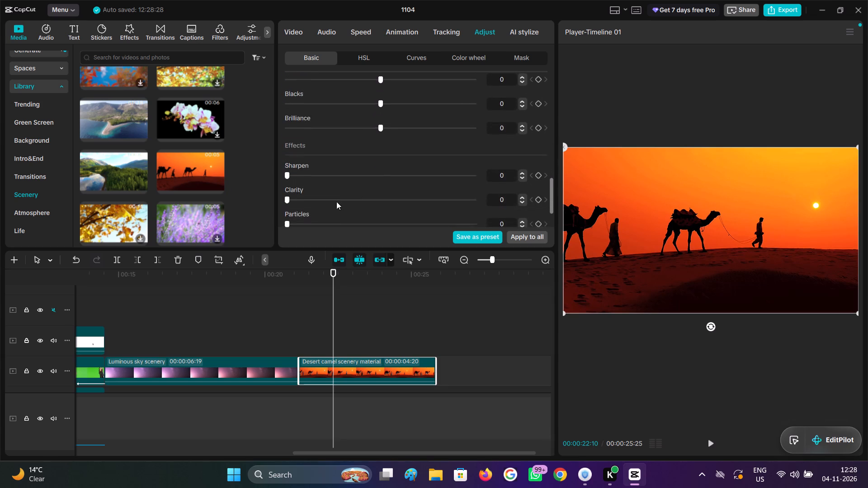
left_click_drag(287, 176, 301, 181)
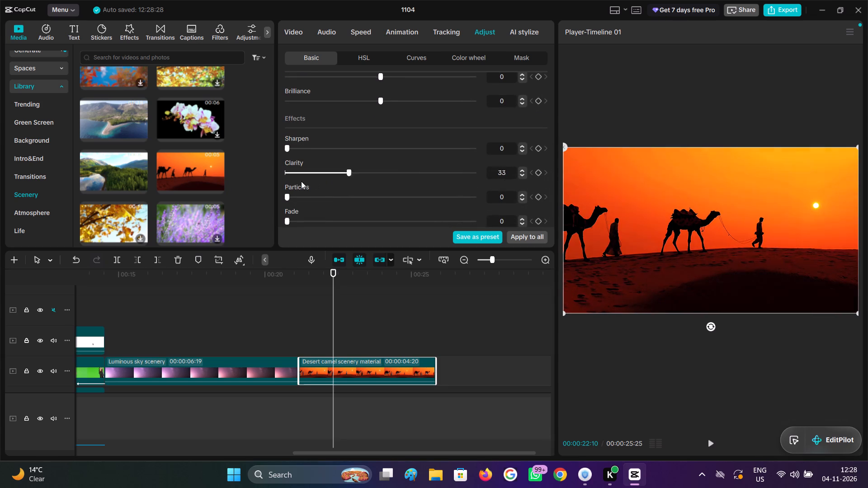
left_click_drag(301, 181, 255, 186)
Raise the Desert camel clip's sharpening to 68.
left_click_drag(289, 144, 415, 150)
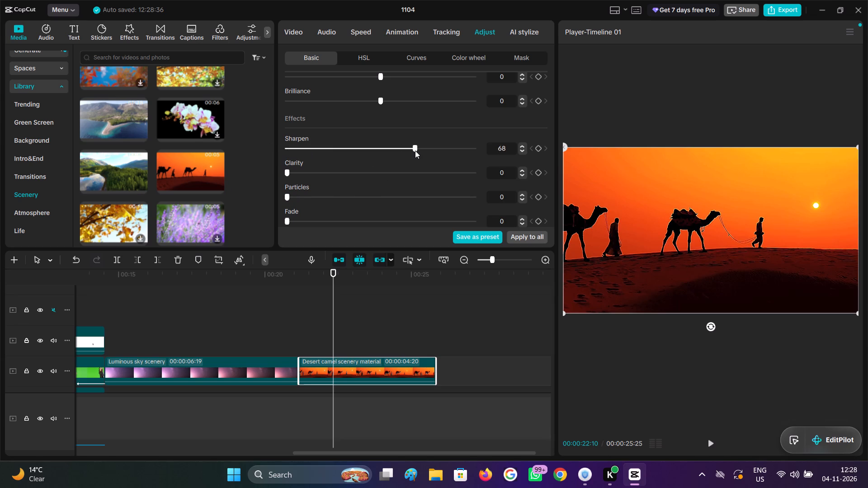
Return the Desert camel clip's sharpening to 0.
left_click_drag(415, 150, 263, 165)
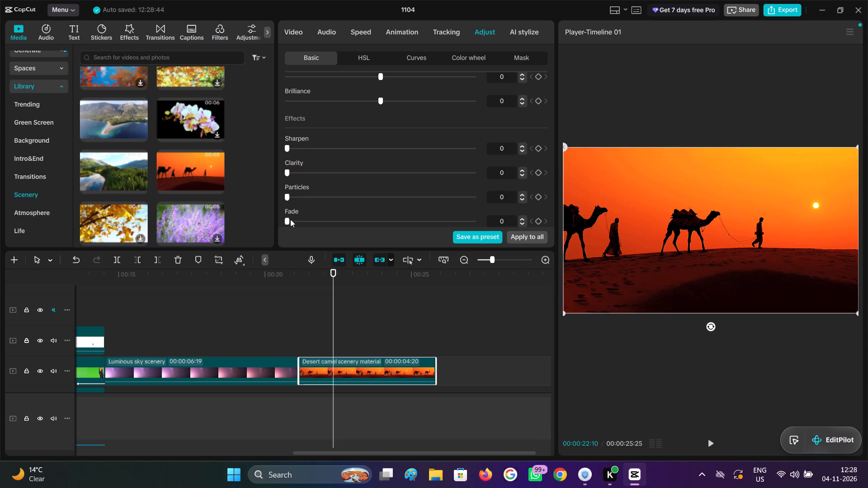
Raise the Desert camel clip's particles to 47.
left_click_drag(287, 195, 345, 196)
left_click_drag(345, 196, 376, 206)
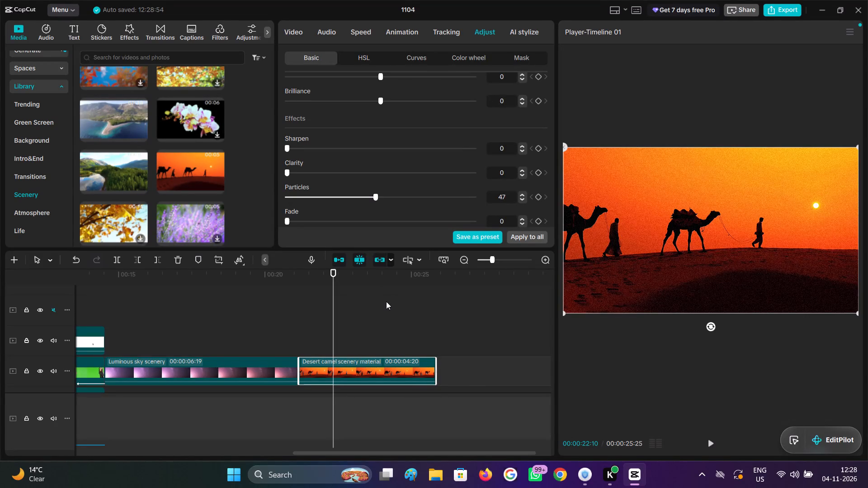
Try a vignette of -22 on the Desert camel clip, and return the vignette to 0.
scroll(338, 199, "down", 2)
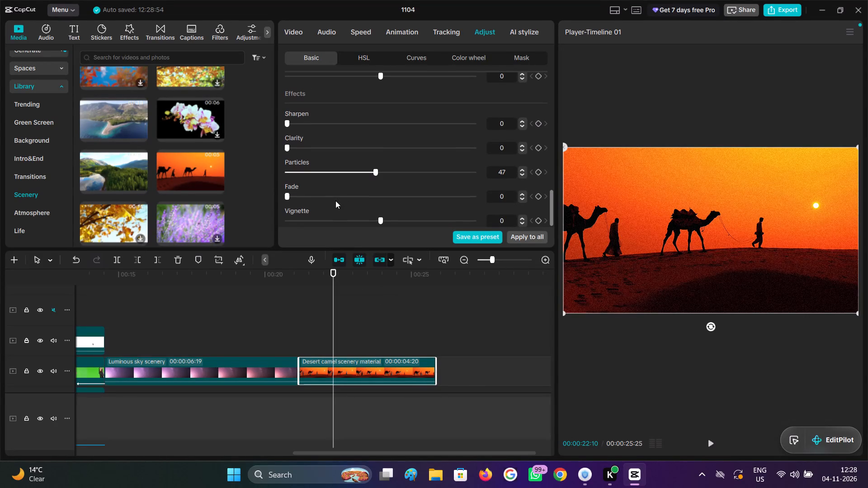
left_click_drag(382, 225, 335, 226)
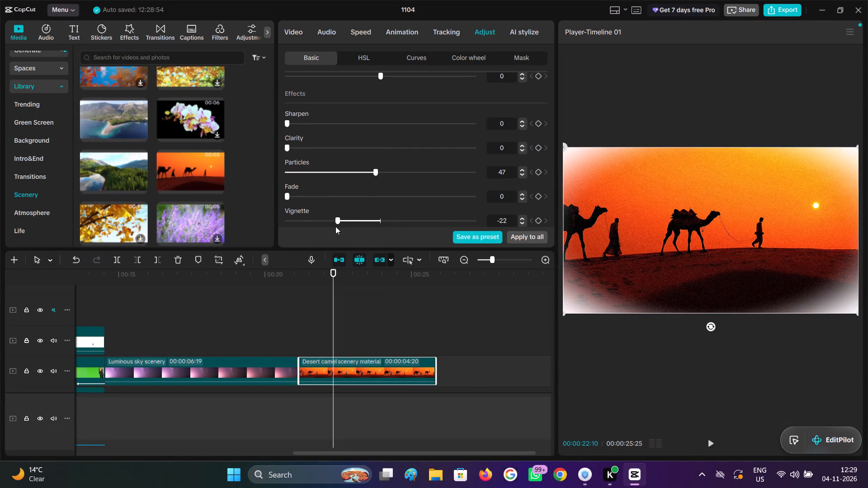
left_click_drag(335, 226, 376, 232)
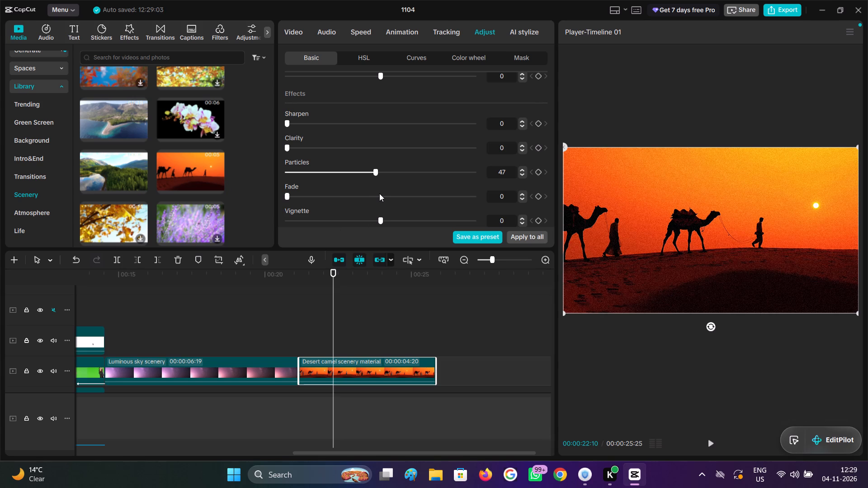
Lower the Desert camel clip's brilliance to -28.
scroll(380, 193, "up", 1)
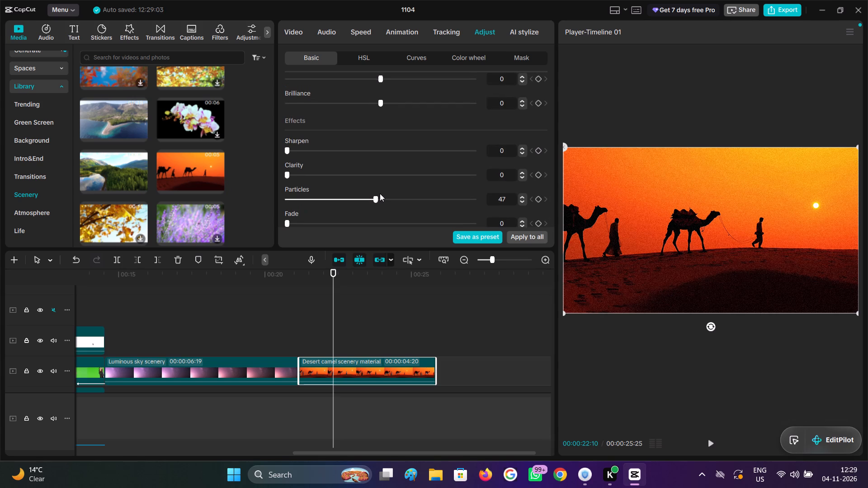
scroll(380, 193, "up", 1)
scroll(305, 181, "up", 1)
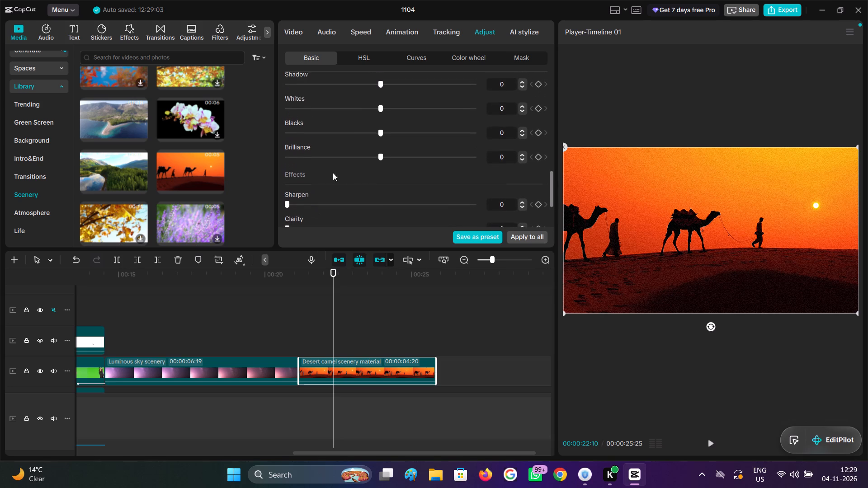
left_click_drag(379, 155, 325, 163)
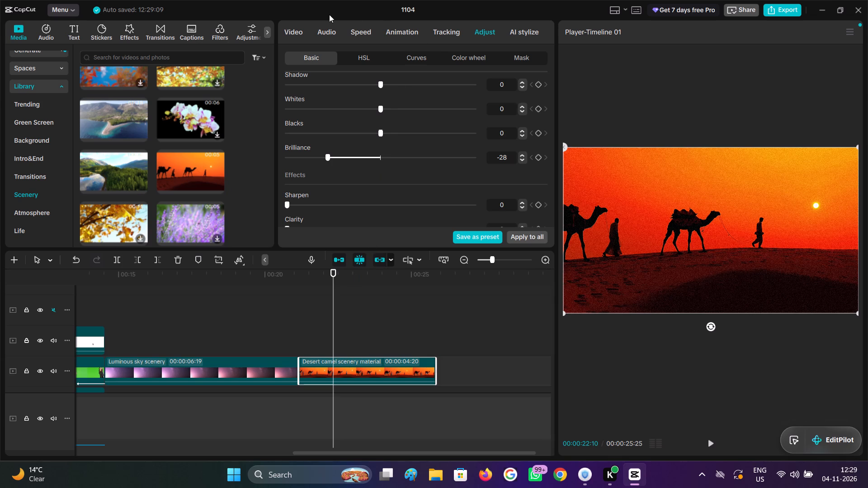
Add a Filmstrip mask to the Desert camel clip and close it to a thin line across the frame's centre.
left_click(429, 56)
left_click(299, 40)
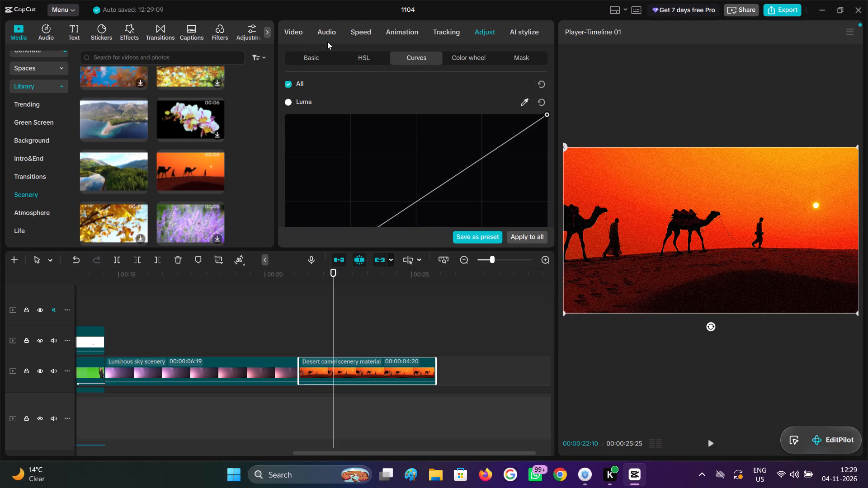
left_click(445, 59)
left_click(318, 104)
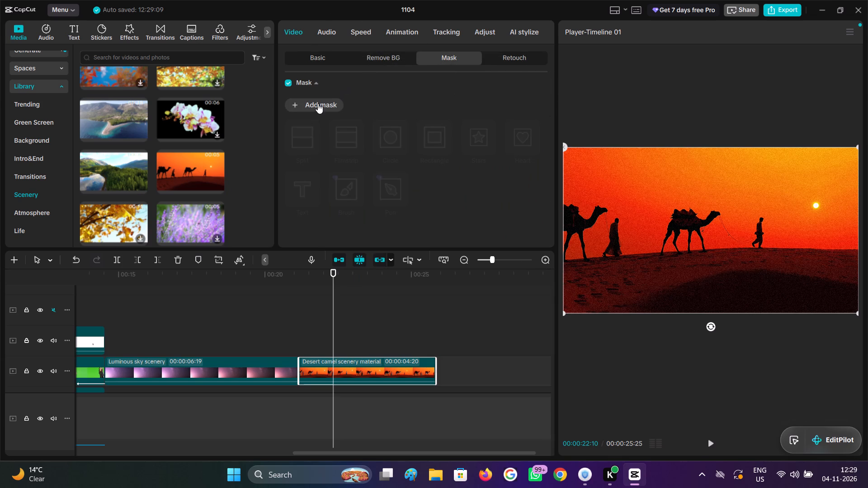
left_click(353, 140)
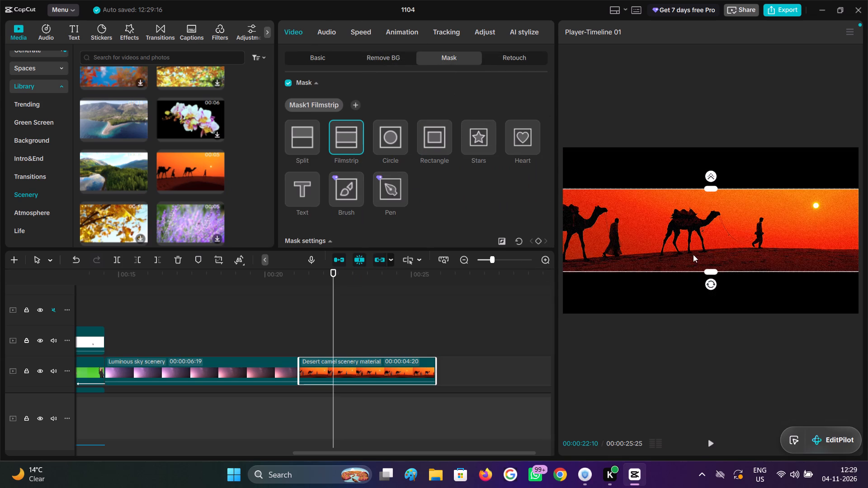
left_click(693, 253)
left_click_drag(708, 273, 708, 226)
Add a mask settings keyframe at the start of the Desert camel clip, at 00:00:21:05.
left_click(319, 341)
left_click_drag(319, 341, 307, 339)
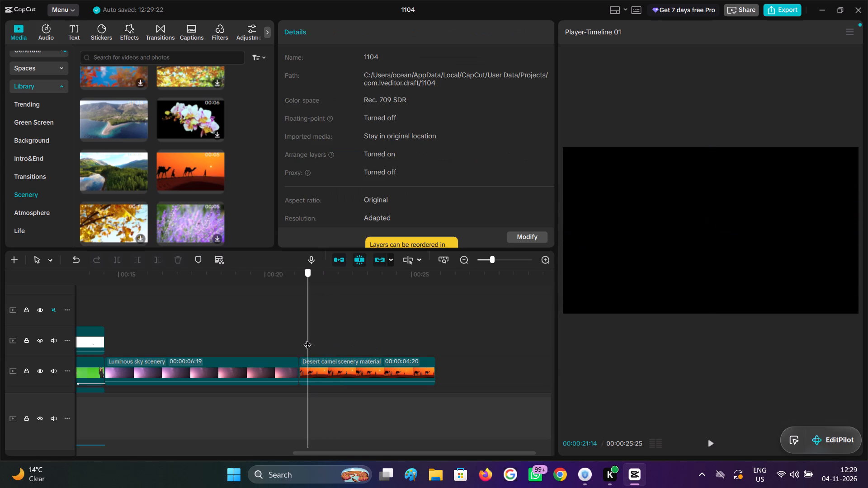
left_click_drag(307, 339, 301, 336)
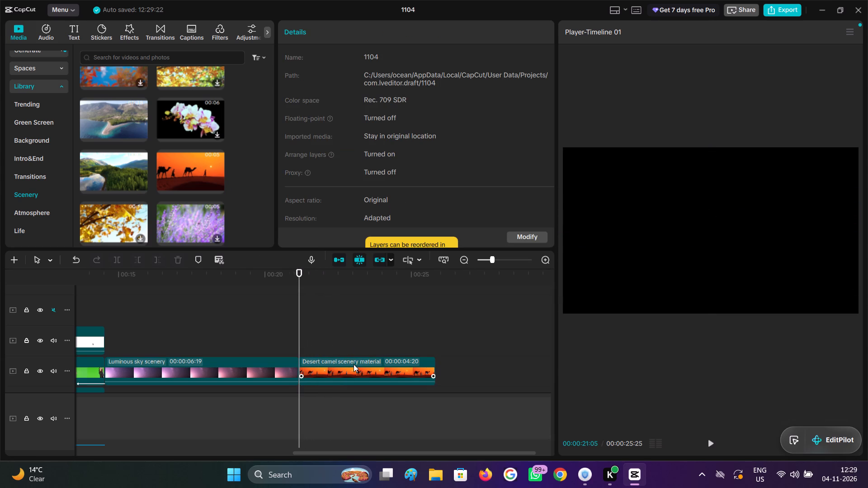
left_click(354, 366)
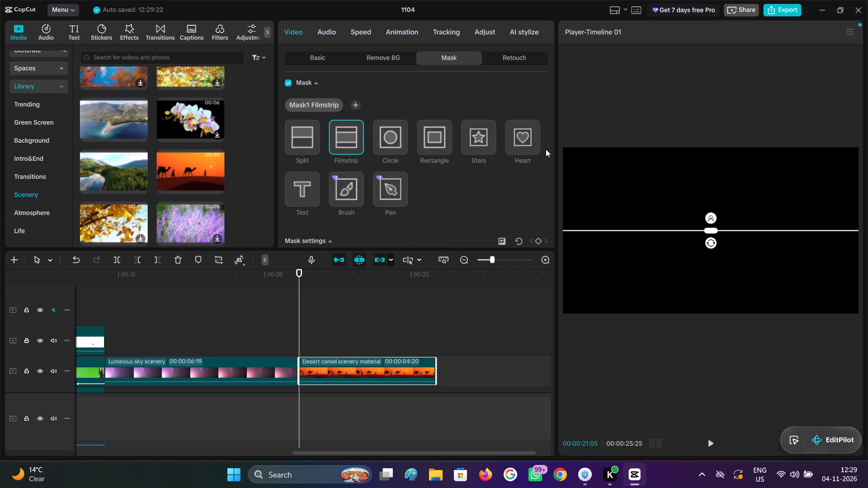
scroll(546, 152, "down", 1)
left_click(536, 189)
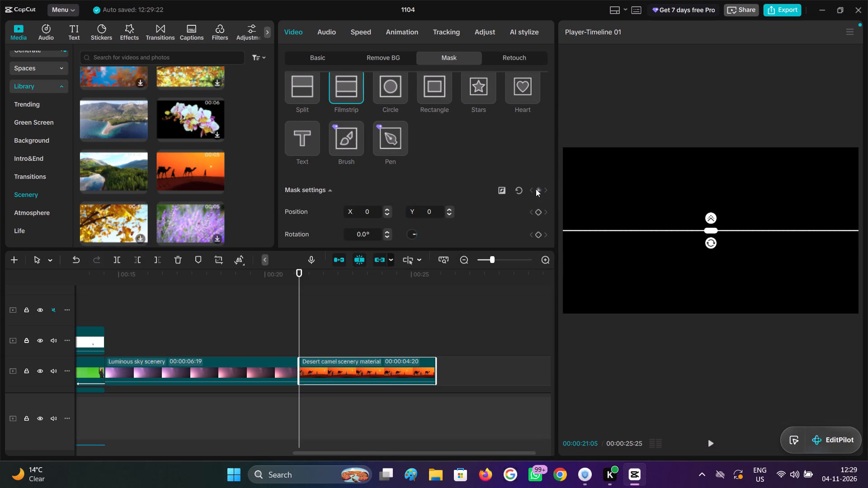
At 00:00:22:11, open the Desert camel clip's Filmstrip mask to the full height of the frame.
left_click_drag(300, 307, 335, 311)
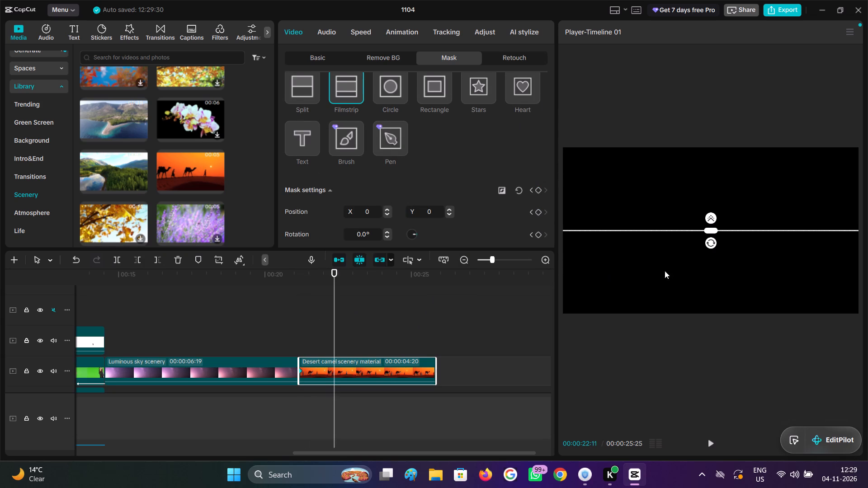
left_click_drag(714, 232, 714, 253)
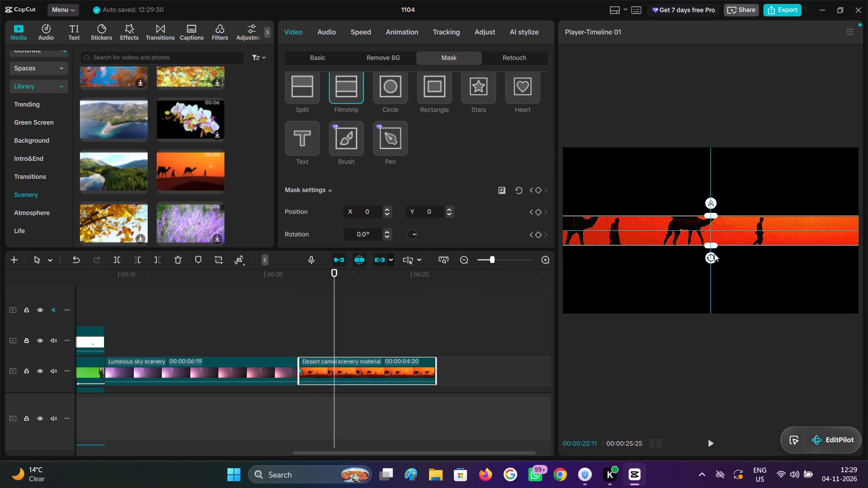
left_click_drag(714, 253, 720, 316)
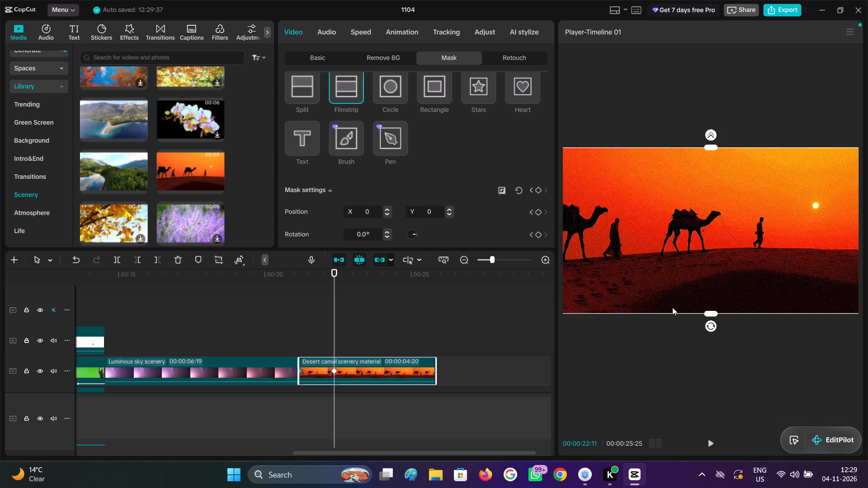
Play the timeline from 00:00:21:00 to check the mask opening on the Desert camel clip, and reselect that clip.
left_click(294, 340)
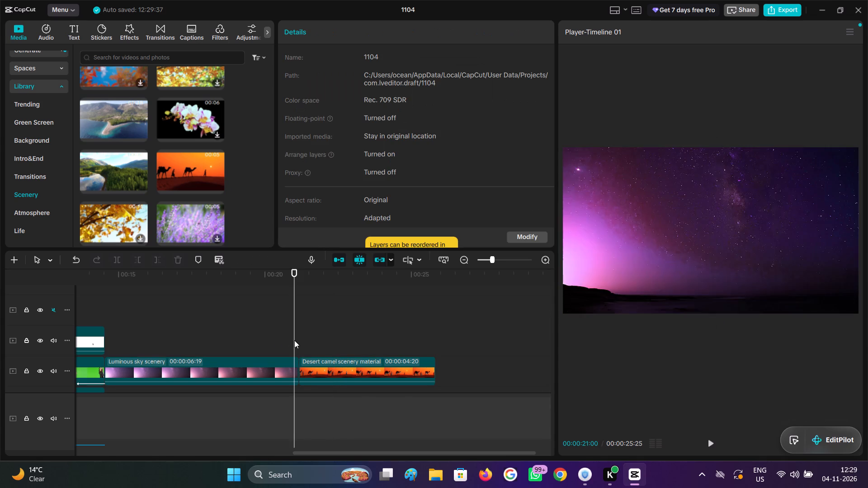
key("space")
key("space")
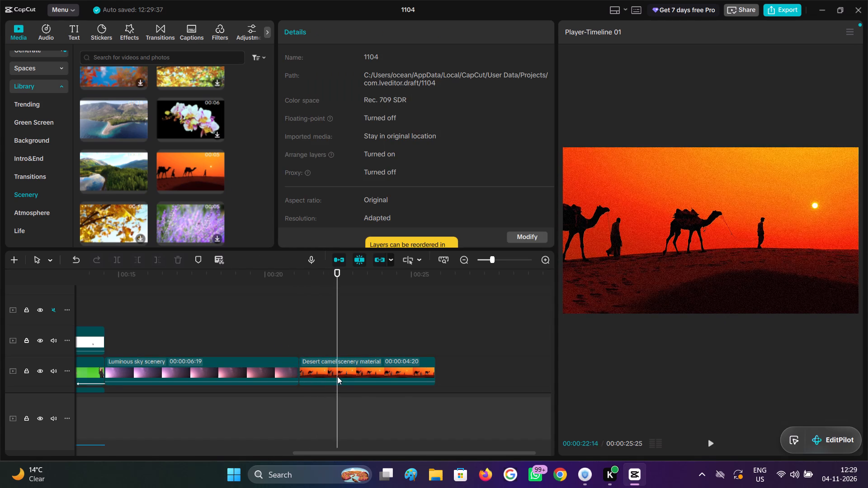
left_click(335, 375)
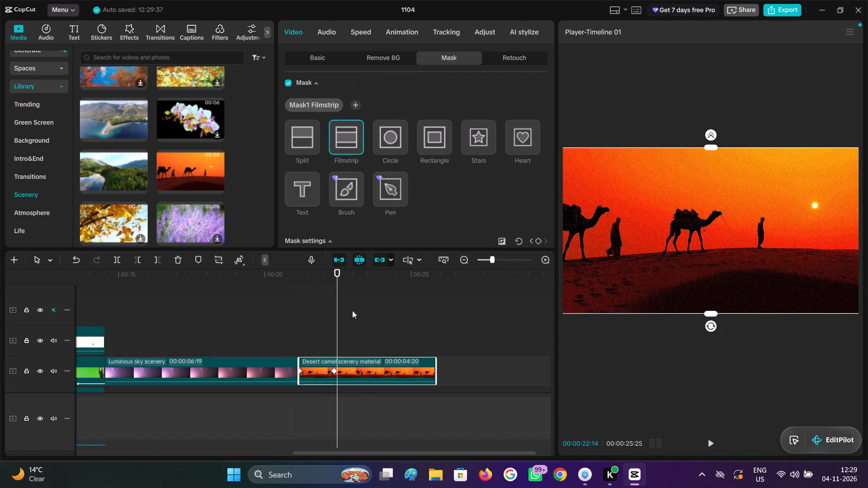
Browse the Scenery library and preview cloud, city, coast, canyon and green mountain footage for the following clip.
scroll(175, 152, "down", 3)
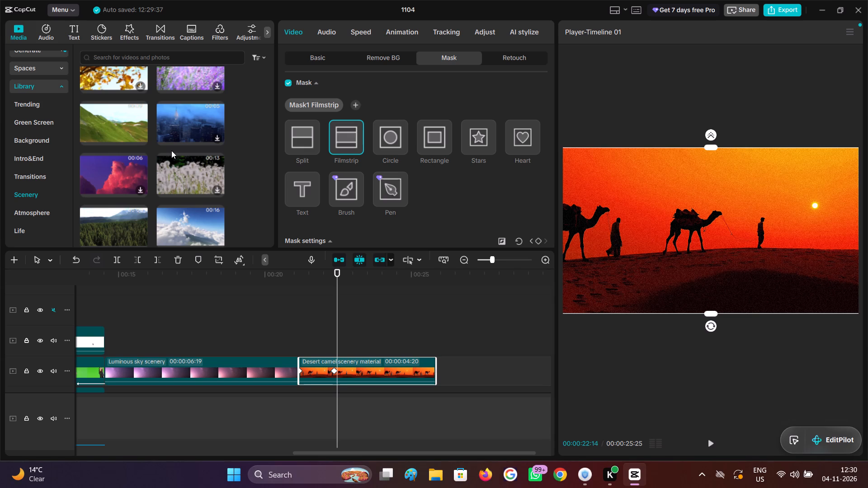
scroll(202, 217, "down", 1)
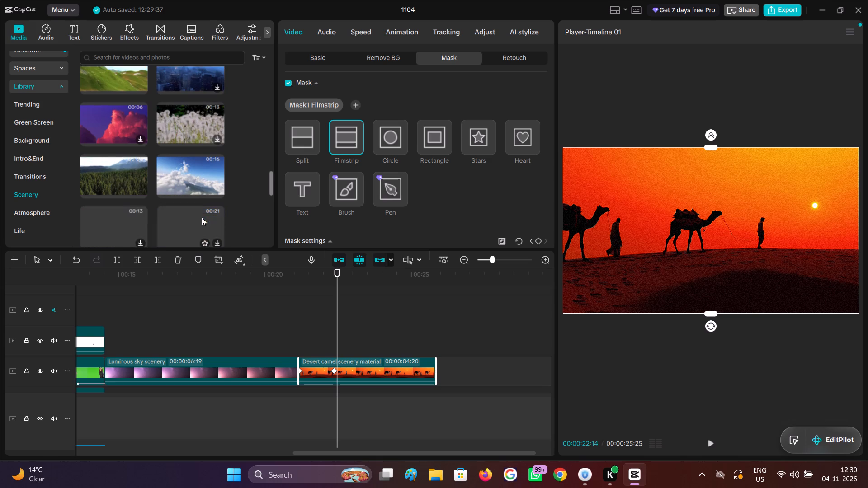
left_click(179, 160)
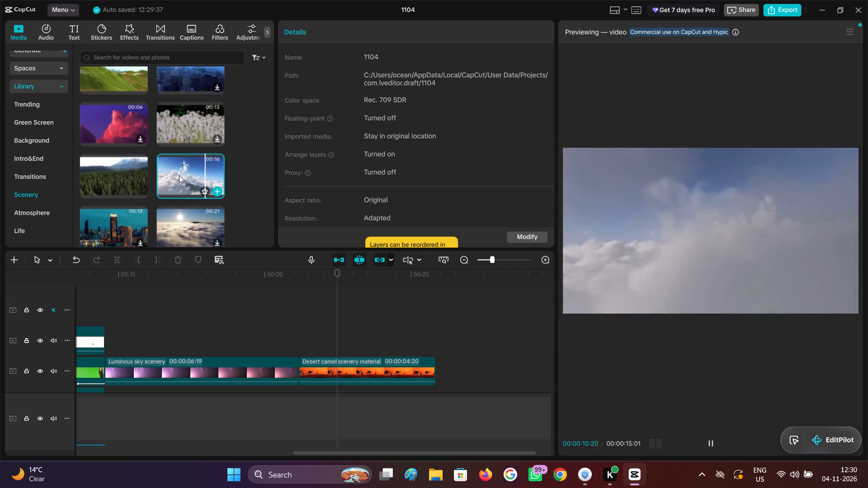
left_click(179, 175)
scroll(174, 178, "down", 2)
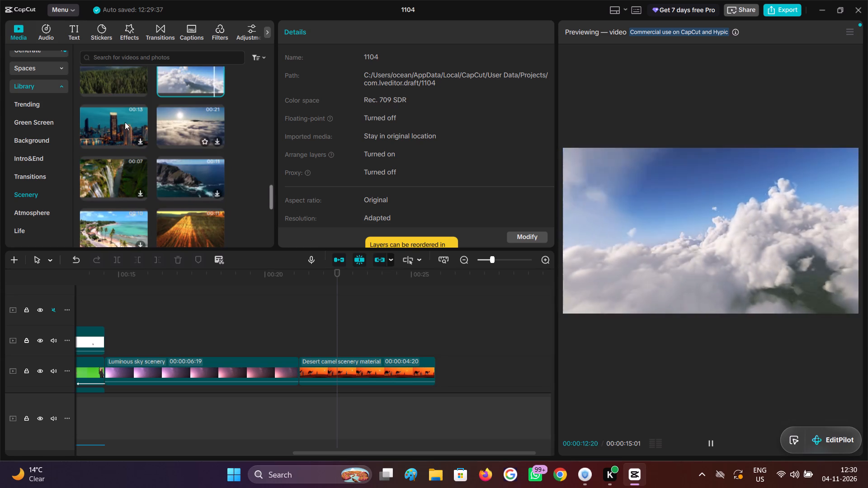
left_click(110, 122)
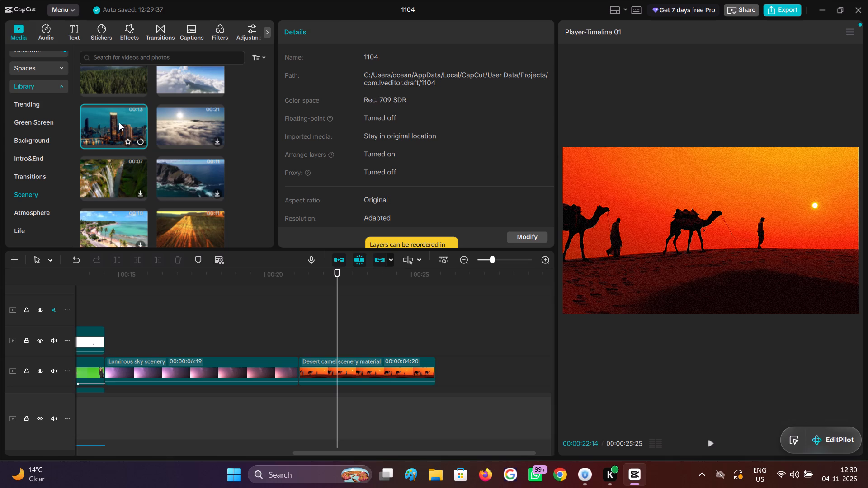
left_click(194, 174)
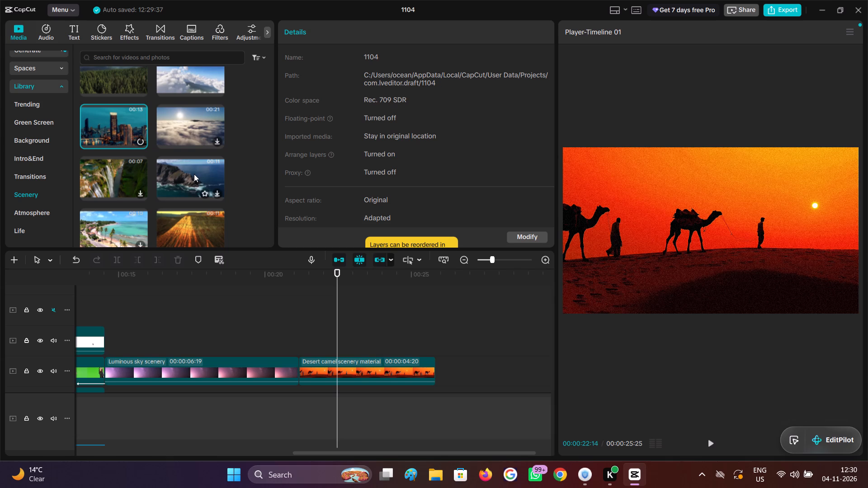
left_click(109, 168)
scroll(120, 170, "down", 1)
left_click(189, 183)
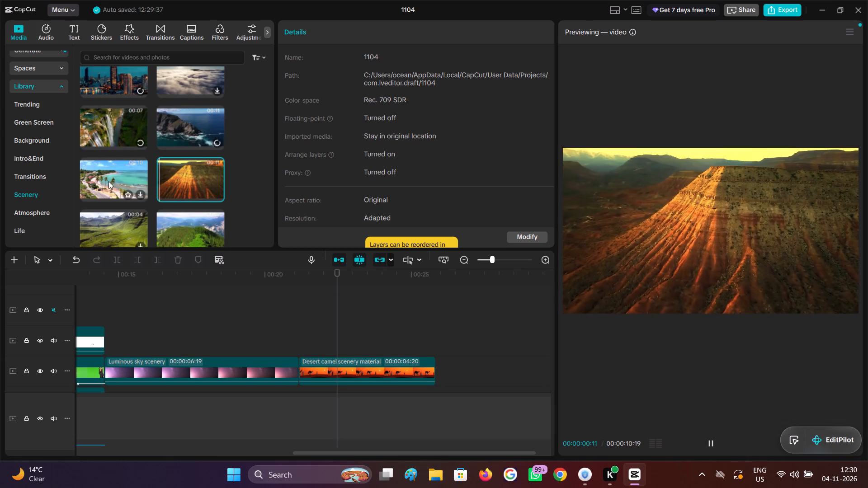
left_click(113, 180)
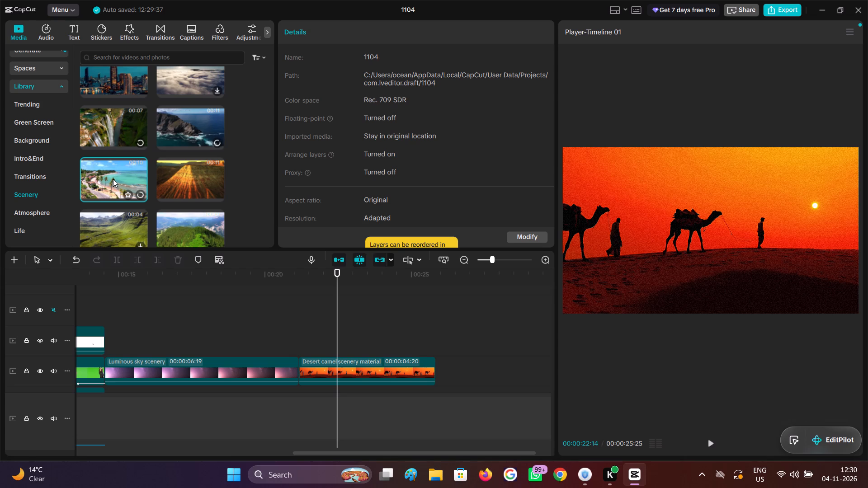
scroll(127, 166, "down", 1)
left_click(127, 197)
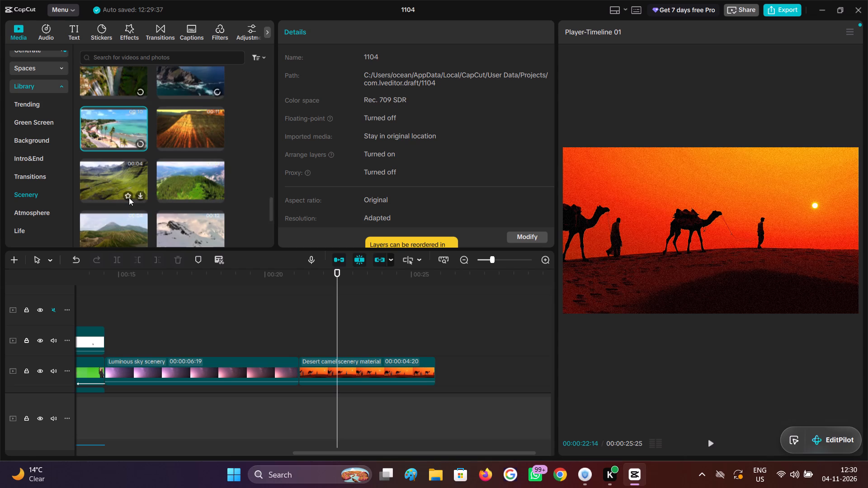
left_click(178, 182)
Add the Snow mountains and clouds clip directly after the Desert camel clip, and move the playhead to 00:00:25:12.
scroll(174, 199, "down", 1)
left_click(184, 181)
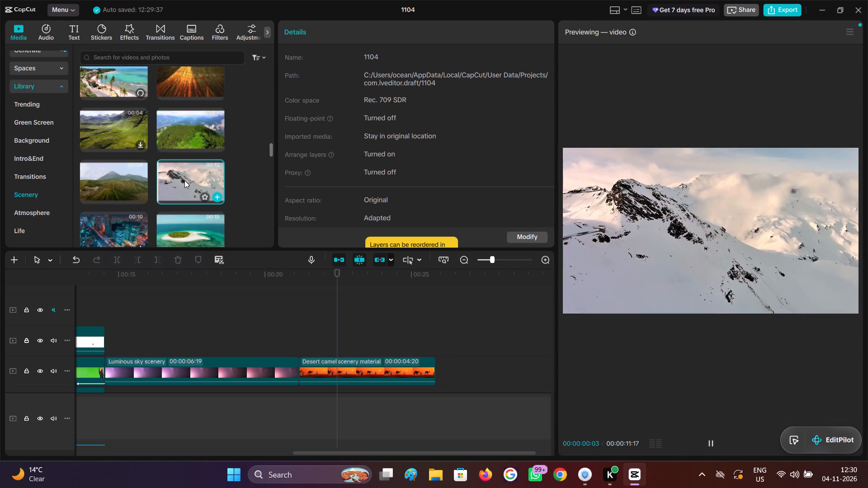
left_click_drag(184, 180, 467, 348)
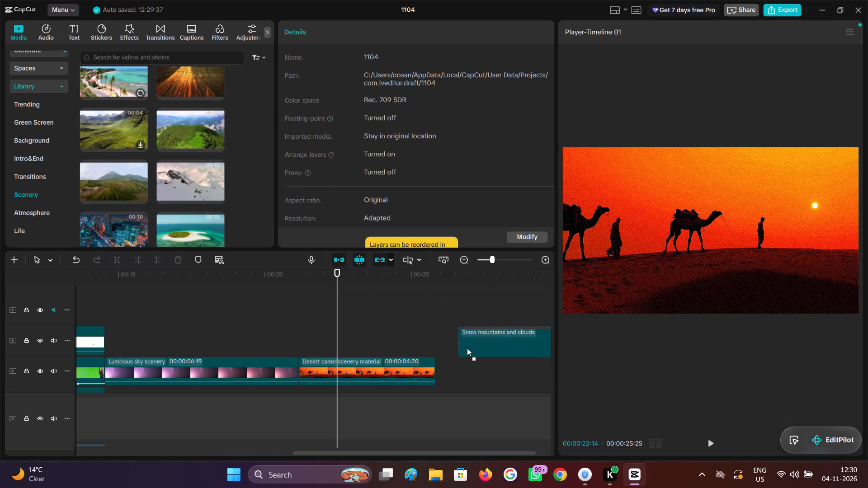
left_click_drag(467, 348, 435, 370)
left_click(423, 332)
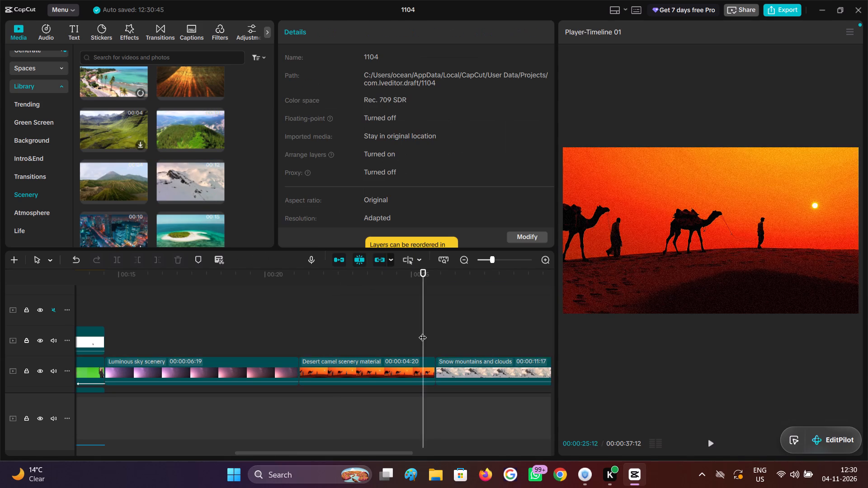
Scrub through the Snow mountains and clouds clip and play its final seconds to review the footage.
left_click_drag(423, 332, 136, 354)
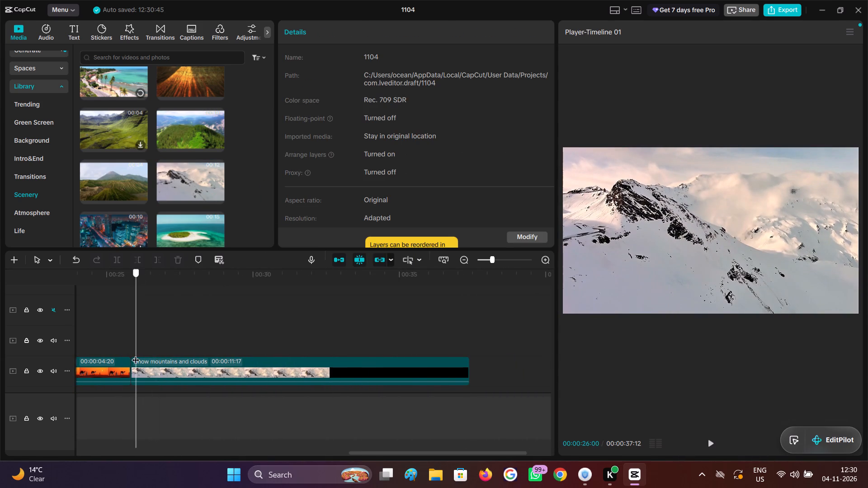
left_click_drag(136, 354, 326, 374)
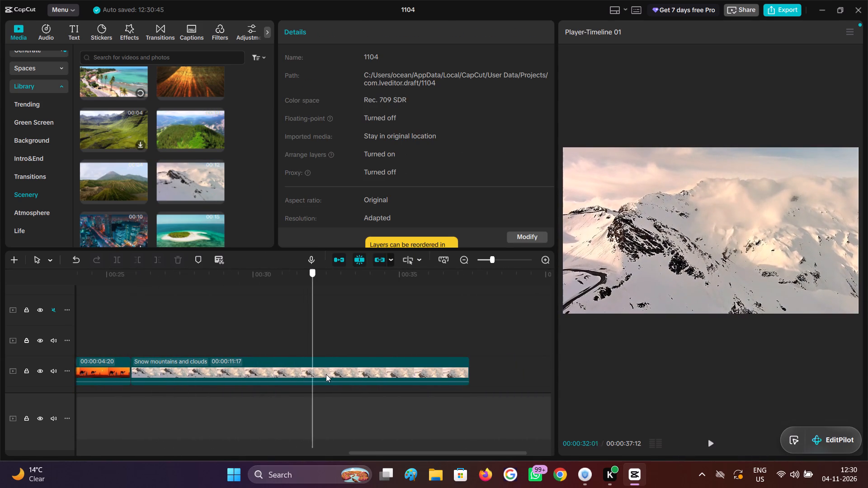
left_click_drag(326, 374, 396, 368)
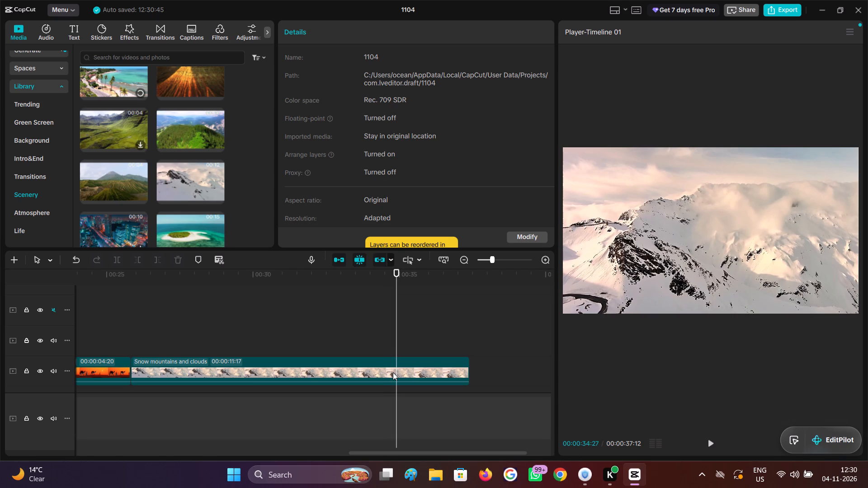
left_click(393, 372)
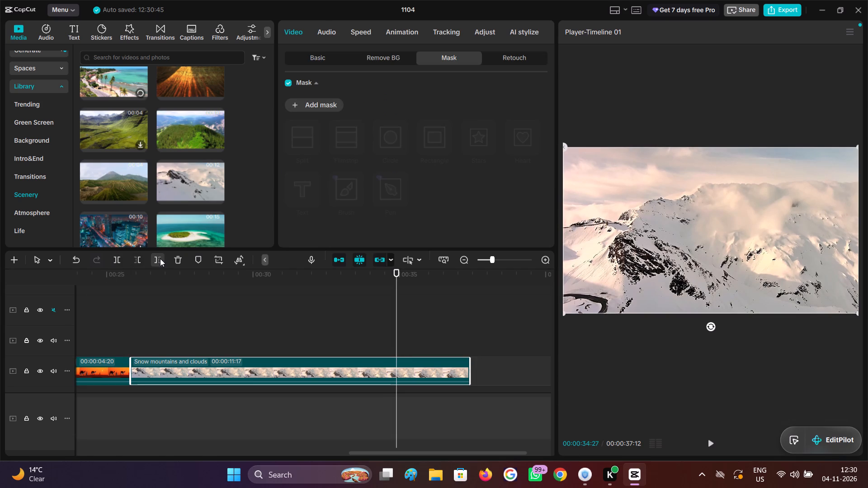
key("space")
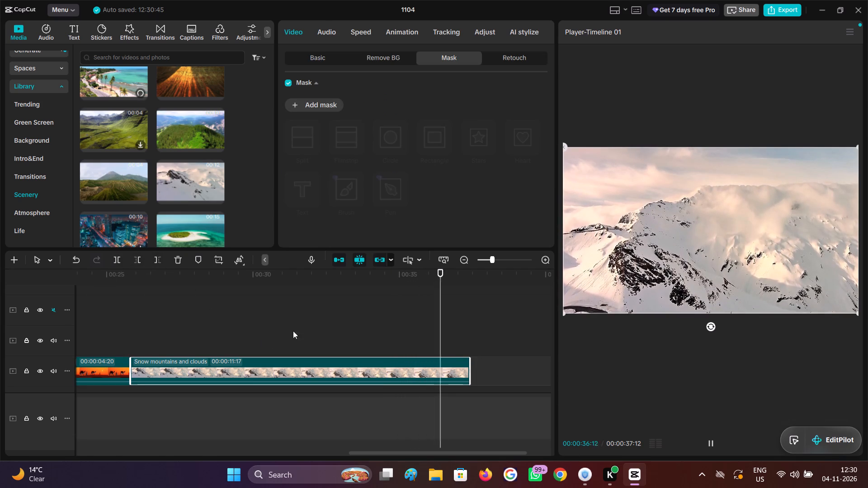
key("space")
Play the timeline from the beginning to 00:00:11:17 to review the dancing woman and overlay section.
key("space")
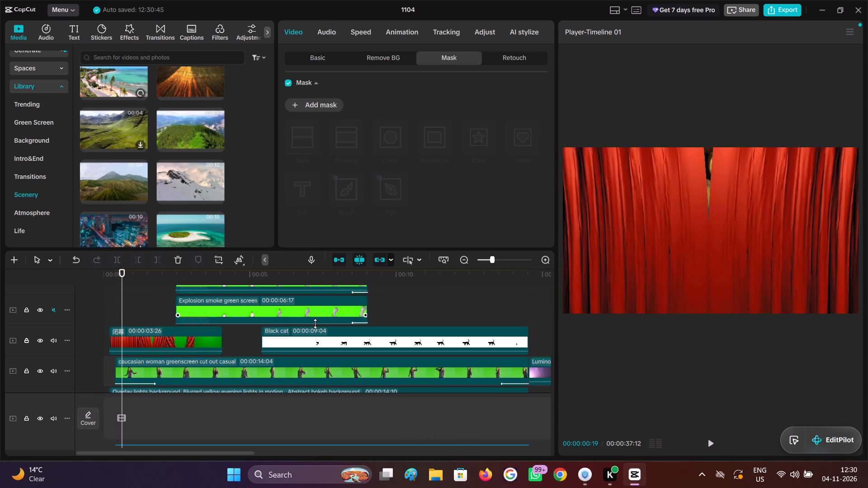
scroll(319, 325, "down", 6, "ctrl")
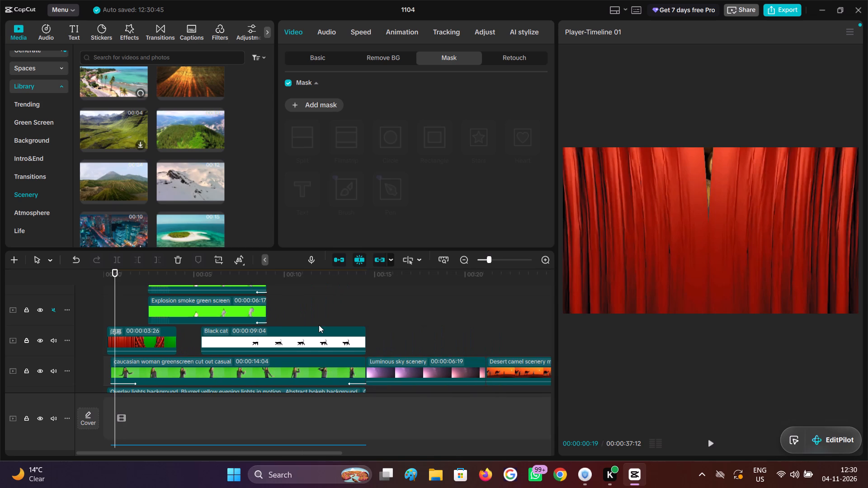
scroll(319, 325, "up", 3)
key("space")
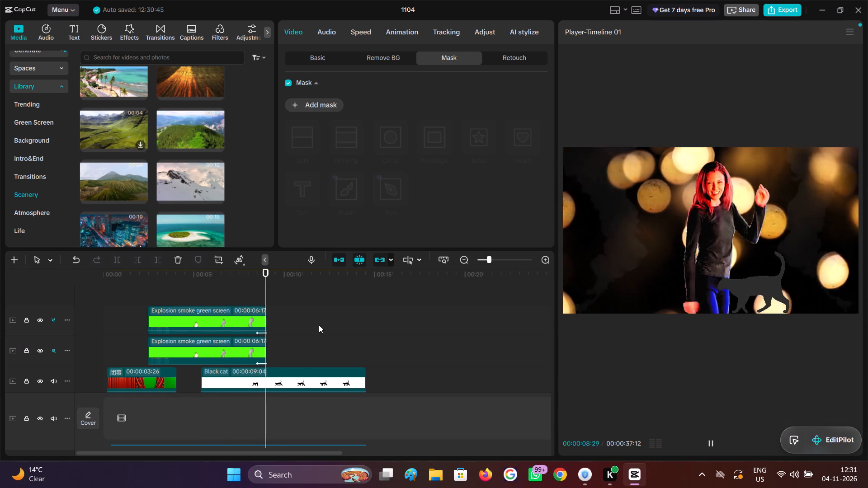
scroll(313, 325, "down", 1)
key("space")
For the Black cat clip, toggle the HSL adjustment and turn off the basic Adjust colour and lightness settings.
left_click(302, 371)
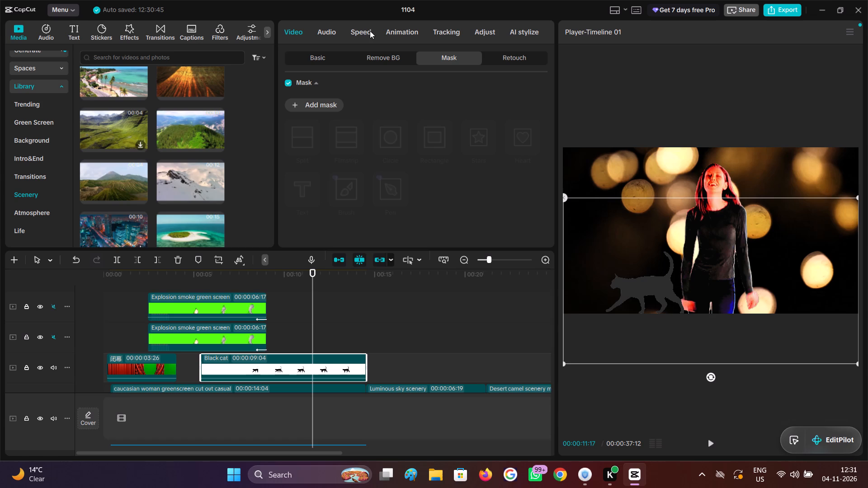
left_click(313, 62)
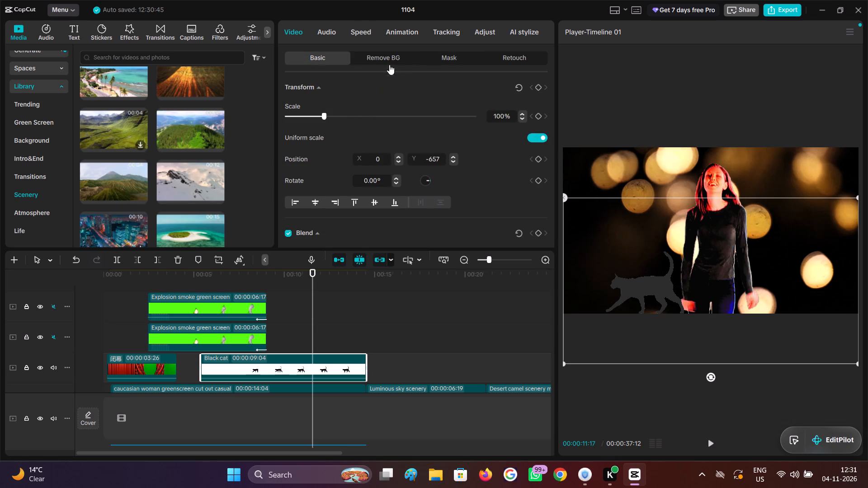
left_click(374, 59)
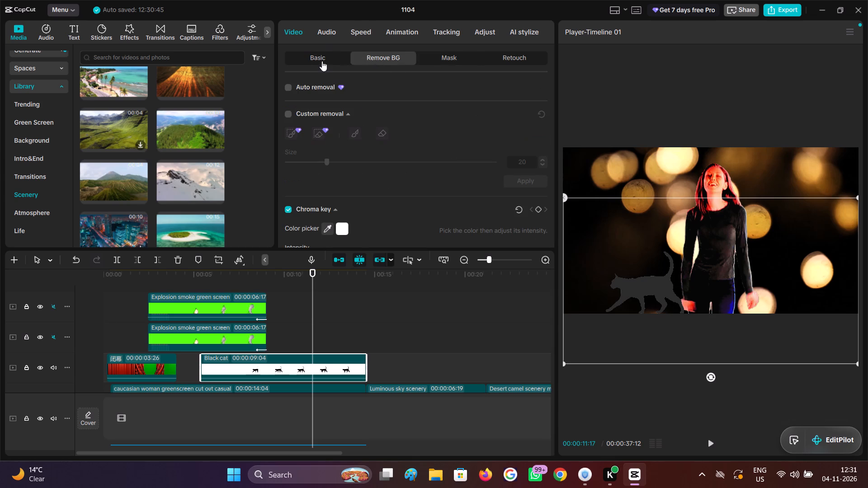
left_click(322, 61)
left_click(475, 32)
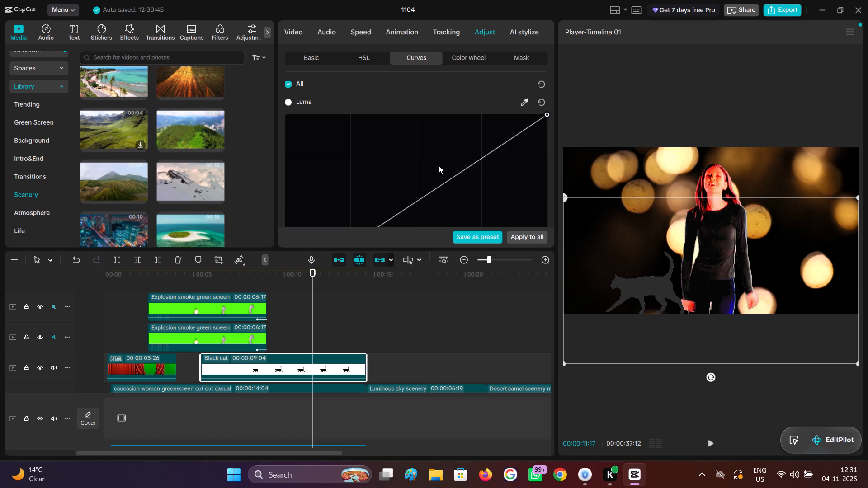
left_click(353, 63)
left_click(288, 87)
left_click(310, 65)
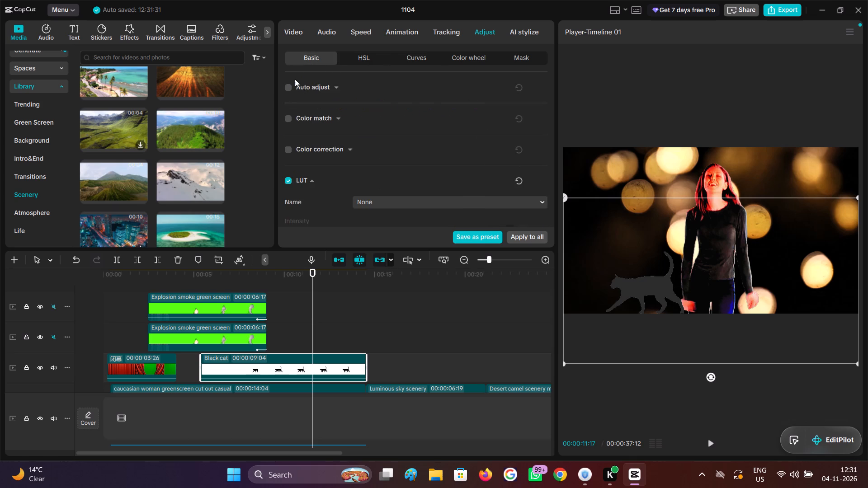
scroll(307, 191, "down", 1)
scroll(302, 187, "up", 3)
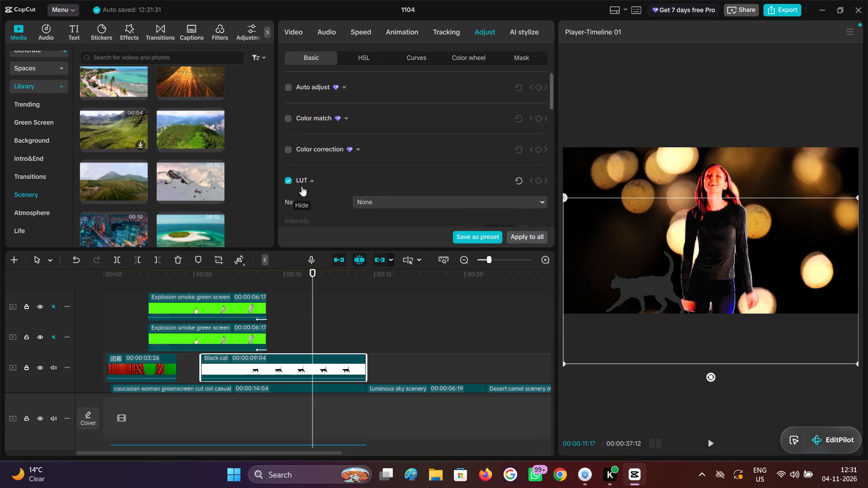
scroll(303, 186, "down", 13)
left_click(288, 104)
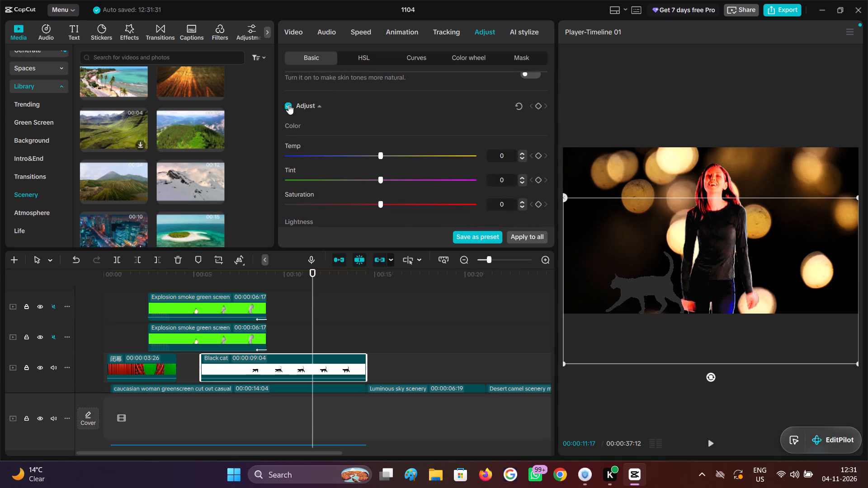
scroll(342, 144, "down", 5)
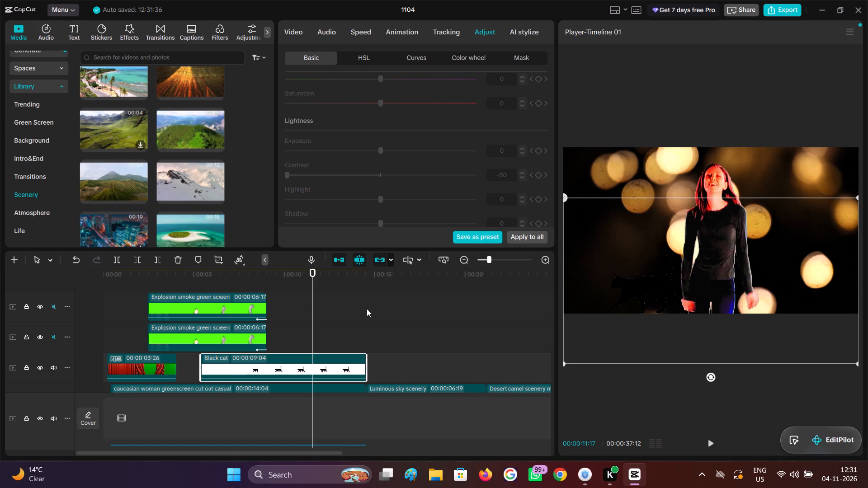
At 00:00:28:28, cool the Snow mountains and clouds clip by setting its colour temperature to -35.
scroll(367, 309, "down", 5, "ctrl")
scroll(278, 333, "down", 2)
left_click(302, 327)
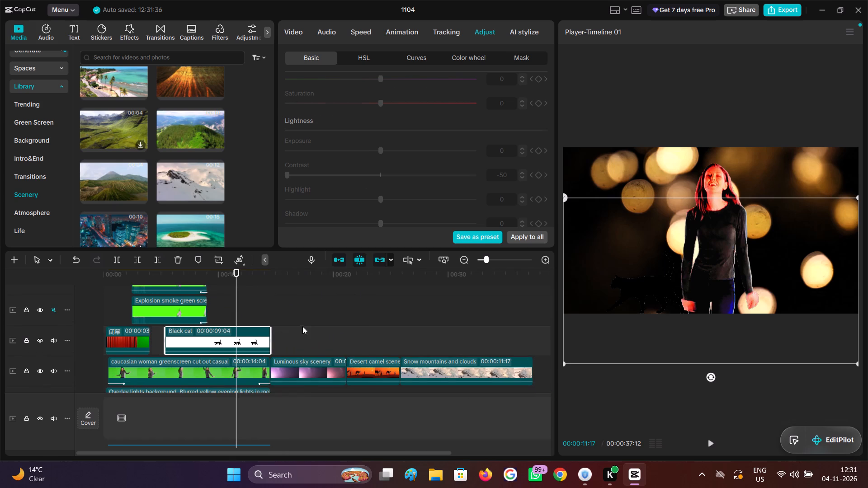
left_click_drag(302, 326, 436, 338)
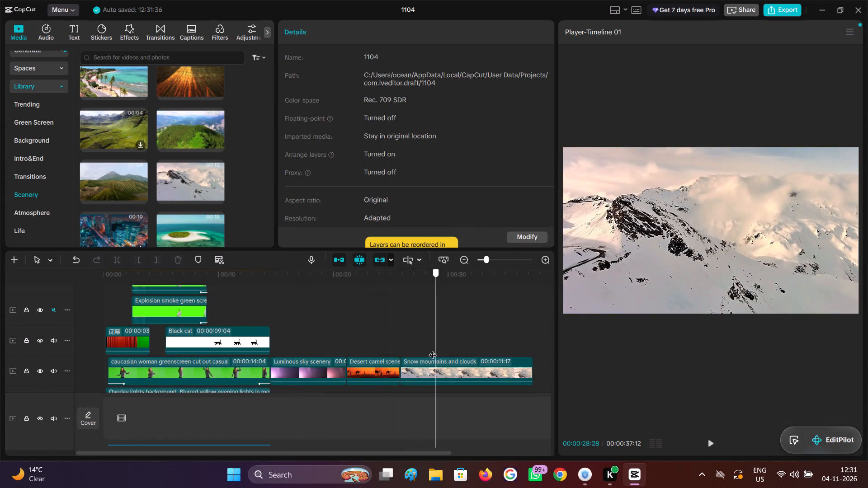
left_click(434, 369)
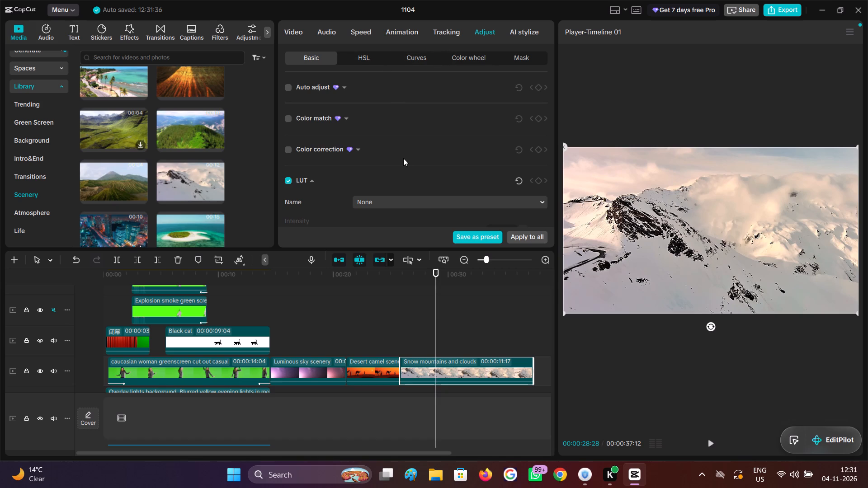
scroll(403, 158, "down", 2)
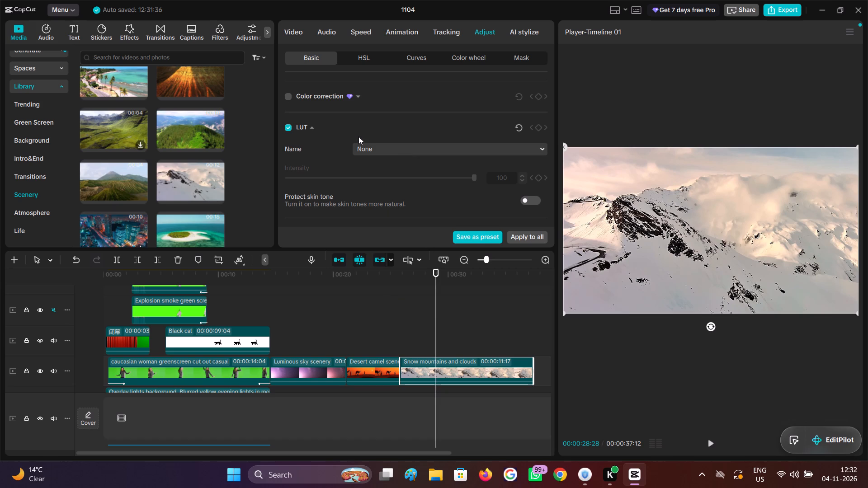
scroll(359, 136, "down", 1)
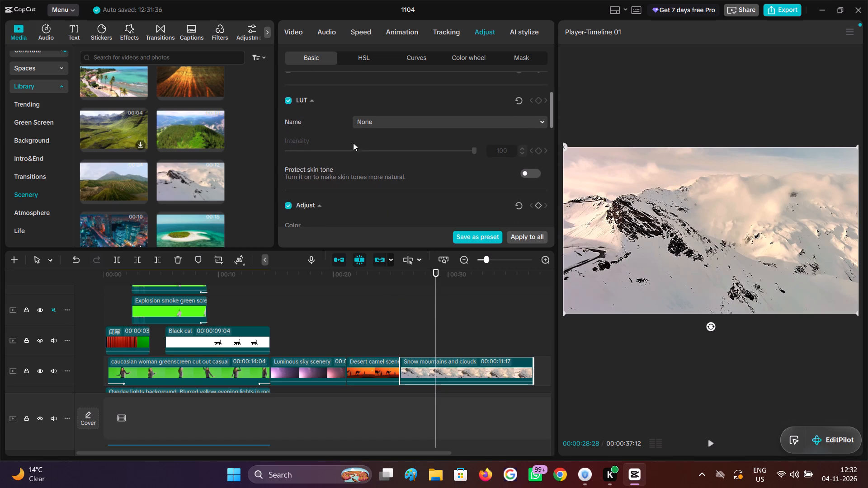
scroll(349, 177, "down", 6)
left_click_drag(378, 138, 305, 142)
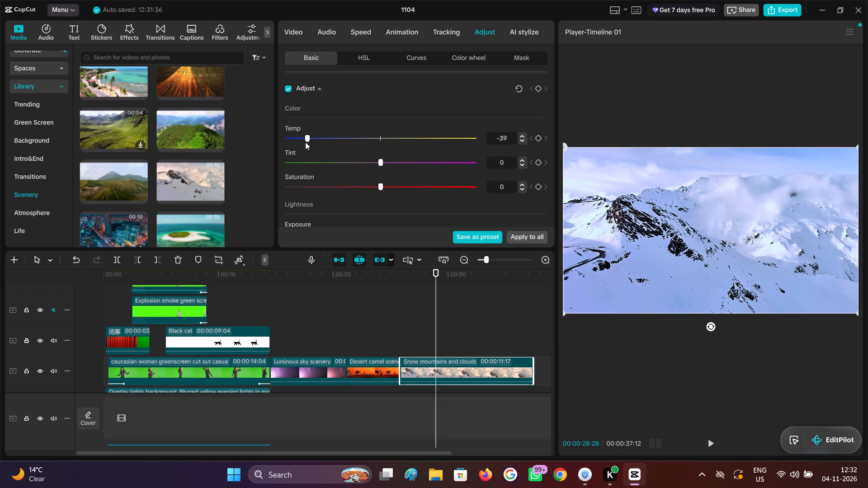
left_click_drag(305, 142, 329, 147)
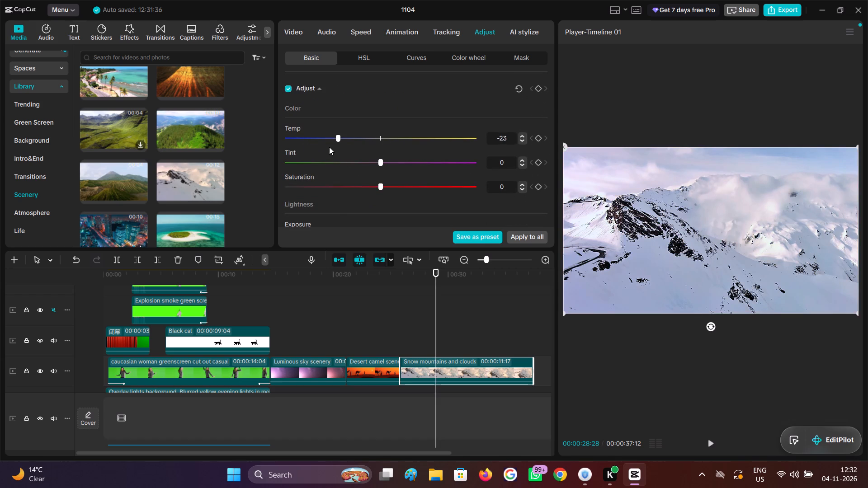
left_click_drag(329, 147, 313, 145)
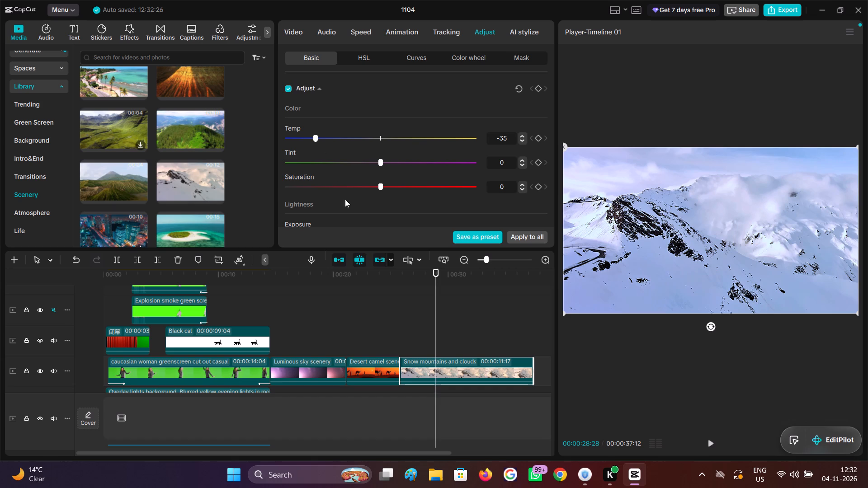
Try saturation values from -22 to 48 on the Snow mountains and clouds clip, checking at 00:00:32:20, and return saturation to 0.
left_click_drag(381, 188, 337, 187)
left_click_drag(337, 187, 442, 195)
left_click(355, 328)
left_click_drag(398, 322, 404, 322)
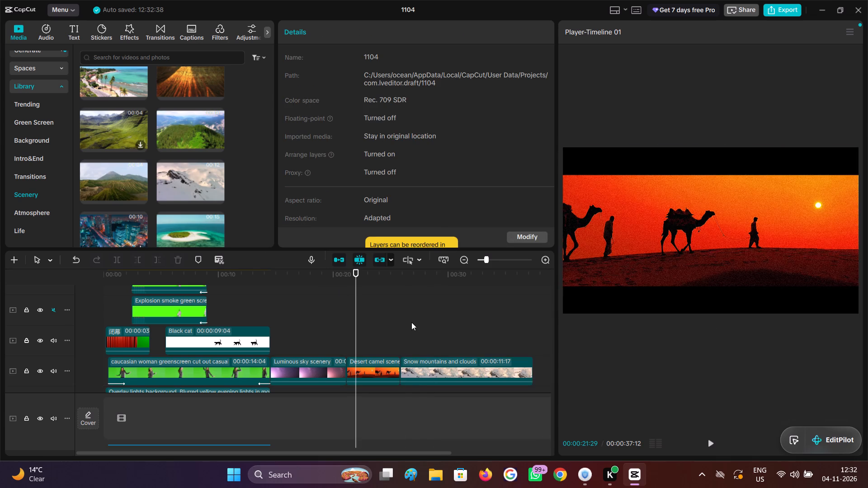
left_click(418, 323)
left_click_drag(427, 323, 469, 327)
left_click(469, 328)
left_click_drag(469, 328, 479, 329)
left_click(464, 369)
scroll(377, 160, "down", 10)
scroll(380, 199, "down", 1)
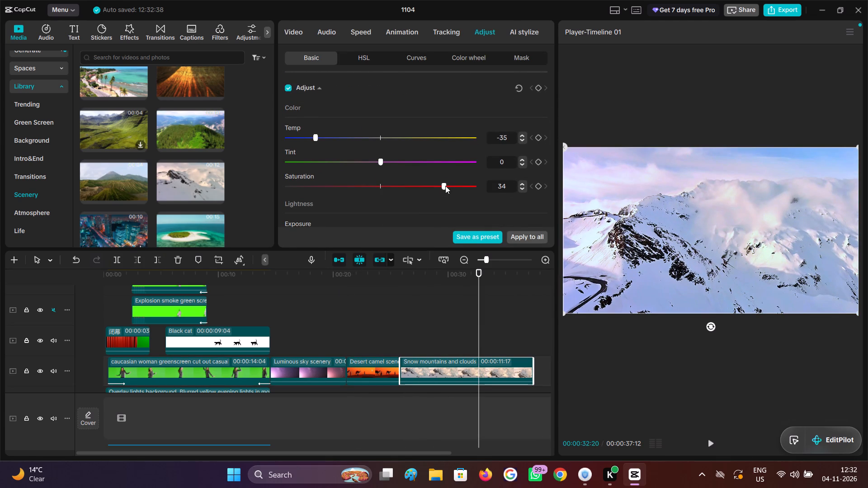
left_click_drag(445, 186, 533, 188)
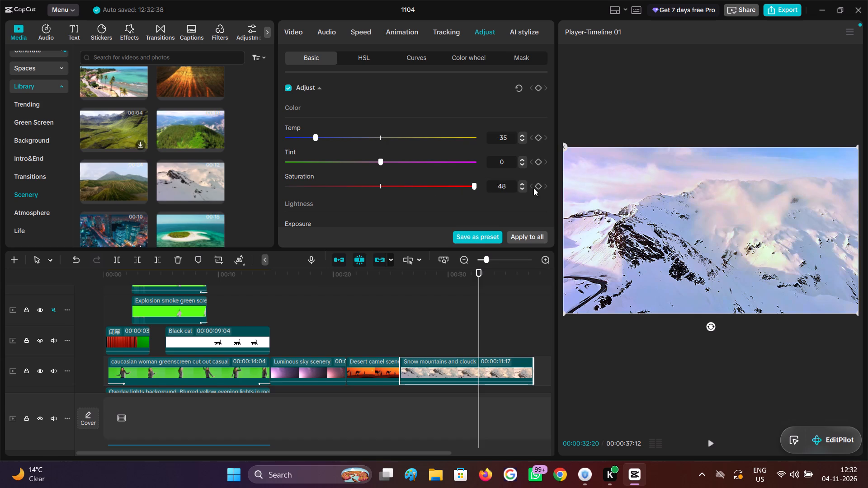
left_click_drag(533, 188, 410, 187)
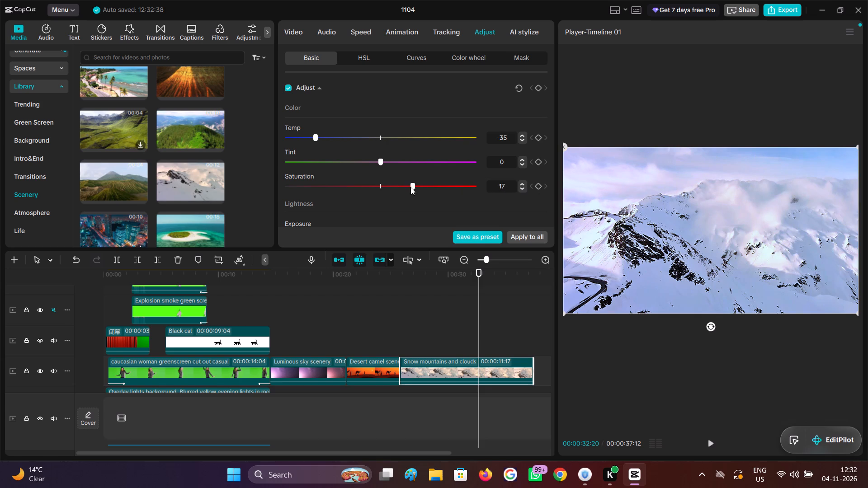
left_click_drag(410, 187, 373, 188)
Set the Snow mountains and clouds clip's exposure to -21 and its contrast to 31.
scroll(373, 164, "down", 1)
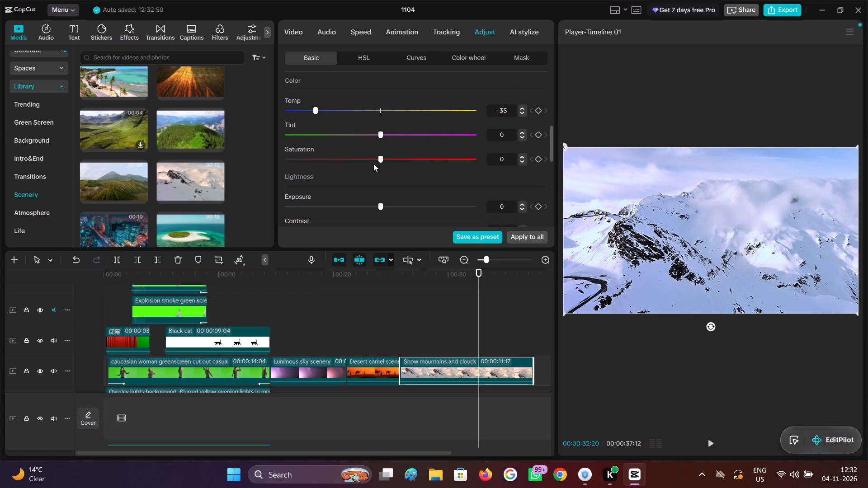
scroll(373, 164, "down", 2)
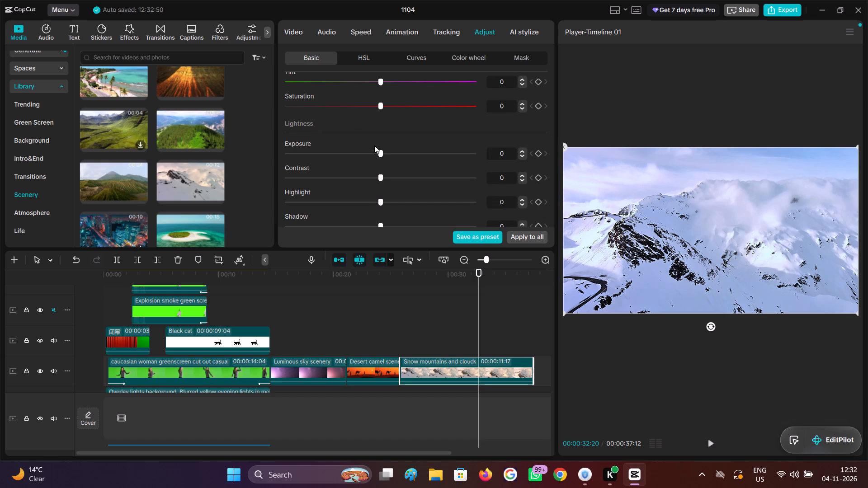
left_click_drag(382, 155, 347, 166)
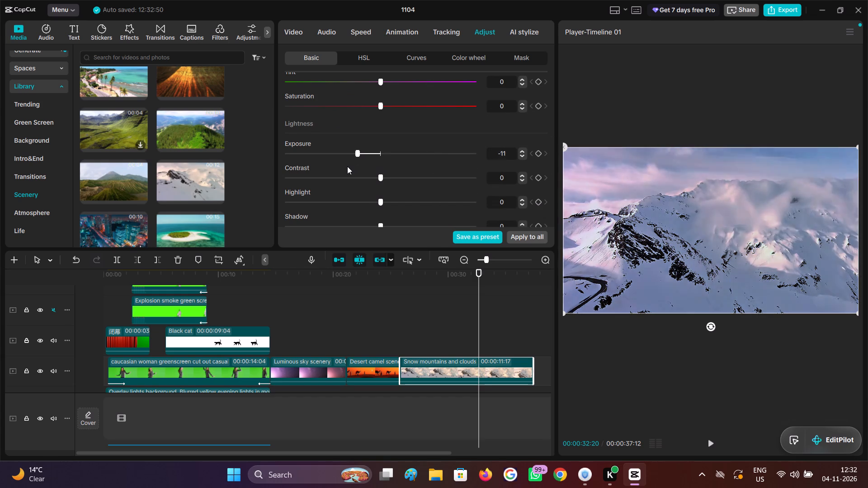
left_click_drag(347, 166, 340, 166)
left_click_drag(382, 178, 353, 178)
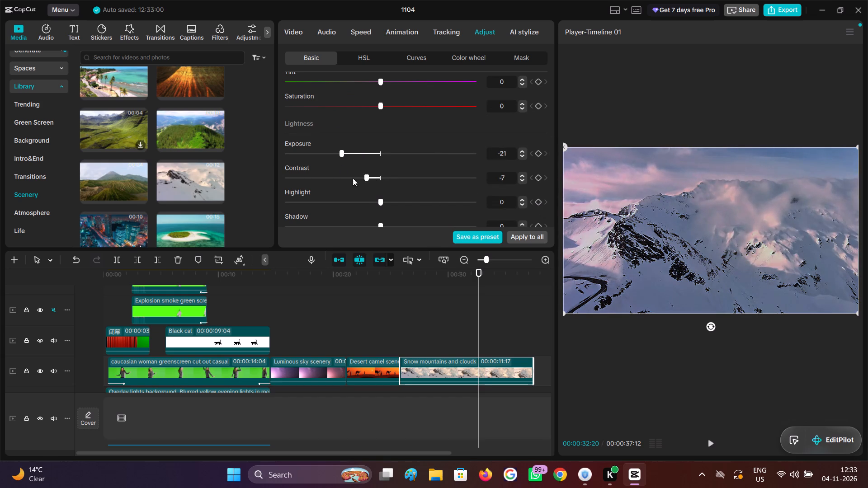
left_click_drag(353, 178, 437, 178)
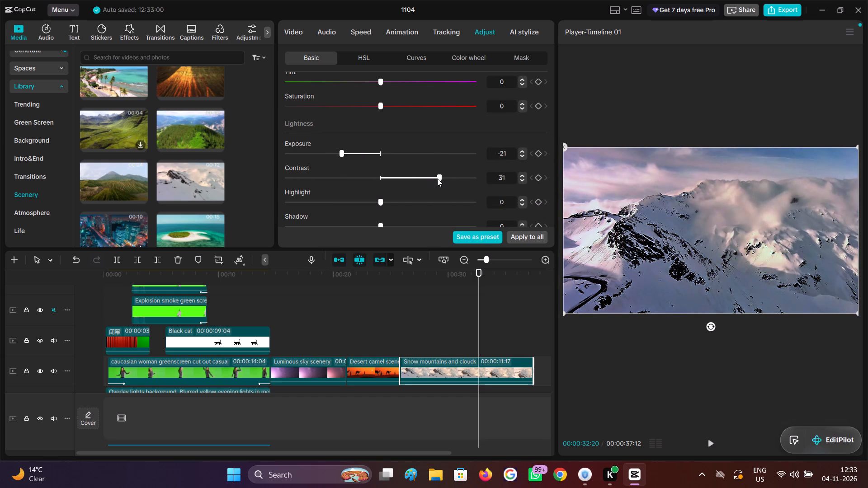
Set the Snow mountains and clouds clip's contrast to 46 and its highlight to -35.
left_click_drag(437, 178, 462, 189)
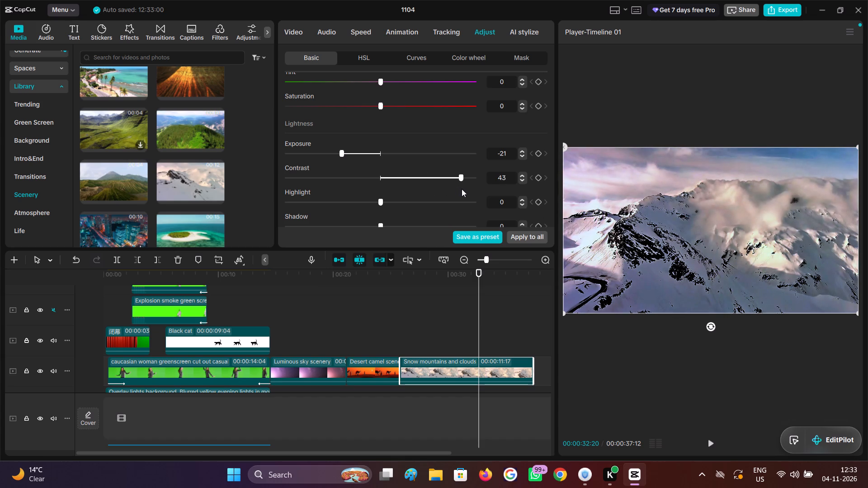
left_click_drag(462, 189, 464, 189)
scroll(442, 183, "down", 1)
left_click_drag(381, 176, 310, 183)
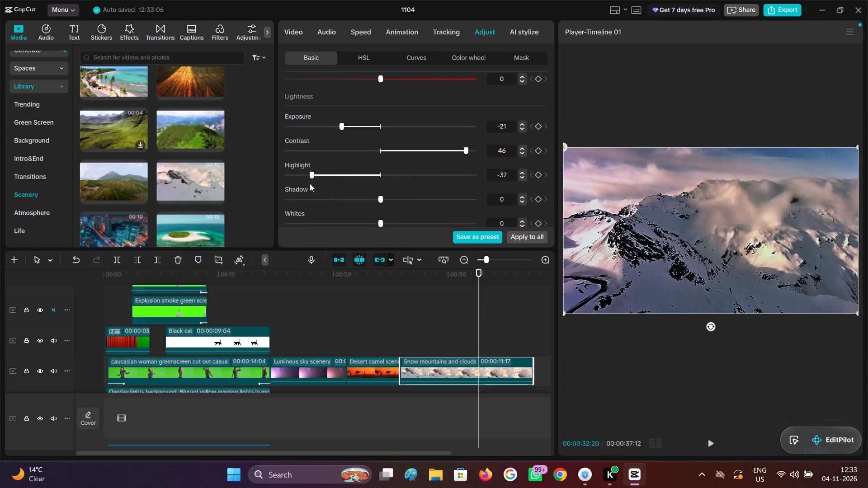
left_click_drag(310, 183, 312, 183)
Try a shadow value of 33 on the Snow mountains and clouds clip, and settle on -28.
scroll(331, 185, "down", 1)
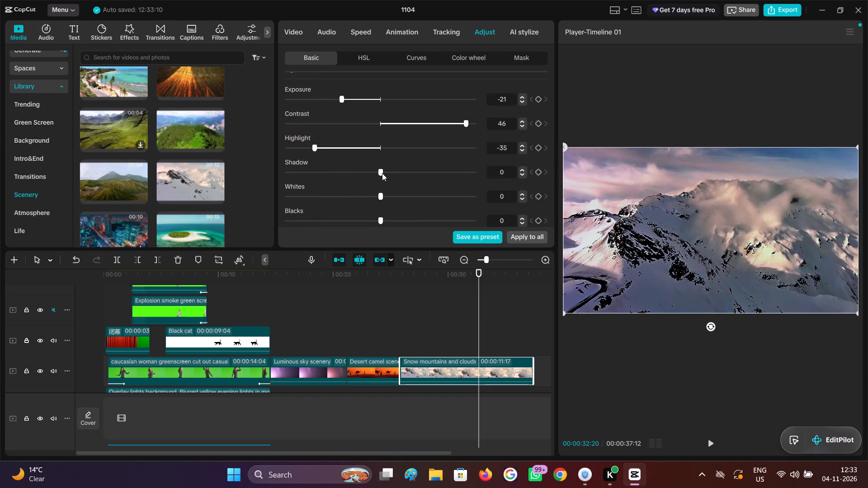
left_click_drag(381, 173, 407, 183)
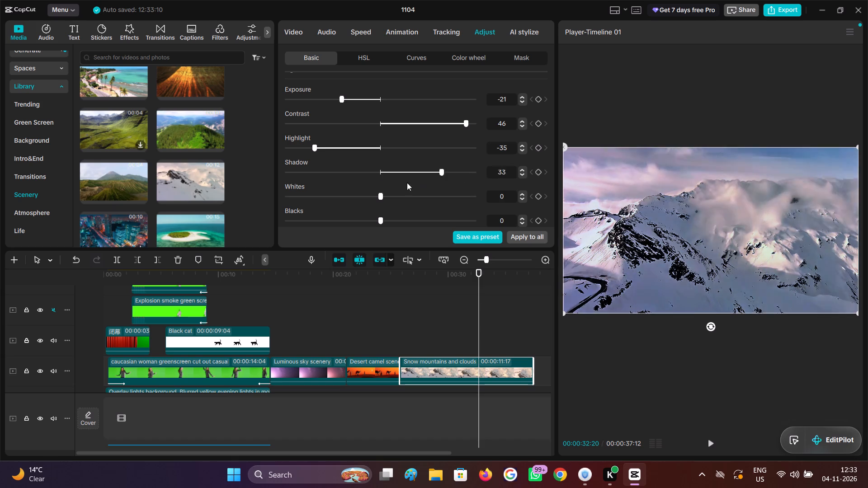
left_click_drag(407, 183, 327, 183)
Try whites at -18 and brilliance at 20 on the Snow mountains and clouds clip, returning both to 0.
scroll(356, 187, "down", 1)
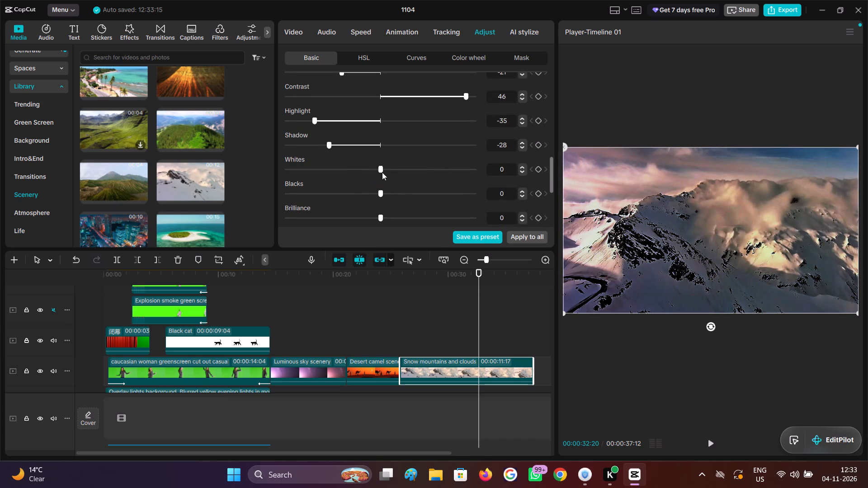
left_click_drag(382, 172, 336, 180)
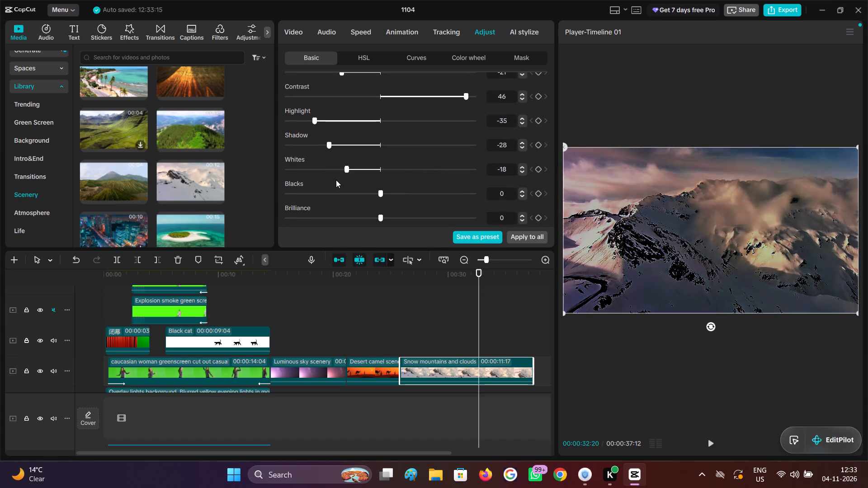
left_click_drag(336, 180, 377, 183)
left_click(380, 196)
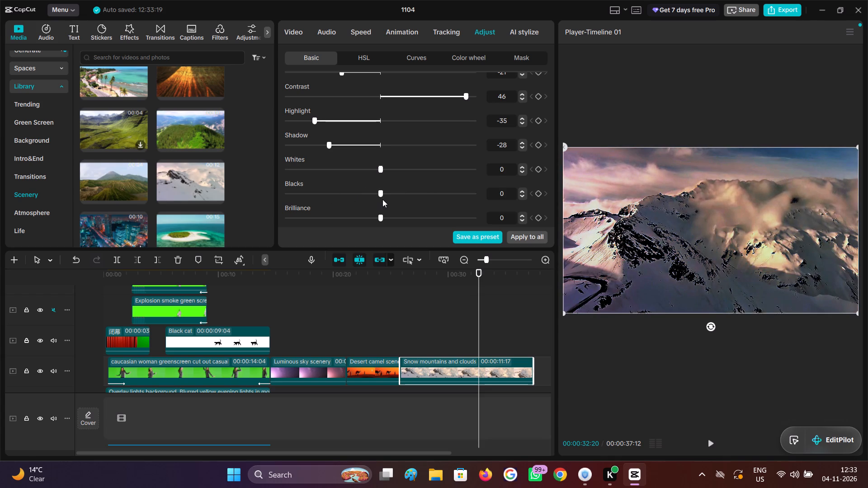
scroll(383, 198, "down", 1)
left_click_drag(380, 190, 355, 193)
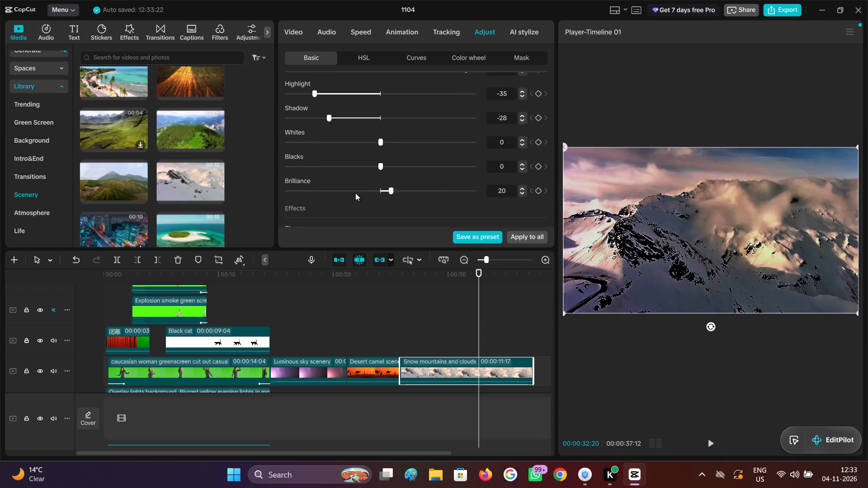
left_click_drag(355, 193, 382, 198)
Try clarity values up to 73 on the Snow mountains and clouds clip, and settle on 43.
scroll(382, 197, "down", 1)
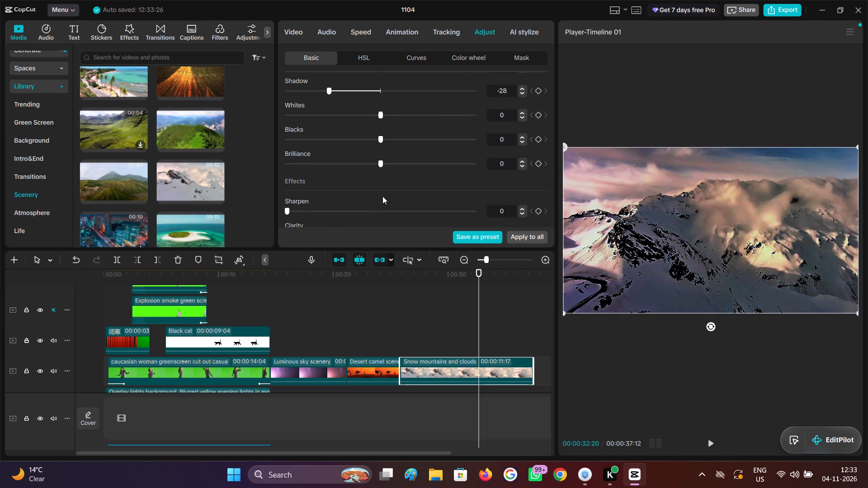
scroll(382, 196, "down", 1)
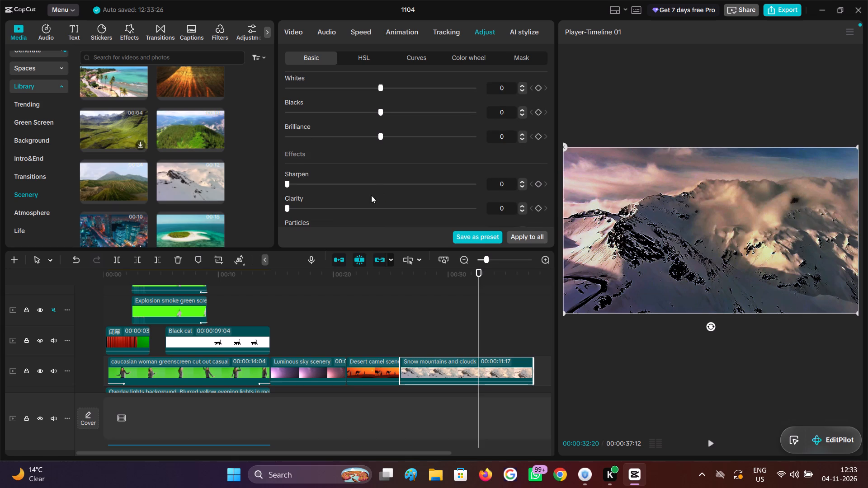
scroll(367, 196, "down", 1)
left_click_drag(288, 180, 339, 187)
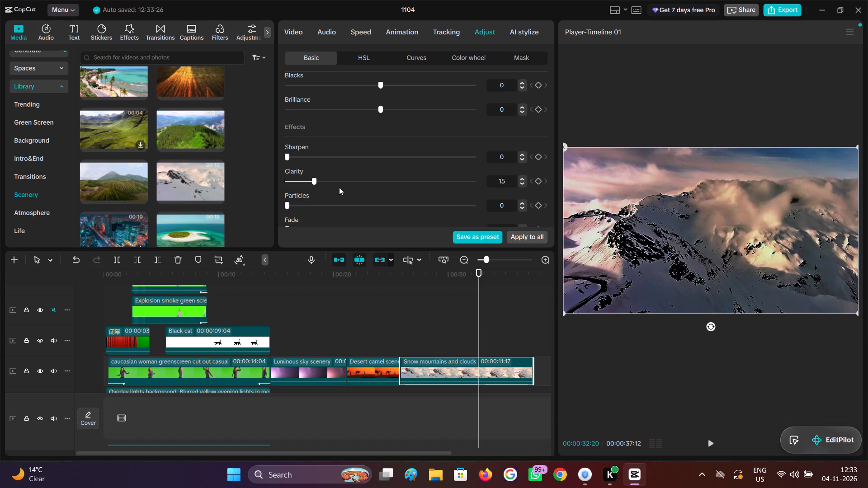
left_click_drag(339, 187, 421, 193)
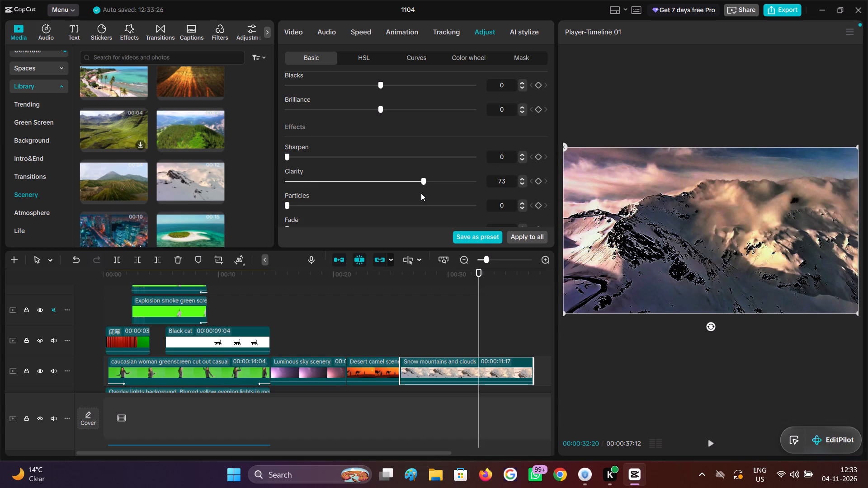
left_click_drag(421, 193, 345, 197)
left_click_drag(345, 197, 365, 197)
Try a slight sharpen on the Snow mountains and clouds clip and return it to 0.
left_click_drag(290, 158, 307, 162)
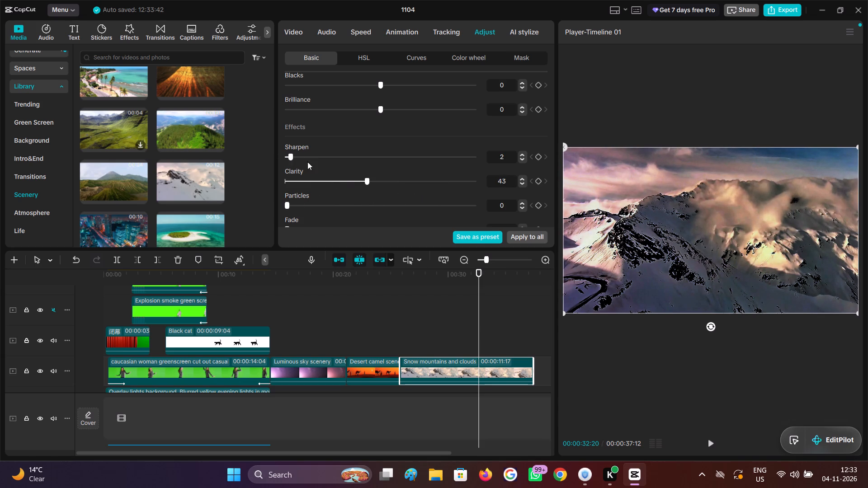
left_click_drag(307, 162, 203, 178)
Try a vignette of -4 on the Snow mountains and clouds clip, and bring it back closer to zero.
scroll(305, 186, "down", 1)
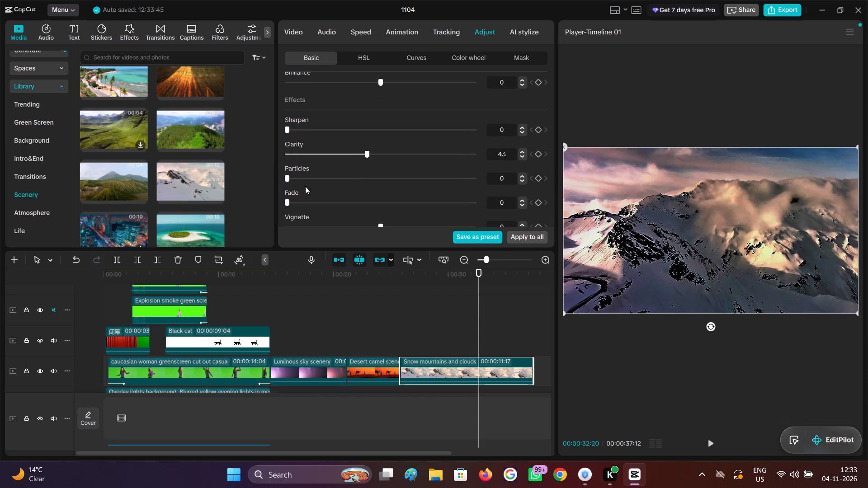
scroll(305, 186, "down", 1)
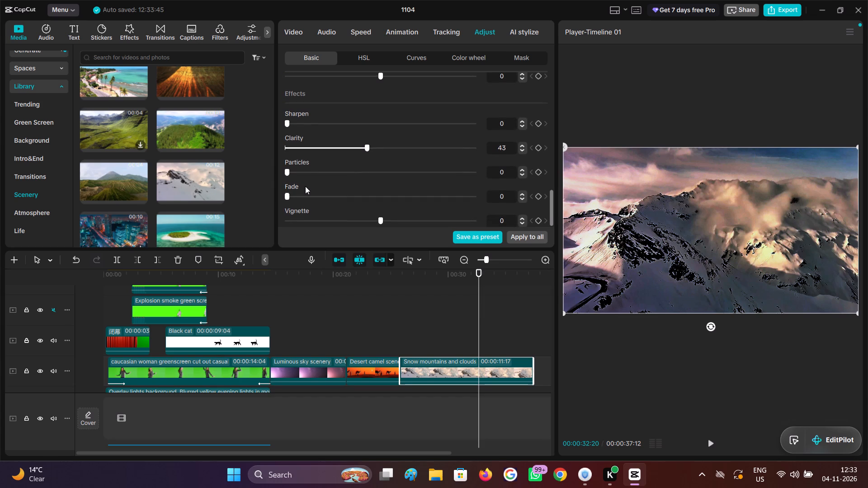
scroll(369, 221, "down", 2)
left_click_drag(381, 219, 371, 233)
left_click_drag(371, 233, 378, 235)
Play the colour-adjusted Snow mountains and clouds clip from about 00:00:26:14 to 00:00:27:23 to check its look.
left_click(404, 342)
left_click_drag(404, 342, 408, 343)
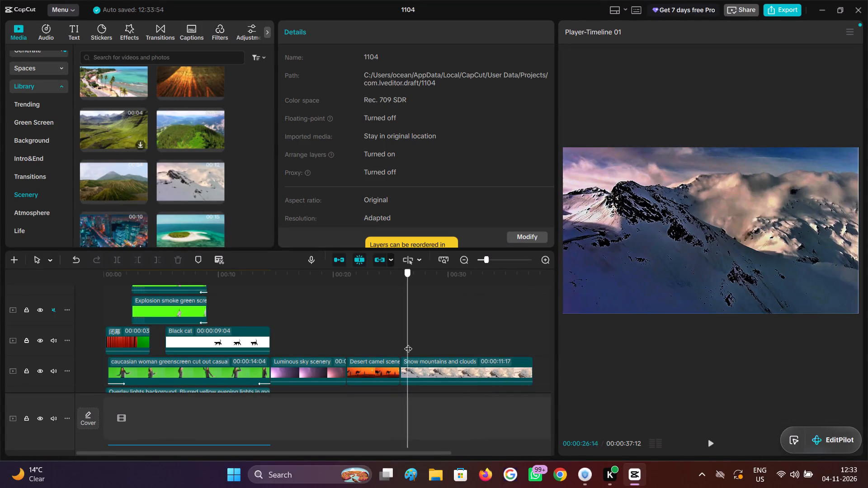
left_click_drag(408, 343, 409, 343)
key("space")
key("space")
Add a mask to the Snow mountains and clouds clip, trying Rectangle and Filmstrip before choosing Circle.
left_click(445, 376)
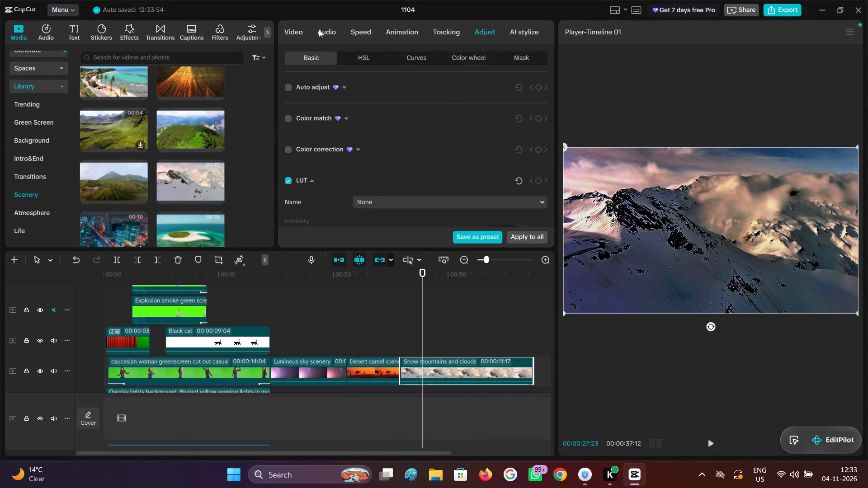
left_click(292, 33)
left_click(438, 59)
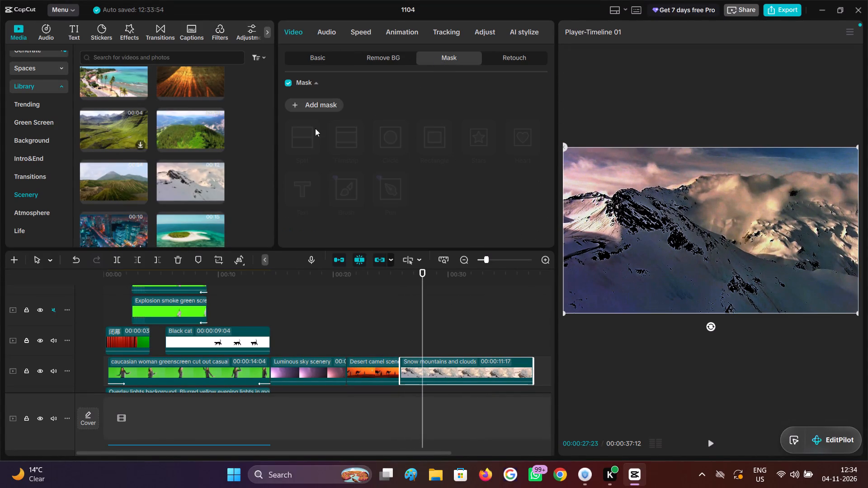
left_click(328, 106)
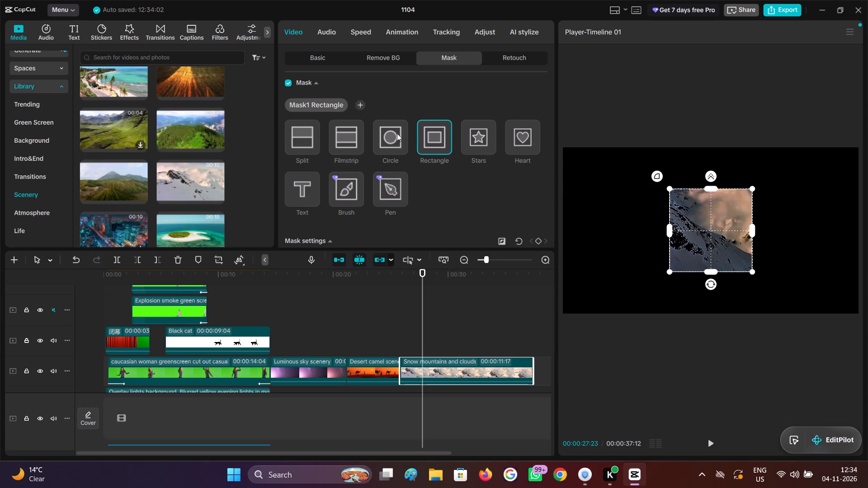
left_click(352, 134)
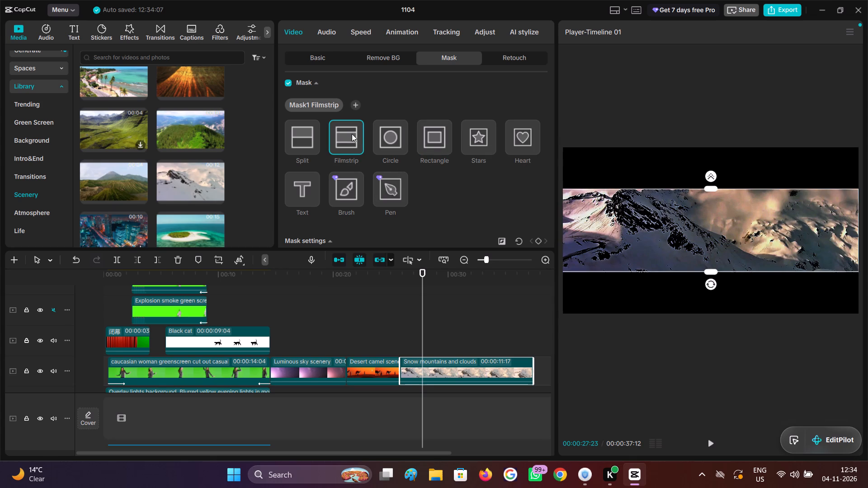
left_click(398, 150)
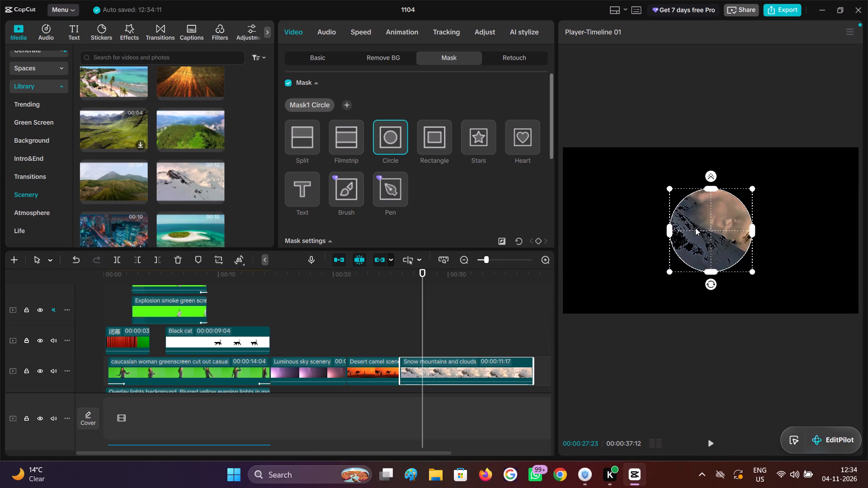
Add a keyframe for all the circle mask's settings at 00:00:26:05, near the start of the Snow mountains and clouds clip.
scroll(510, 224, "down", 1)
left_click(420, 338)
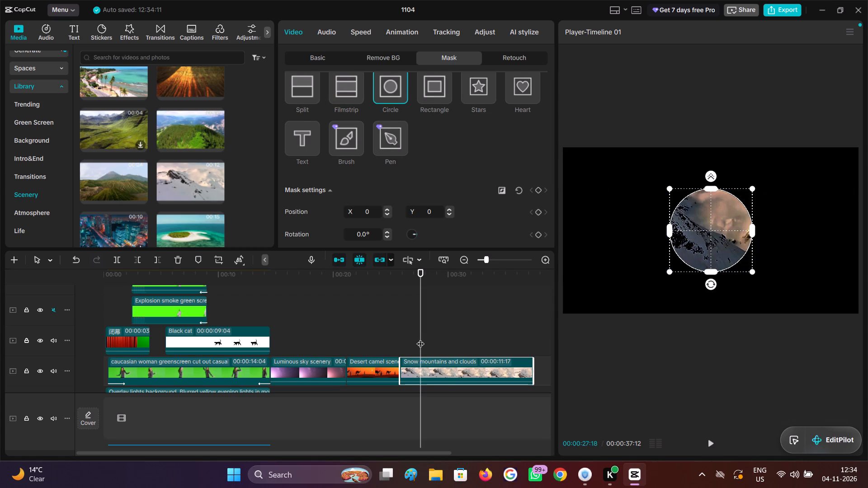
left_click_drag(420, 338, 404, 340)
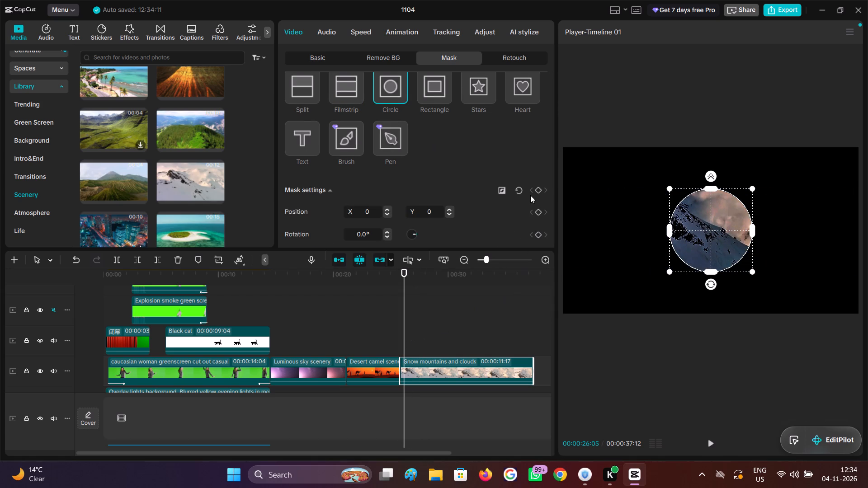
left_click(538, 191)
At 00:00:31:15, enlarge the circle mask evenly until it extends beyond the whole frame, so the full snow mountain picture shows.
left_click_drag(406, 324, 465, 325)
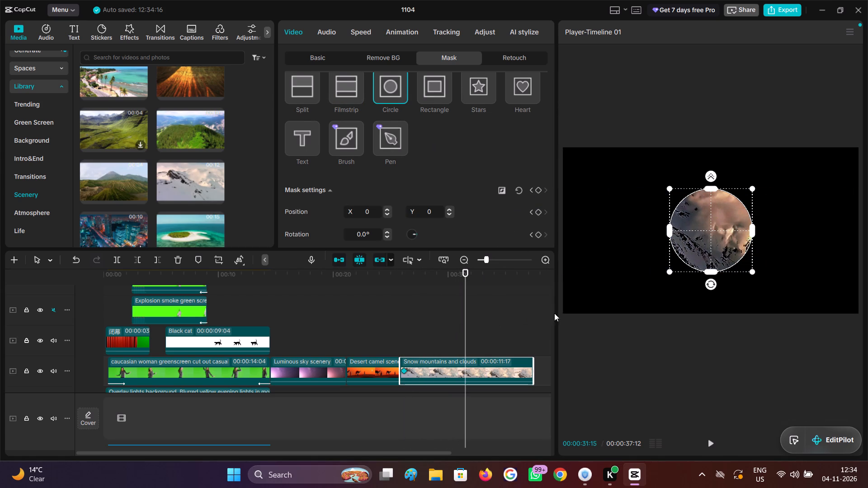
left_click_drag(750, 271, 822, 407)
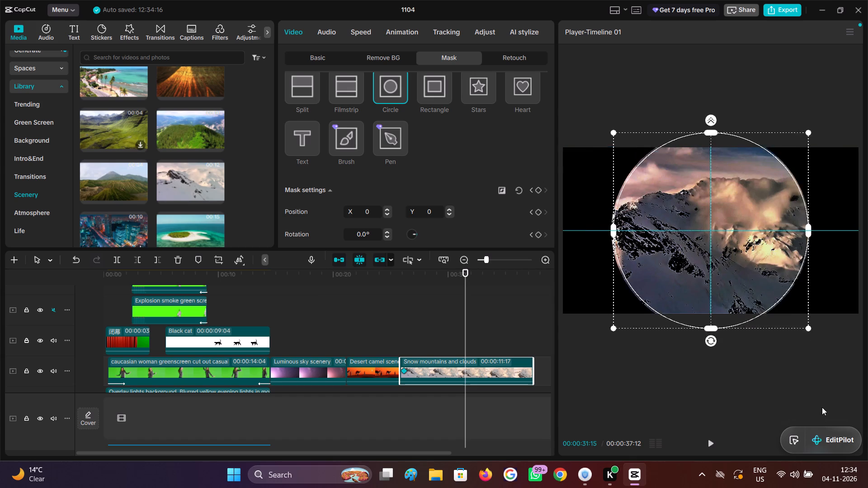
left_click_drag(822, 407, 867, 485)
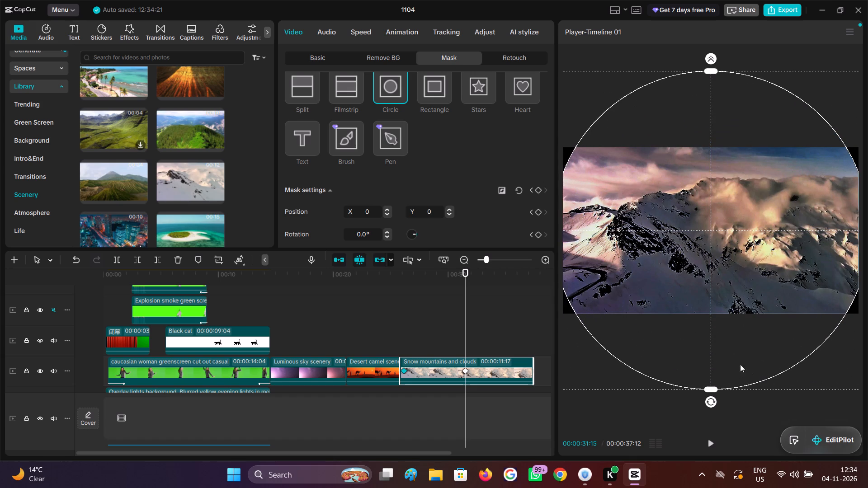
scroll(646, 252, "down", 2, "ctrl")
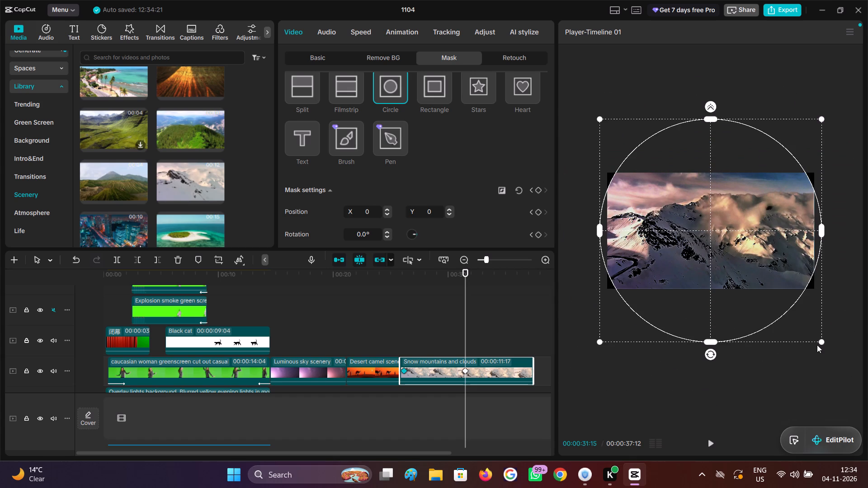
left_click_drag(824, 340, 844, 369)
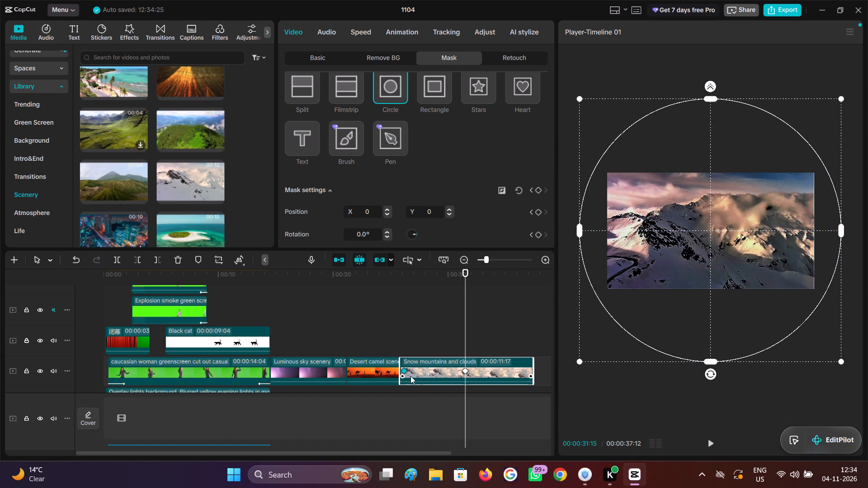
At the mask keyframe at 00:00:26:05, feather the circle mask so its edge fades softly into the black.
left_click(405, 371)
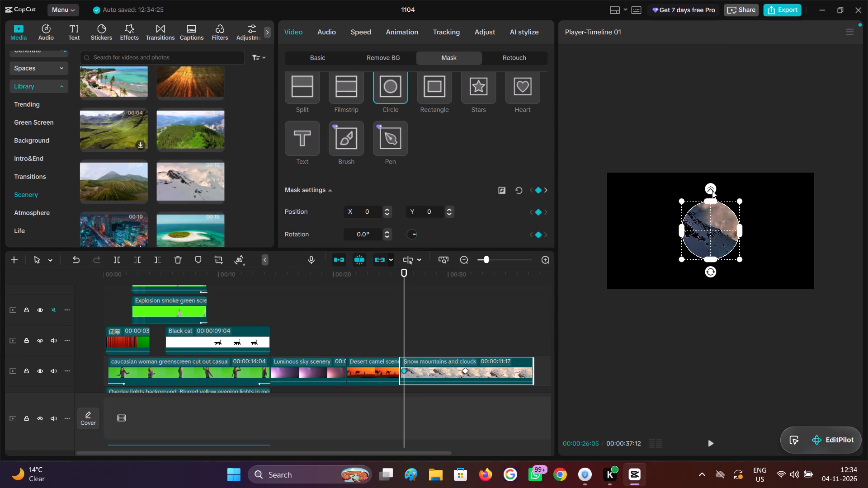
left_click_drag(709, 191, 712, 177)
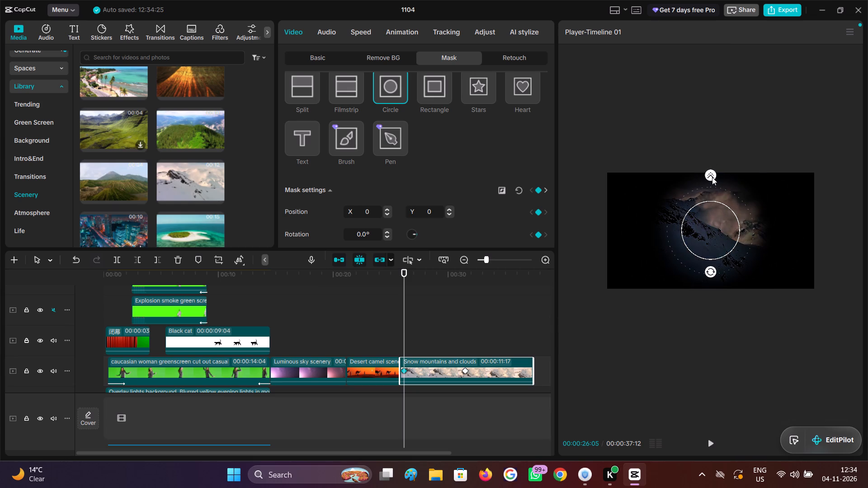
left_click_drag(712, 177, 711, 173)
Play the timeline from just before the Snow mountains and clouds clip to check the circle mask reveal.
left_click(401, 317)
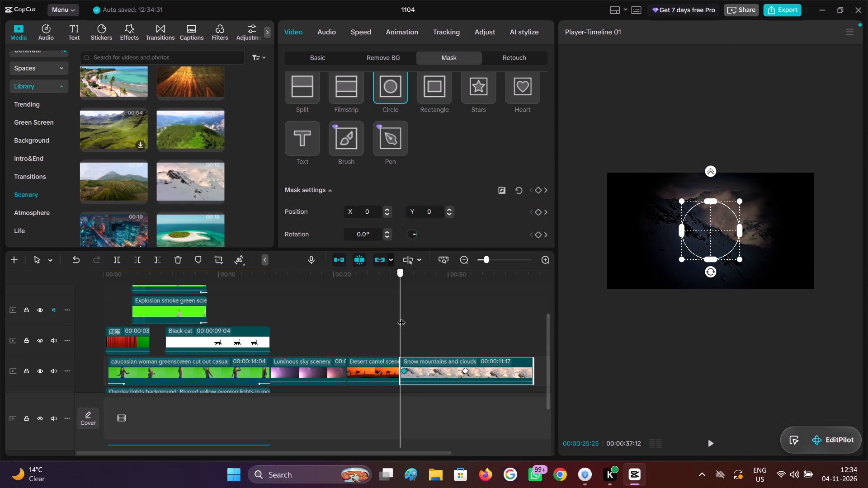
left_click(395, 319)
key("space")
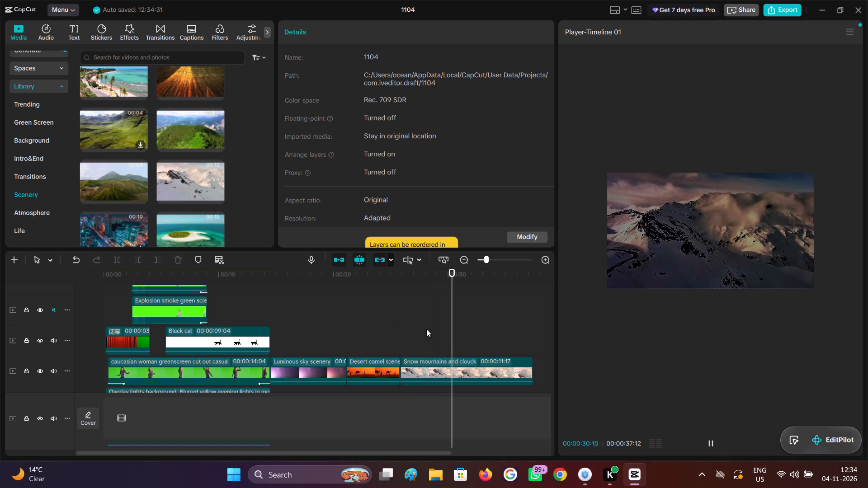
Stop playback on the Snow mountains and clouds clip and compare its picture with the colour adjustments switched off and on.
left_click(473, 370)
left_click(459, 372)
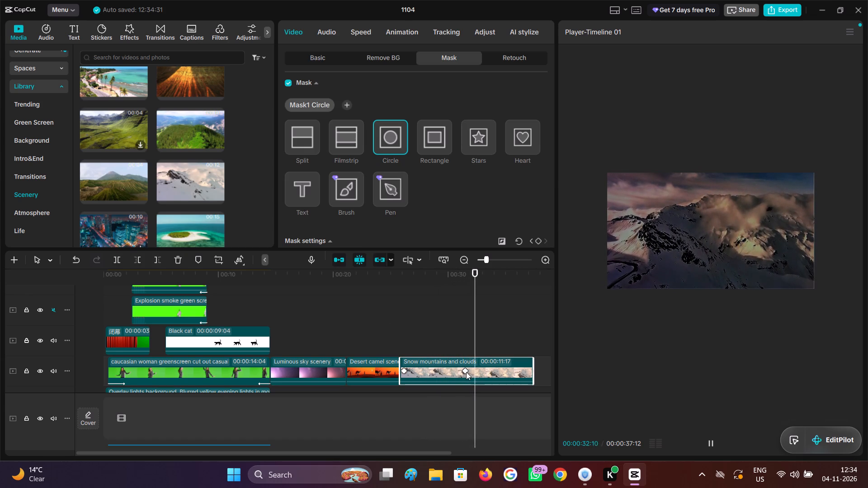
key("space")
scroll(717, 270, "up", 4, "ctrl")
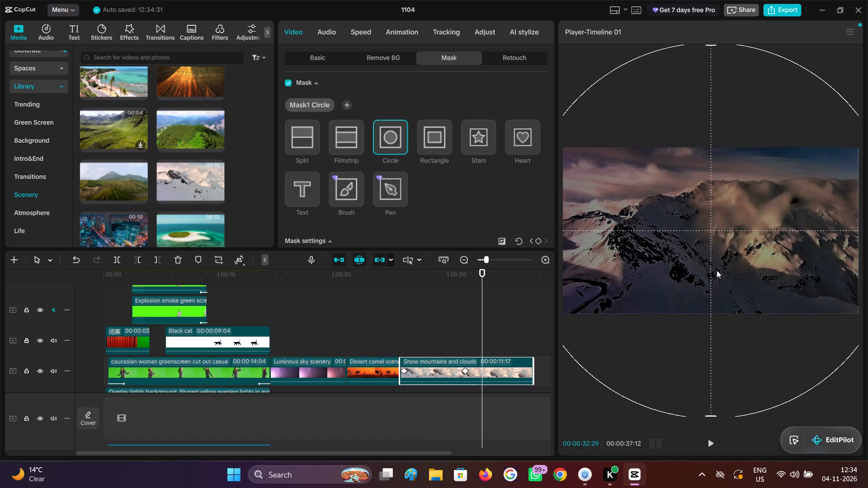
left_click(319, 59)
left_click(400, 36)
left_click(292, 27)
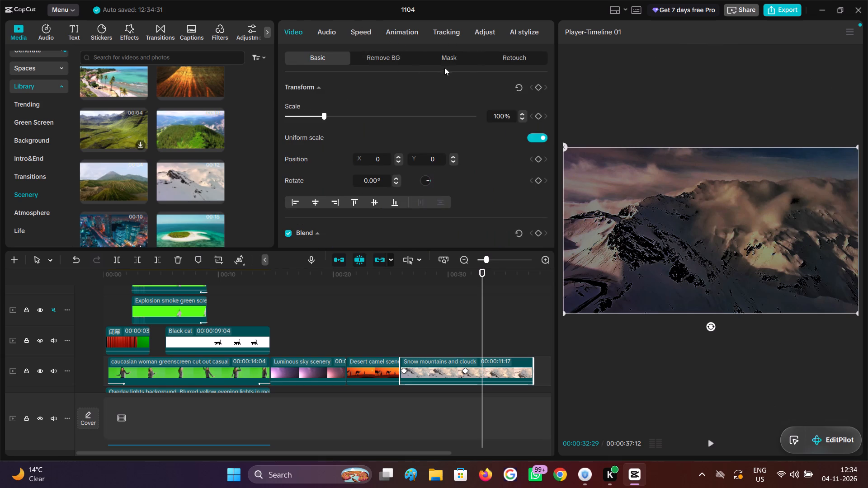
left_click(490, 37)
scroll(346, 161, "down", 5)
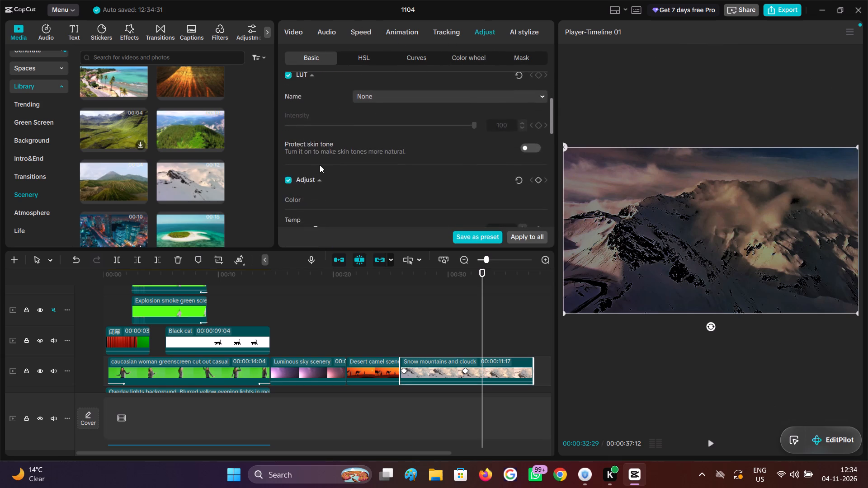
scroll(307, 174, "down", 3)
left_click(291, 118)
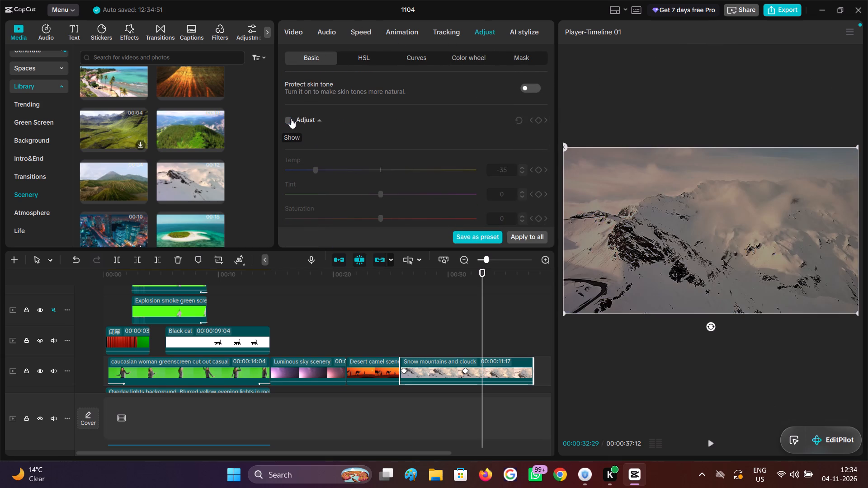
left_click(291, 118)
Reset the Shadow, Highlight, Contrast and Exposure adjustments of the Snow mountains and clouds clip to 0.
scroll(323, 145, "down", 7)
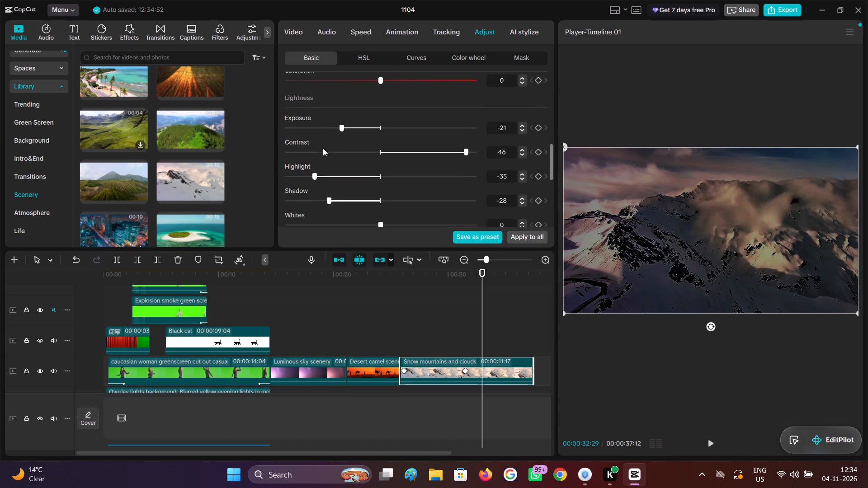
scroll(367, 205, "down", 1)
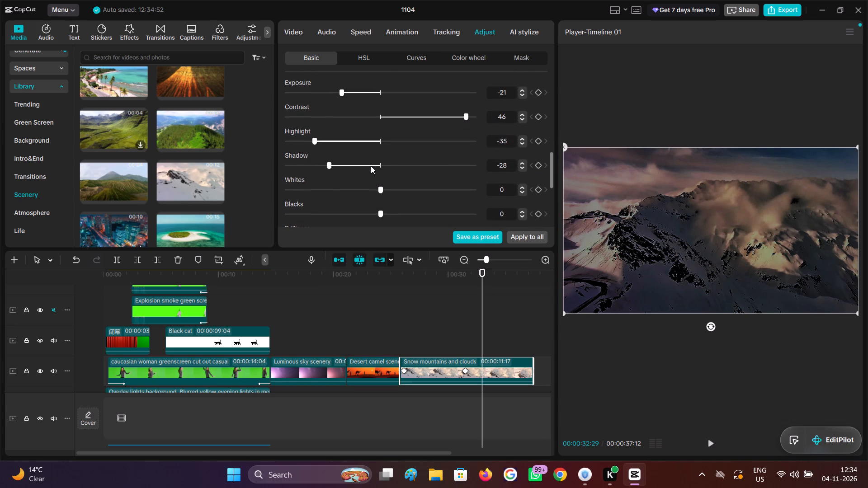
left_click_drag(374, 167, 380, 168)
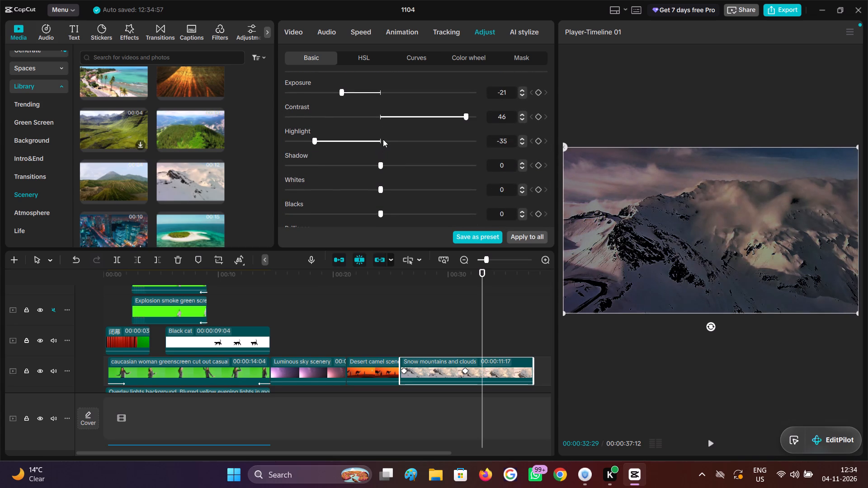
left_click(382, 140)
left_click(379, 115)
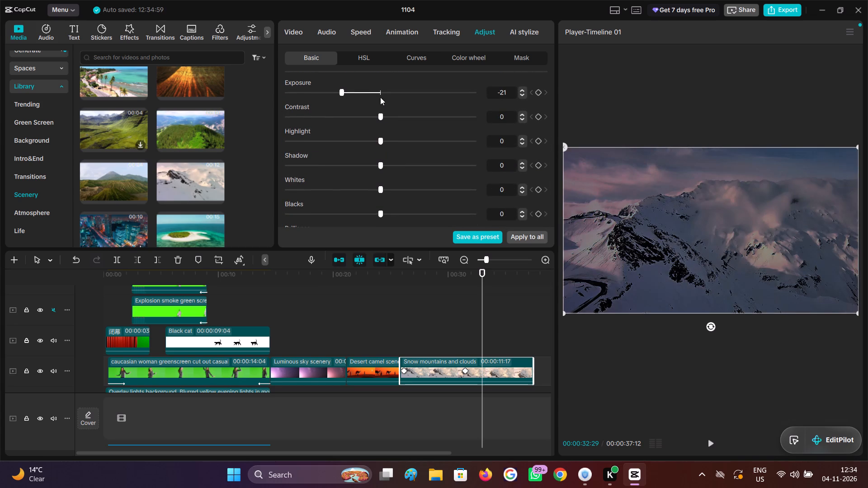
left_click(382, 93)
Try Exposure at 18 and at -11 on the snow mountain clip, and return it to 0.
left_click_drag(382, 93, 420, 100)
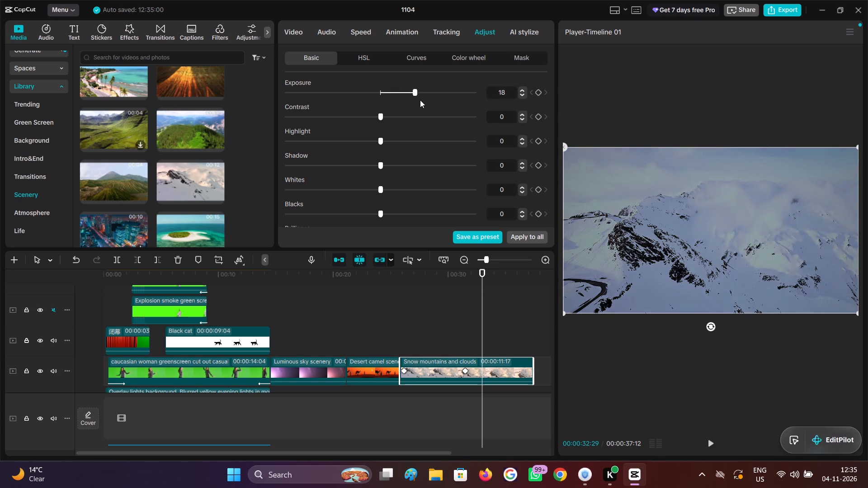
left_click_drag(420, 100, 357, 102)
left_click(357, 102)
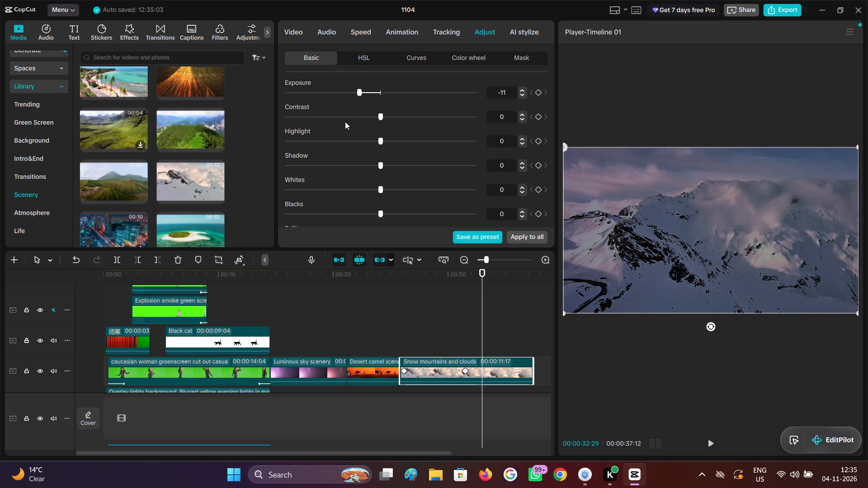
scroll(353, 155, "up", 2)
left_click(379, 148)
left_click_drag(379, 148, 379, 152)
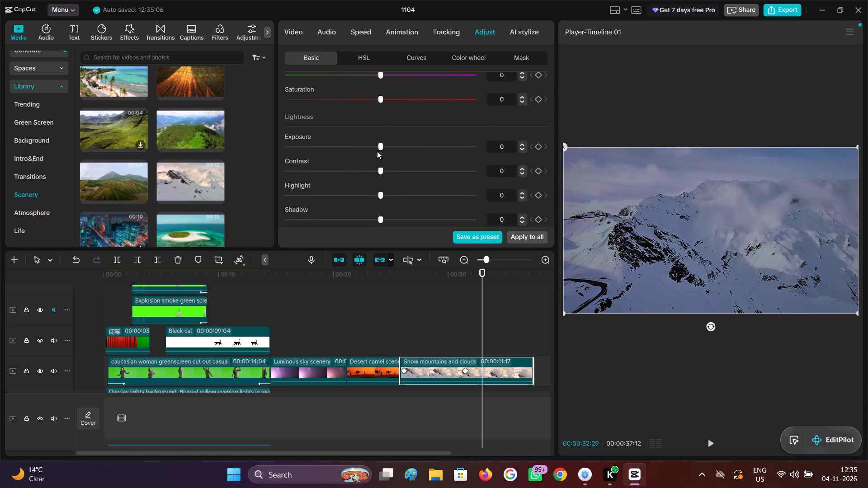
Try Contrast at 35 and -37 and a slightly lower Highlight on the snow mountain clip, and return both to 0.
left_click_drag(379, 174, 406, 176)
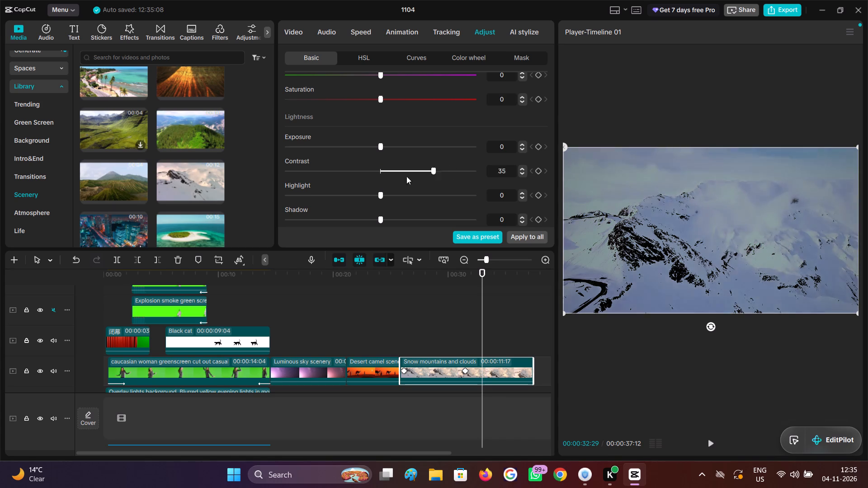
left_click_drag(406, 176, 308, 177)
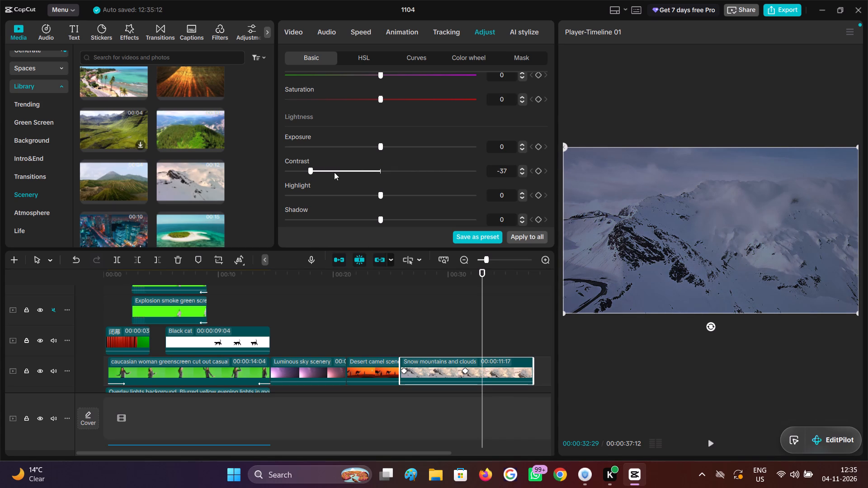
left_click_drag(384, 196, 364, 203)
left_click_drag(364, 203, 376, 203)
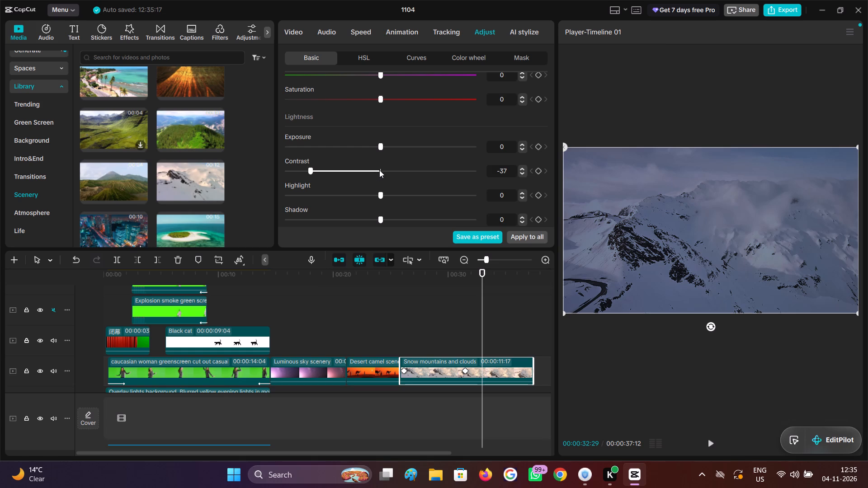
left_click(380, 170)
Set the Clarity of the Snow mountains and clouds clip to 100.
scroll(380, 171, "down", 9)
left_click_drag(366, 163, 411, 173)
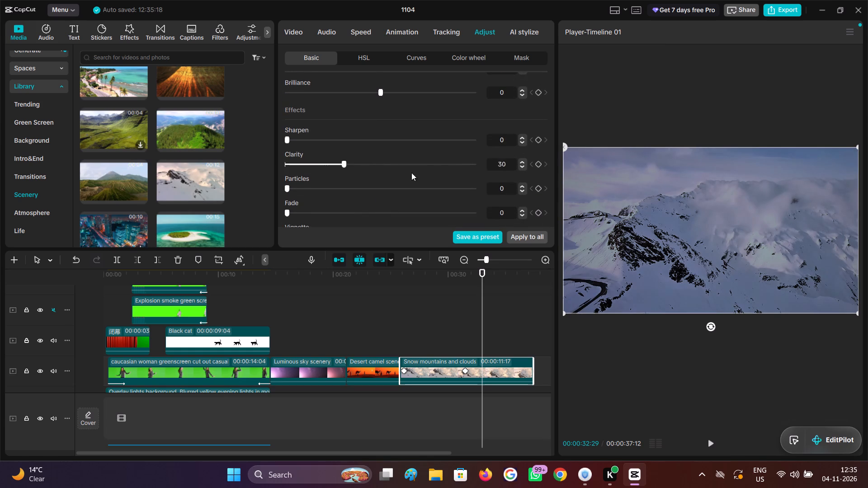
left_click_drag(411, 173, 585, 211)
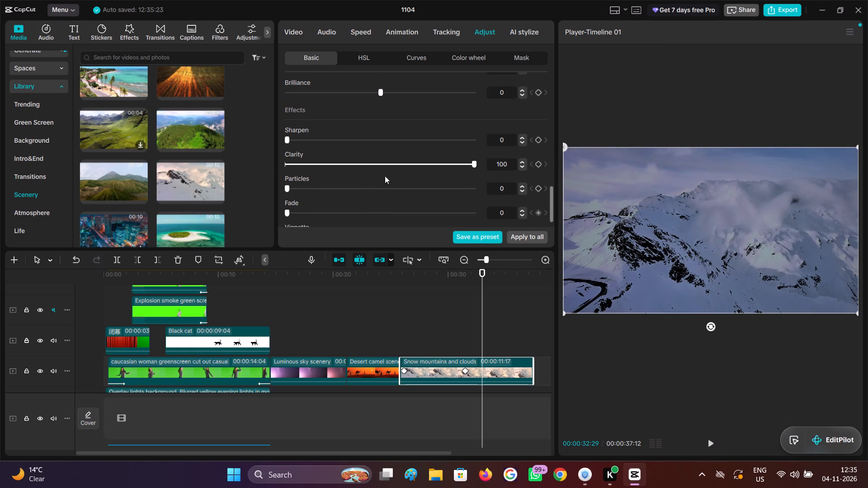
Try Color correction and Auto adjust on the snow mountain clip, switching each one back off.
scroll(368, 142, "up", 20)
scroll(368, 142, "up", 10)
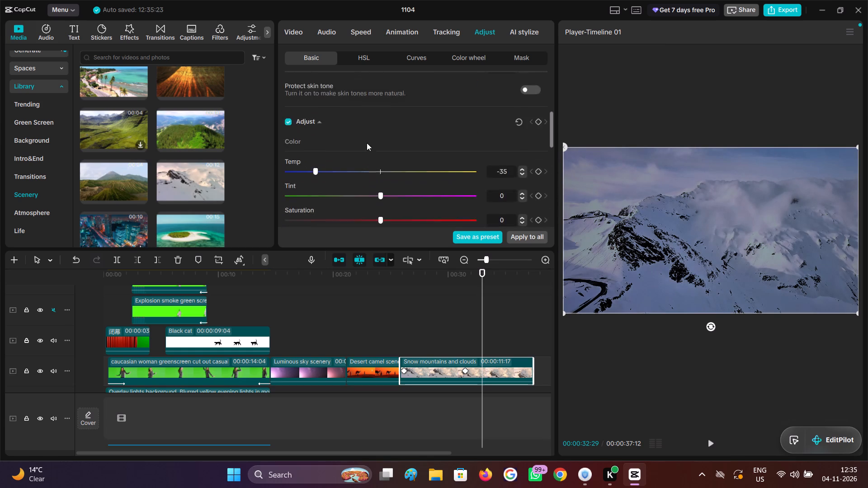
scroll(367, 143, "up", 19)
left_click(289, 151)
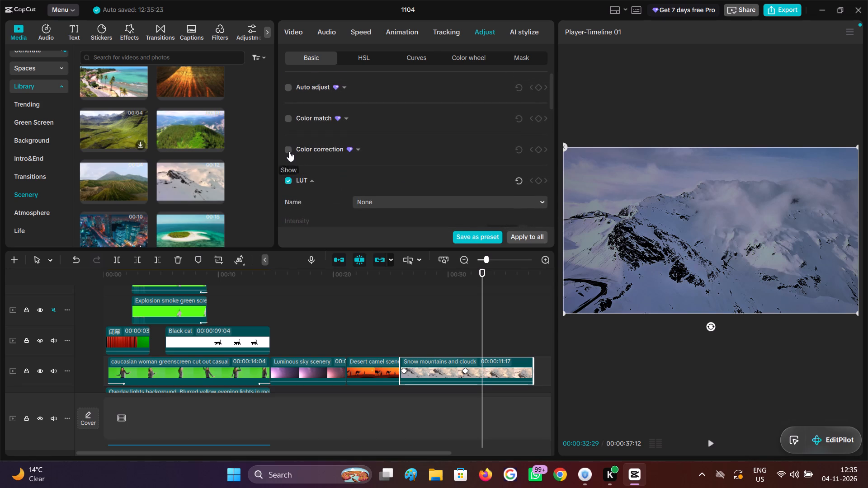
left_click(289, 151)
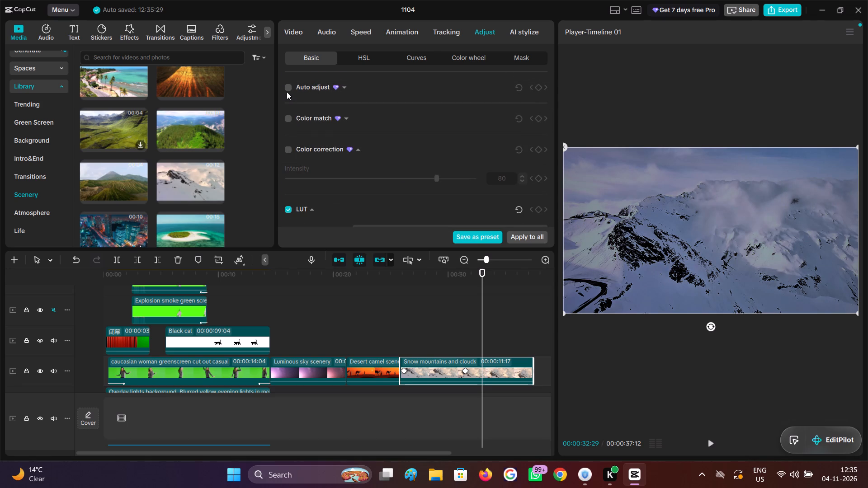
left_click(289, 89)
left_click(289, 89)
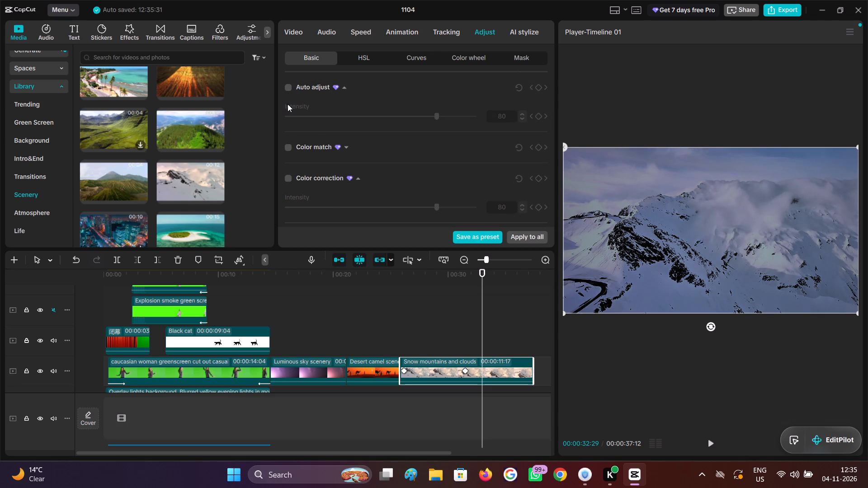
Play the timeline from the start of the Snow mountains and clouds clip to check the mask reveal and new colours.
left_click(402, 342)
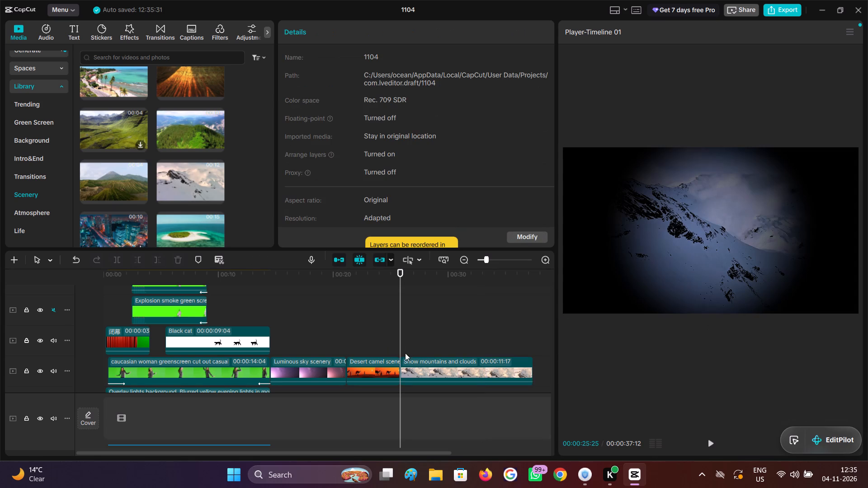
key("space")
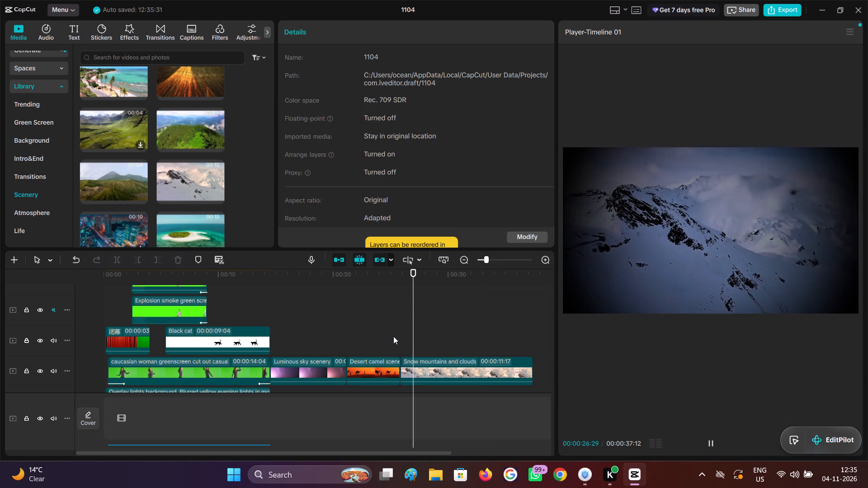
key("space")
Move the snow mountain clip's second mask keyframe earlier, to about 29 seconds, so the circle reveal runs faster.
left_click(408, 371)
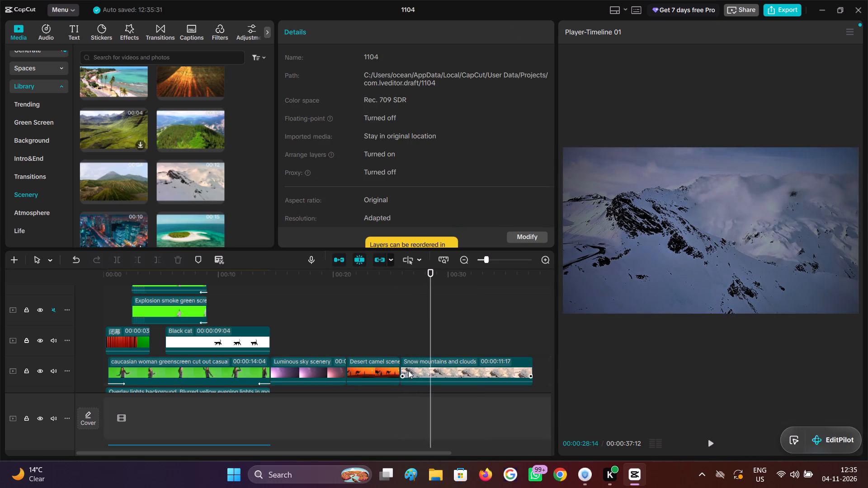
left_click(405, 371)
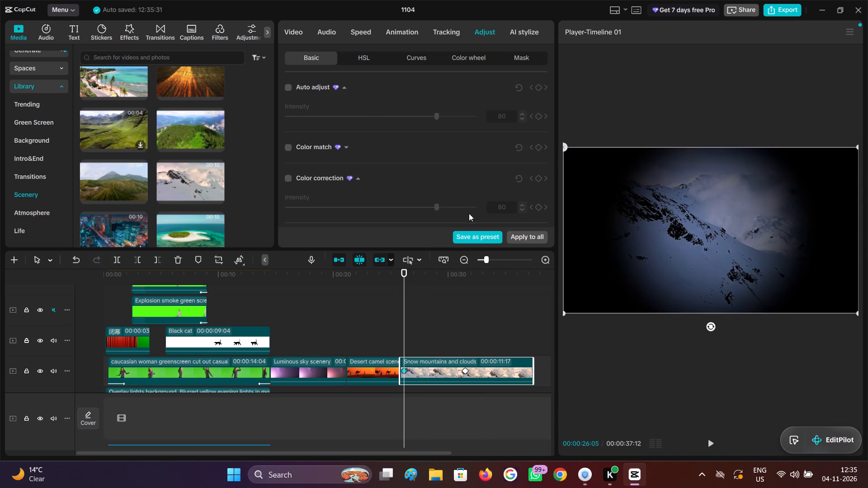
left_click_drag(463, 374, 440, 375)
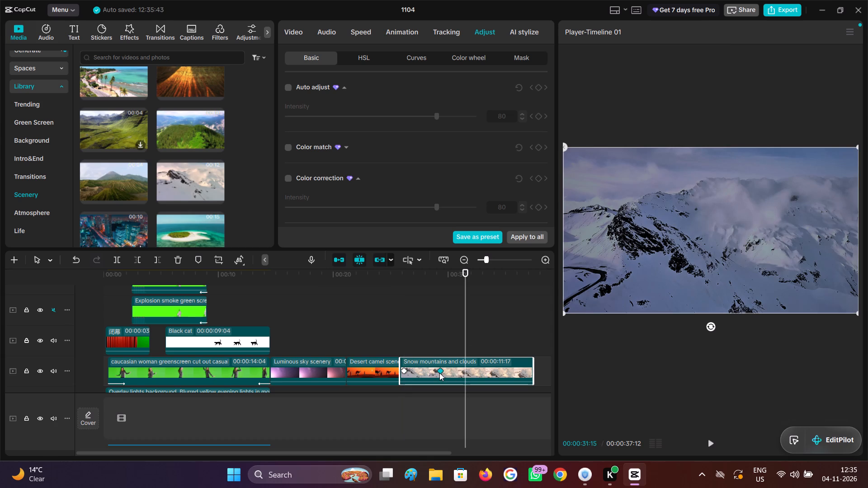
At the mask keyframe at 00:00:26:05, reduce the circle mask's feather to a narrower soft edge around the circle.
left_click(403, 370)
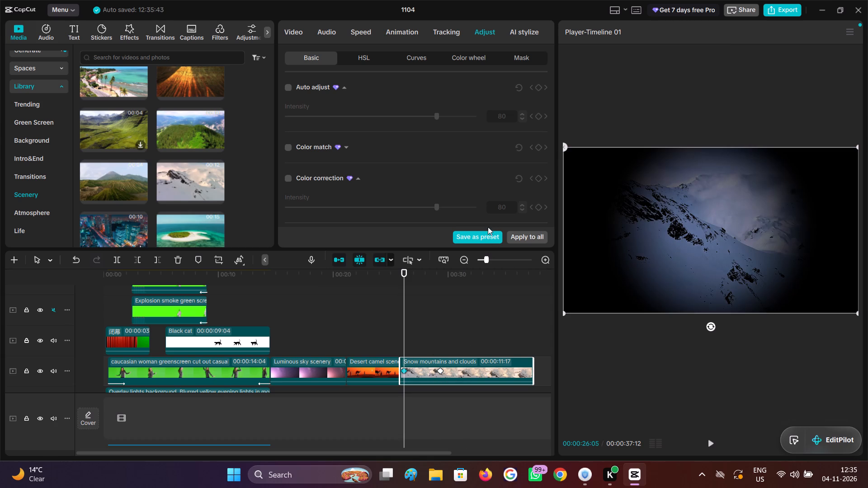
scroll(439, 154, "down", 4)
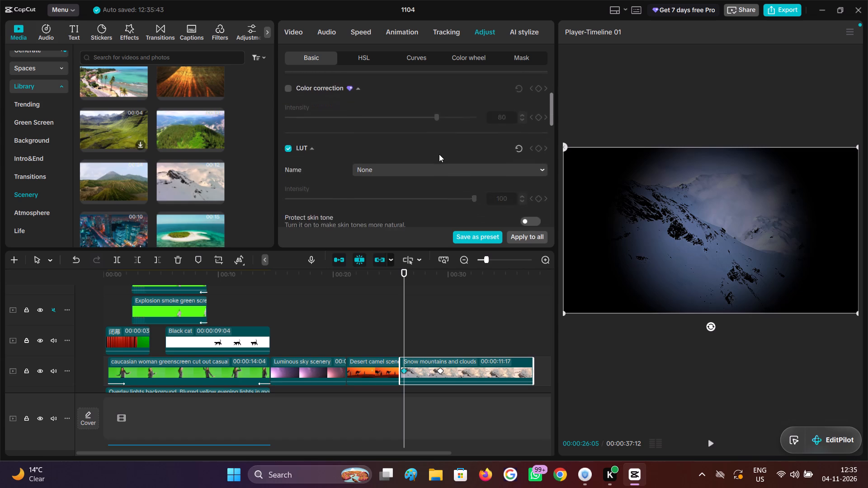
scroll(439, 154, "down", 3)
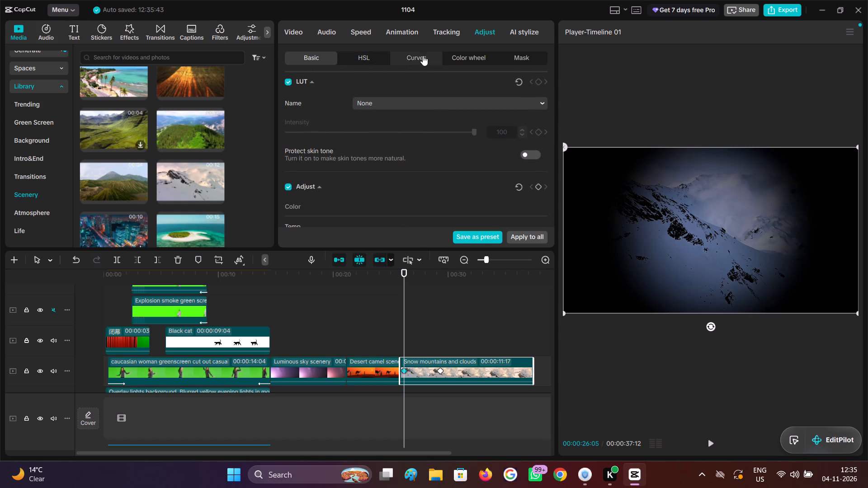
left_click(430, 55)
left_click(330, 53)
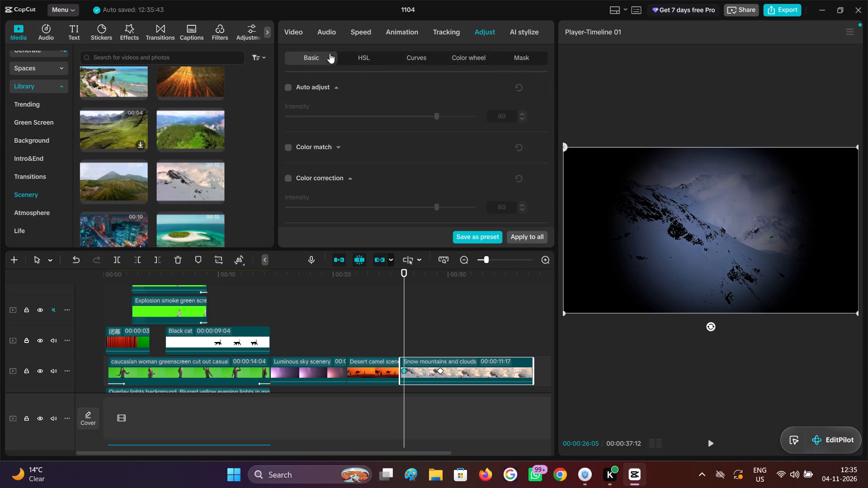
left_click(307, 34)
left_click(446, 63)
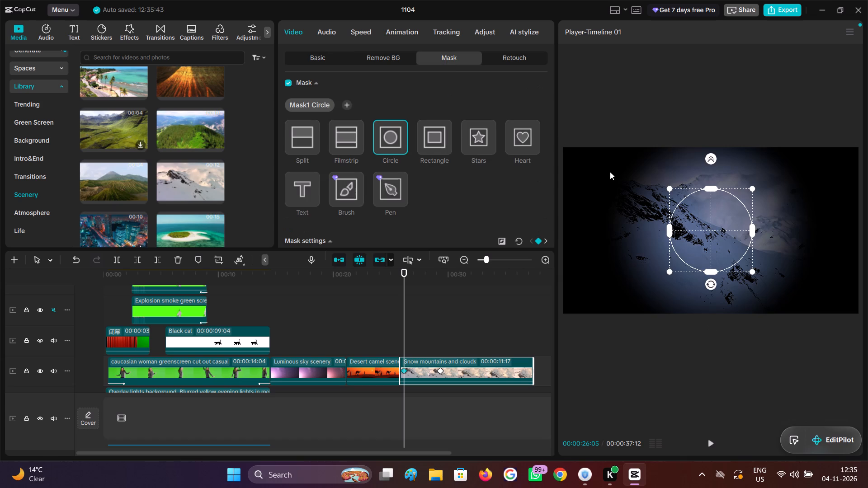
left_click_drag(710, 161, 709, 172)
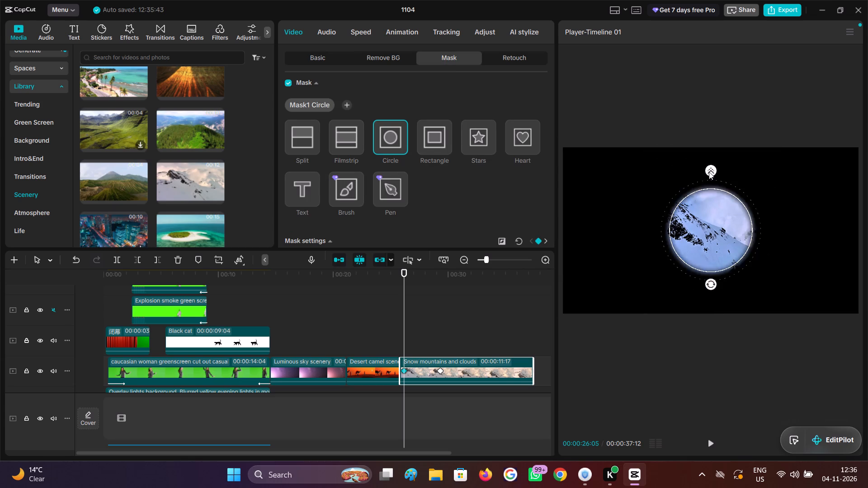
left_click_drag(709, 172, 708, 168)
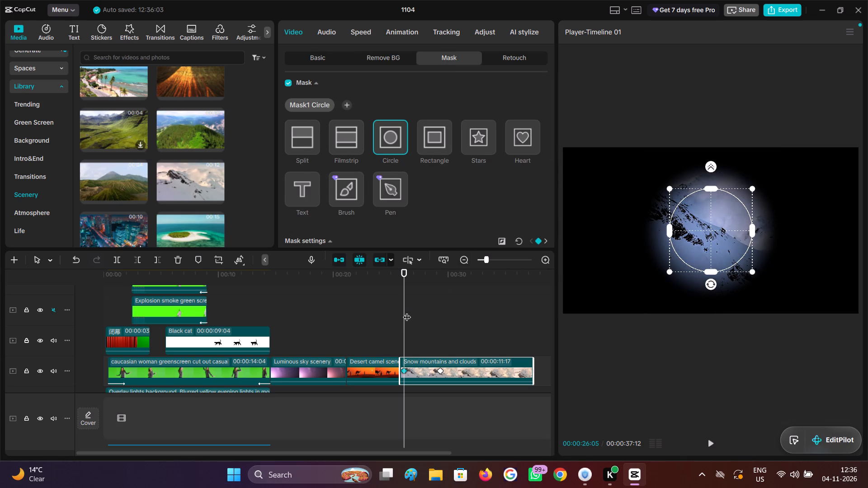
Play the timeline from just before the snow mountain clip to check the reveal with the reduced feather.
left_click(407, 311)
left_click(400, 312)
key("space")
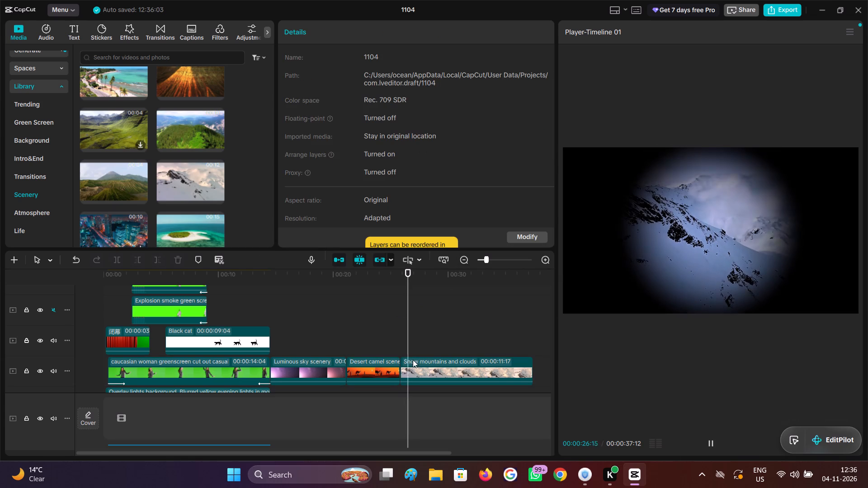
key("space")
Move the first mask keyframe from 00:00:26:05 to the very start of the Snow mountains and clouds clip.
left_click(412, 367)
left_click_drag(404, 371, 352, 366)
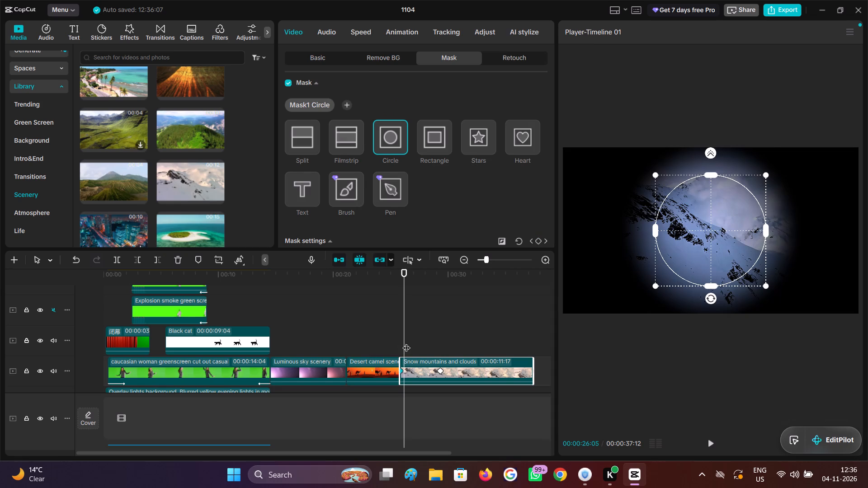
Play the timeline from just before the snow mountain clip through the full circle reveal to check its timing.
left_click(406, 342)
left_click(394, 339)
key("space")
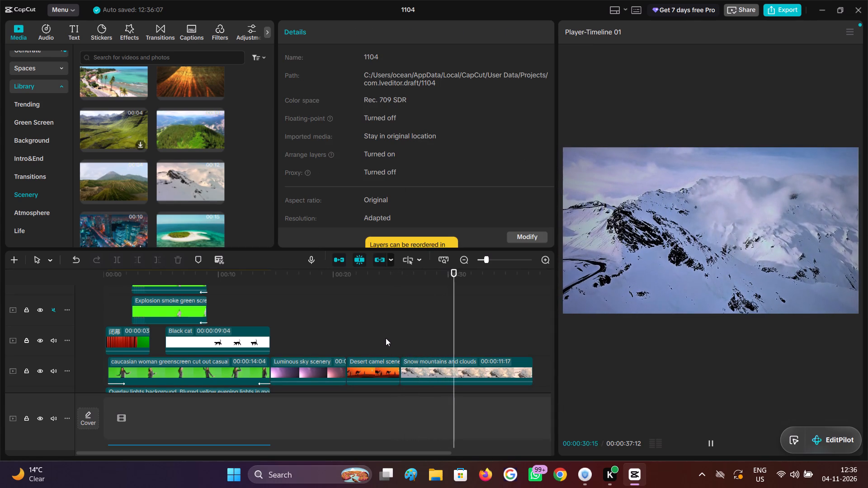
key("space")
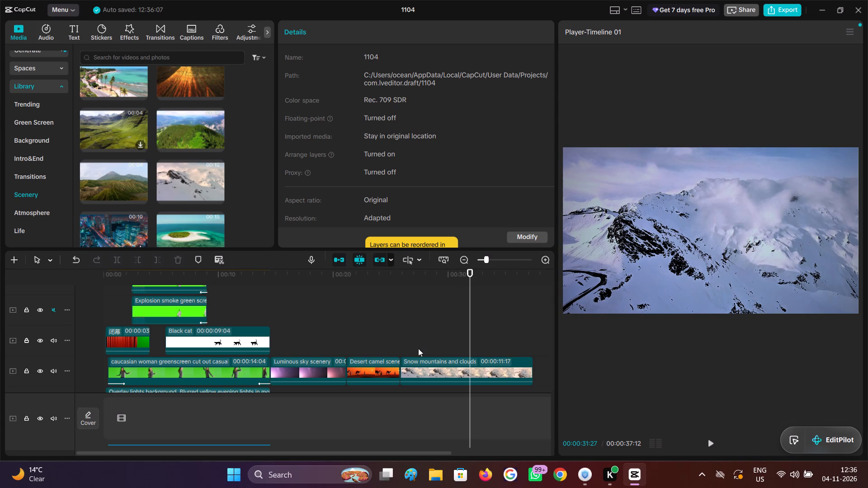
Switch to the Kuro app.
key("alt+Tab")
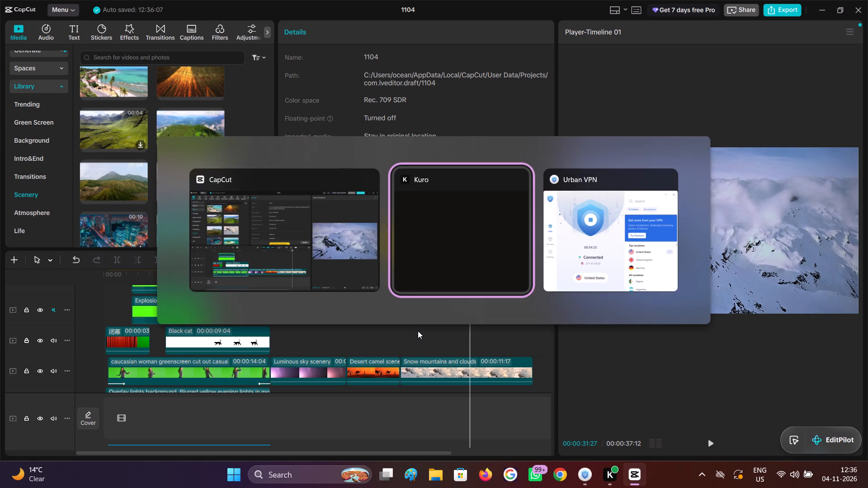